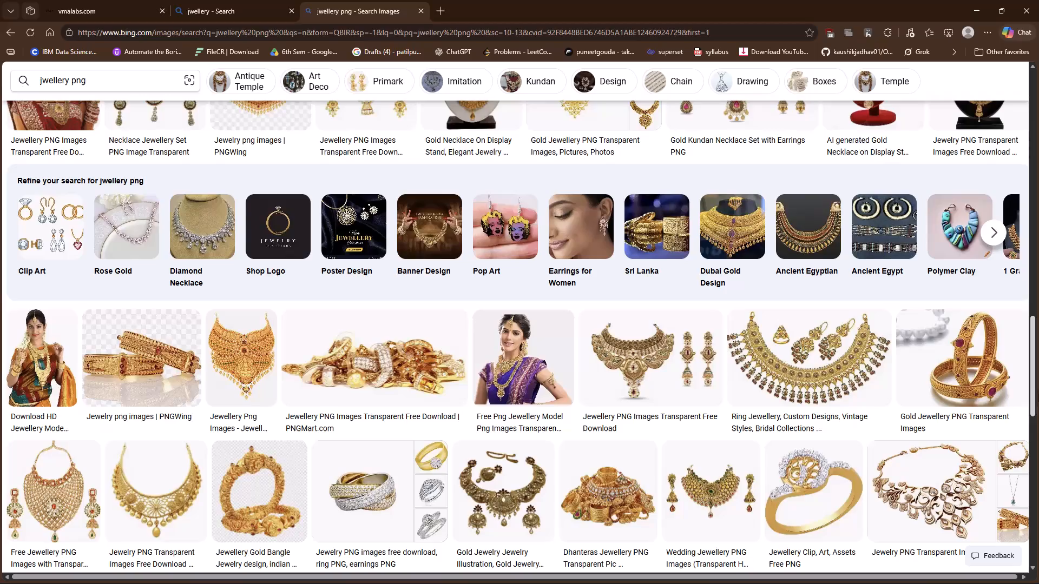
Browse the jewellery PNG image results and copy the gold bangles picture titled "Gold Jewellery PNG Transparent Images".
scroll(642, 327, down, 5)
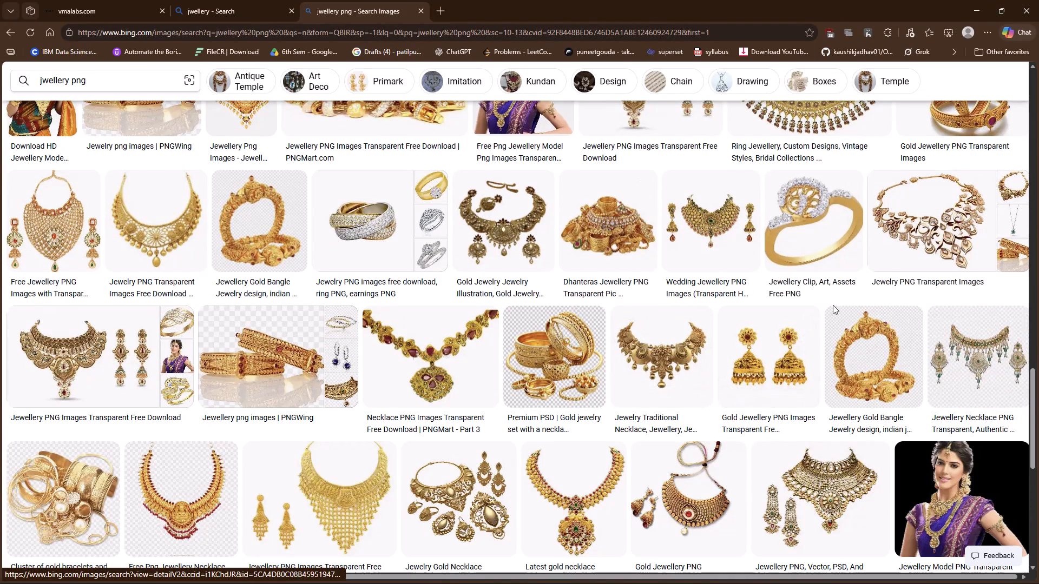
scroll(846, 317, down, 8)
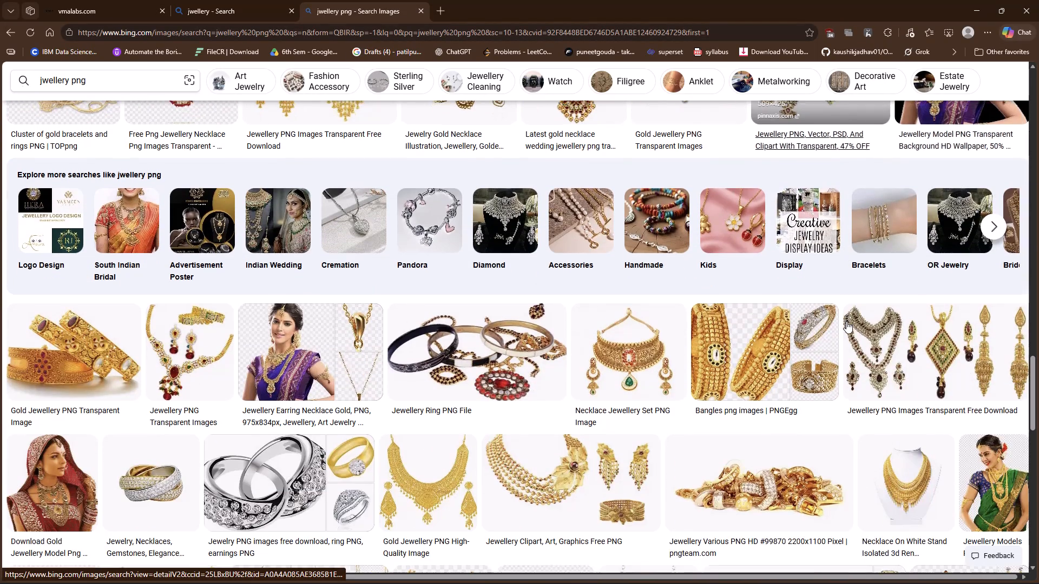
scroll(846, 320, down, 5)
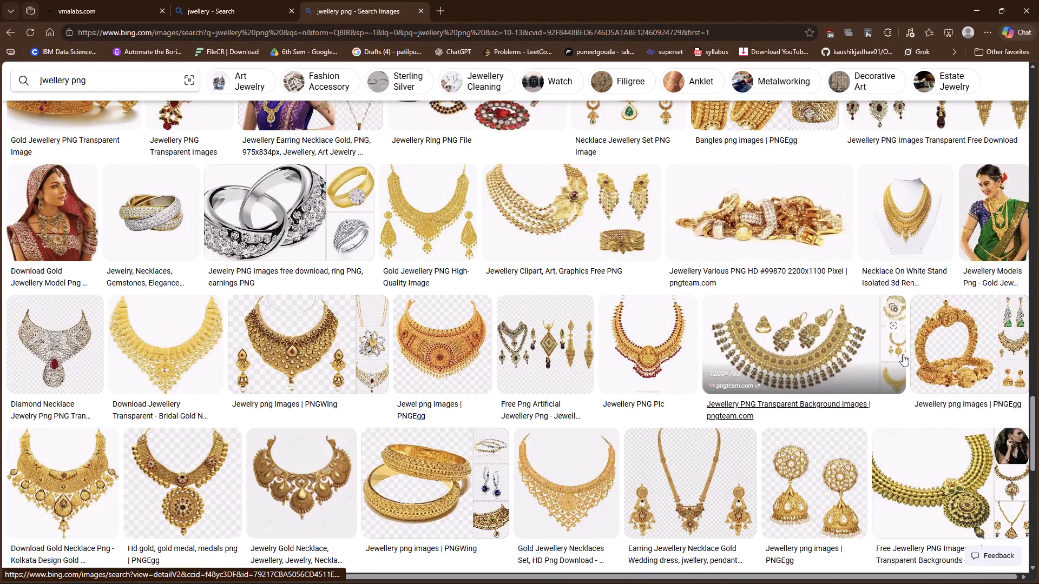
scroll(786, 452, up, 18)
scroll(697, 410, up, 5)
scroll(920, 406, up, 5)
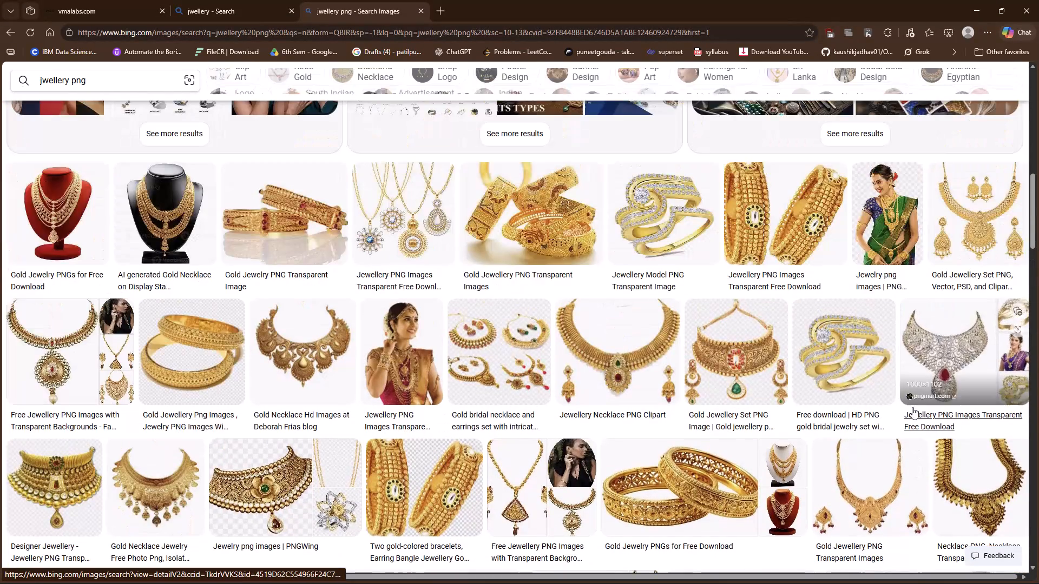
right_click(545, 200)
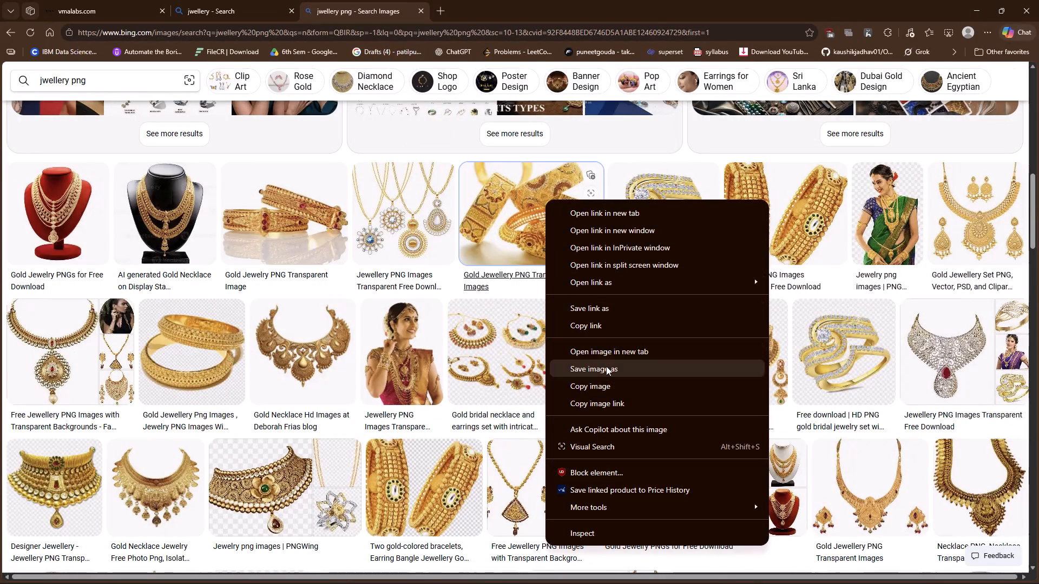
click(603, 389)
Switch to the Figma file containing the shopping app screens.
key(alt+Tab)
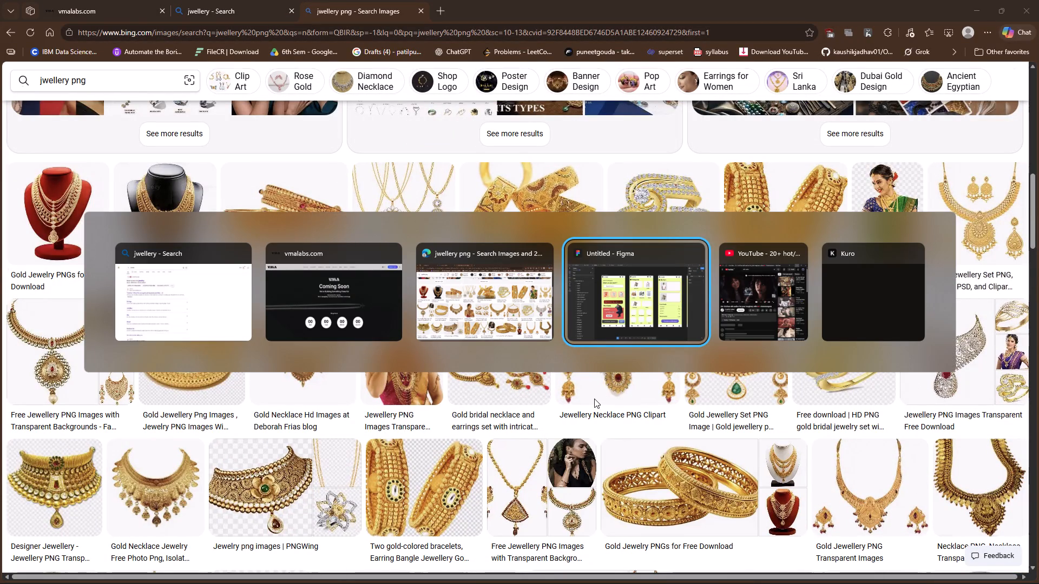
key(alt+Tab)
key(alt+Tab)
key(alt+Tab)
key(alt+Tab)
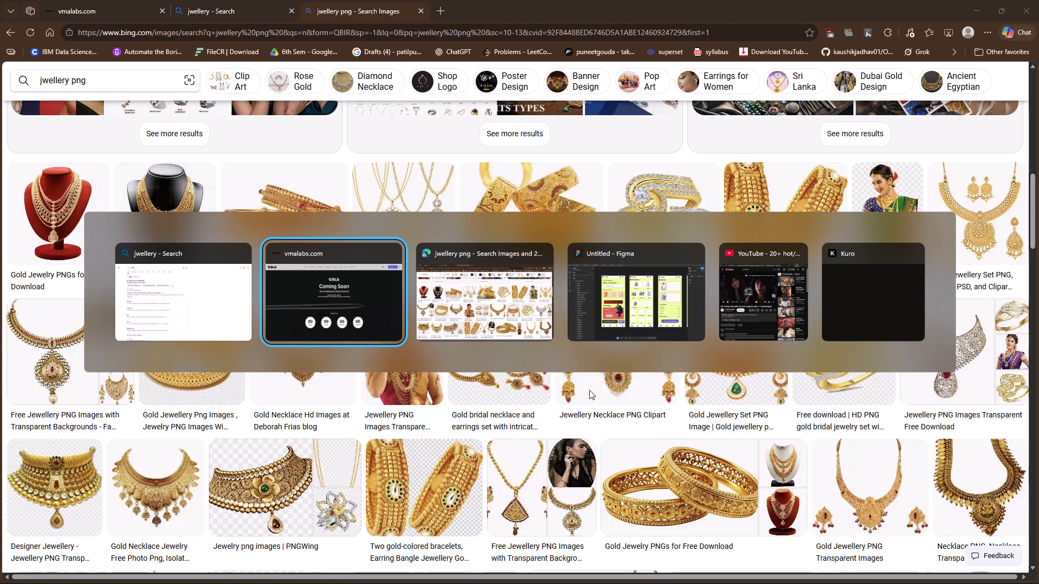
key(alt+Tab)
key(alt+Tab)
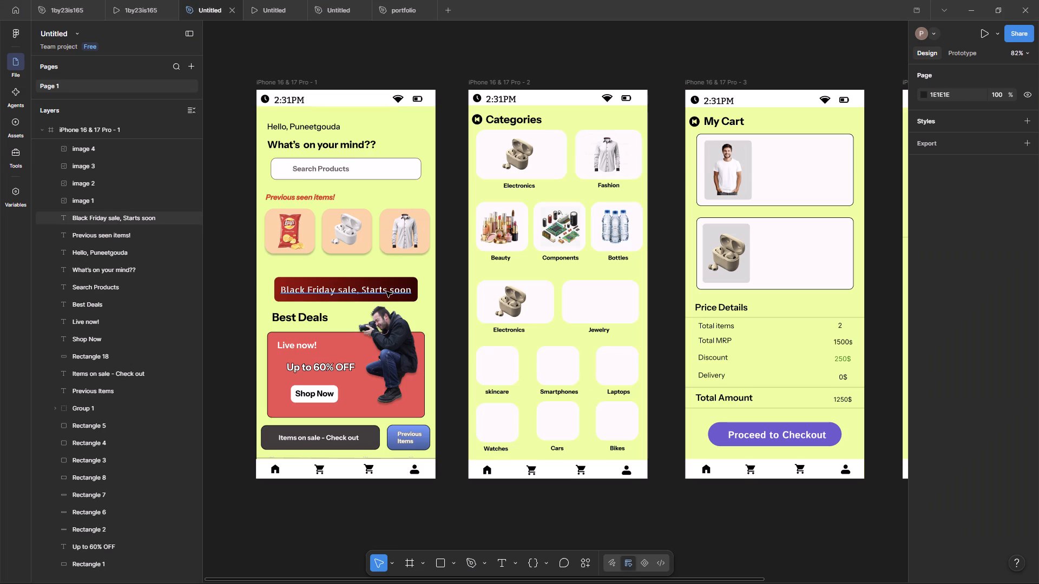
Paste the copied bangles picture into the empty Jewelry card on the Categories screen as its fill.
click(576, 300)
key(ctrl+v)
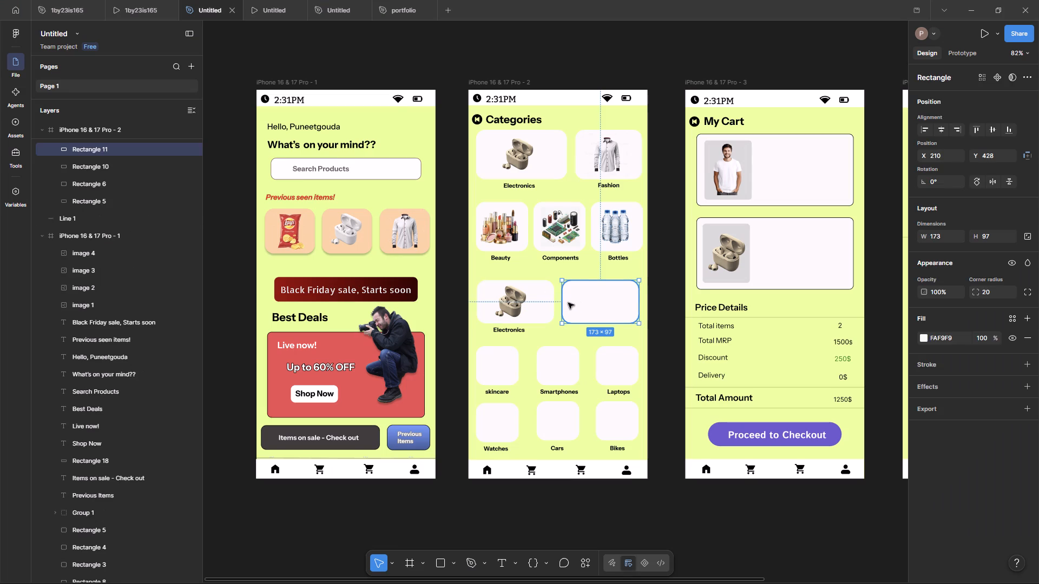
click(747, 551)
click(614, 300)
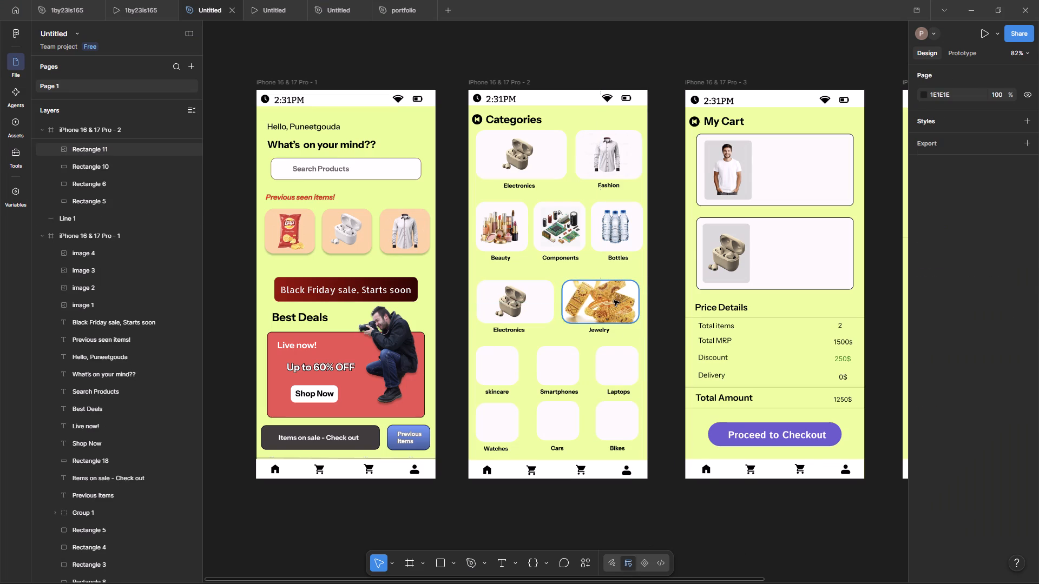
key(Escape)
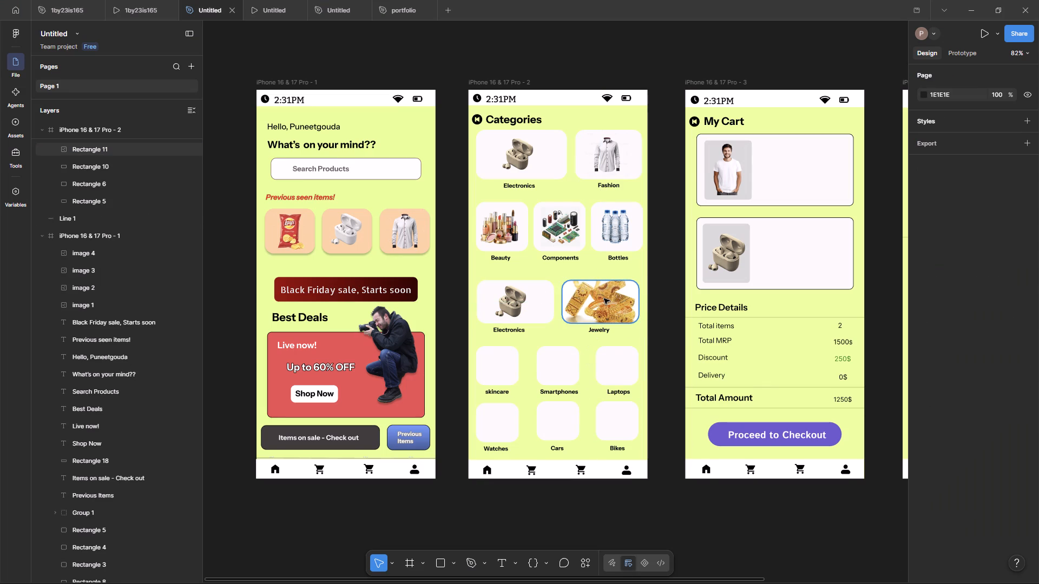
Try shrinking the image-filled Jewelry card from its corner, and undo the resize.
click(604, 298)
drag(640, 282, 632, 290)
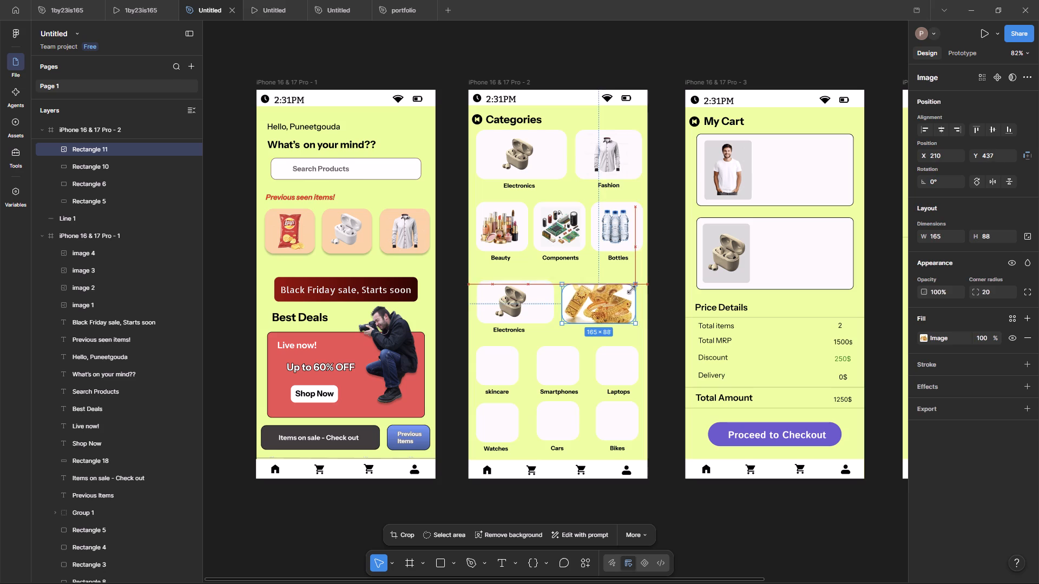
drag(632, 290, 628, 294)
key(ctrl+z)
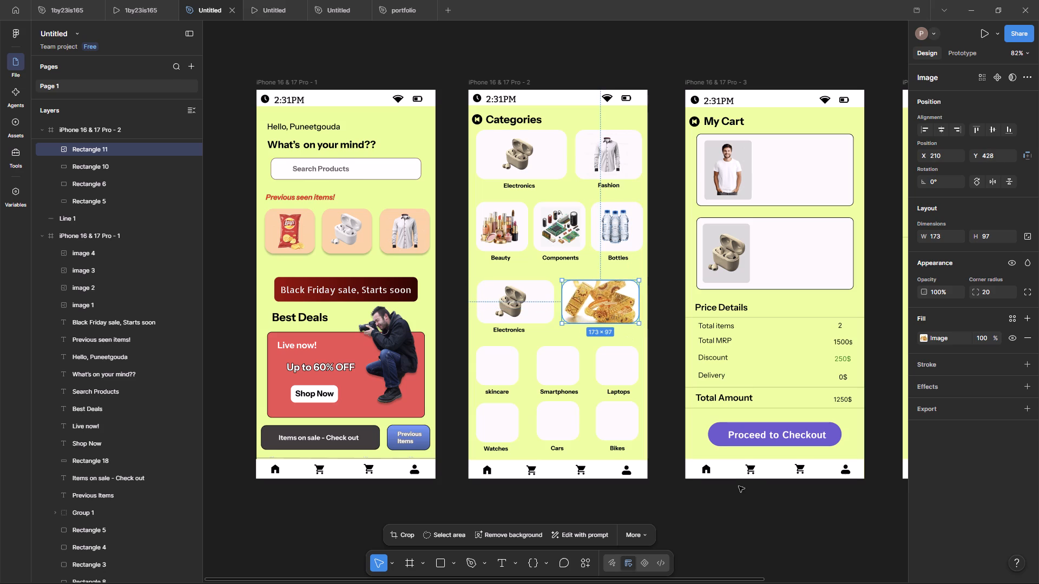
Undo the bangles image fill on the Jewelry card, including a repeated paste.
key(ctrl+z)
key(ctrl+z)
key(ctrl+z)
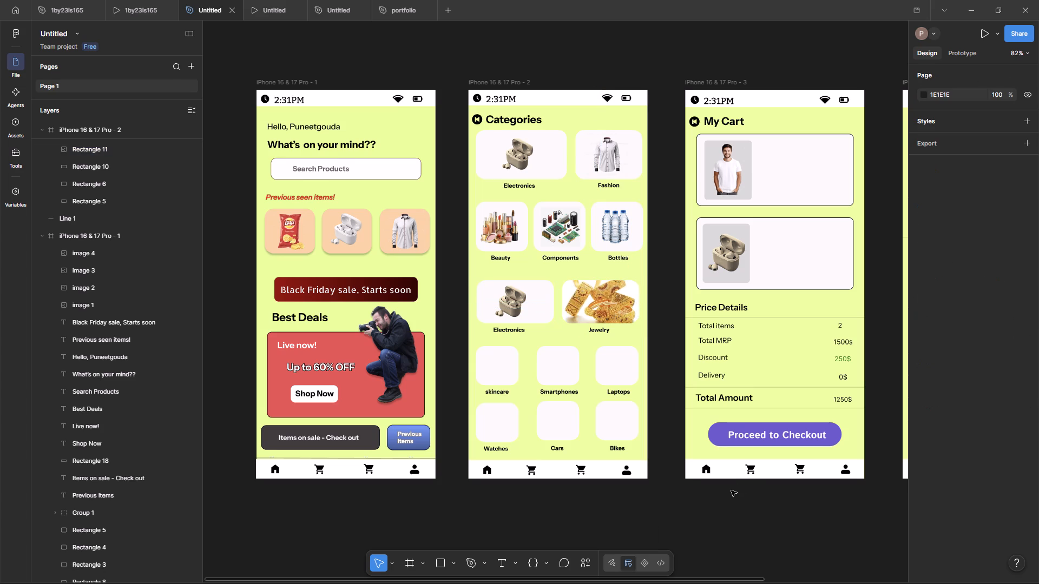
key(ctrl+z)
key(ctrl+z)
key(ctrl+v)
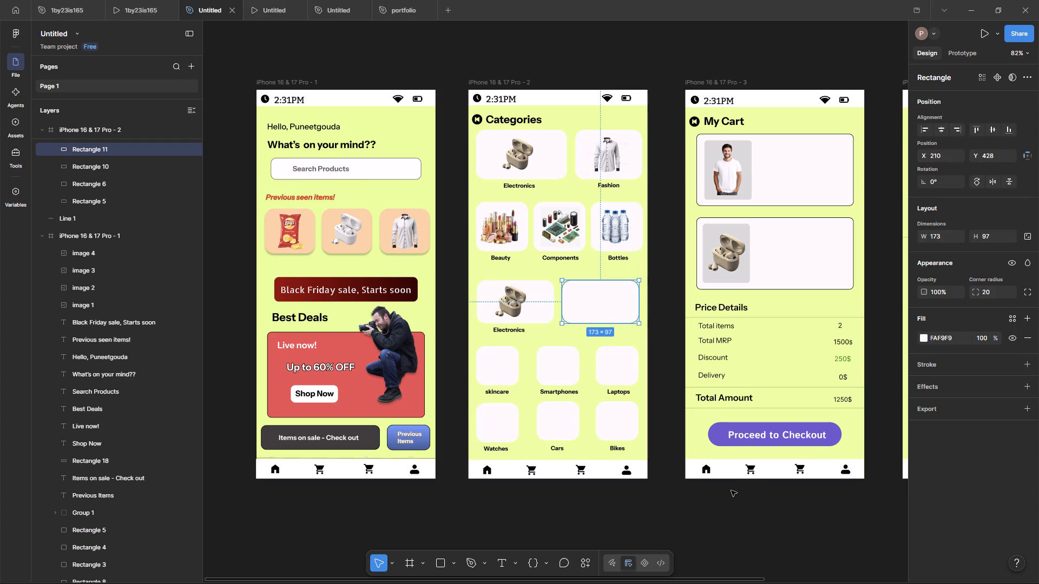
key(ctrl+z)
Paste the bangles picture as a separate image, shrink it to about 103 × 74, and place it inside the Jewelry card at about X 249, Y 437.
click(758, 547)
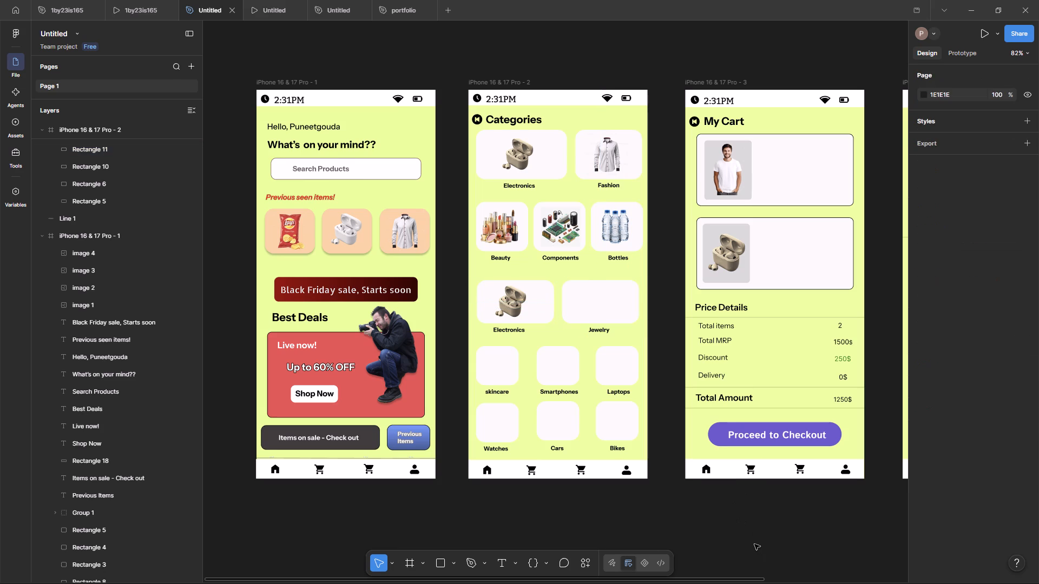
key(ctrl+v)
drag(616, 258, 592, 268)
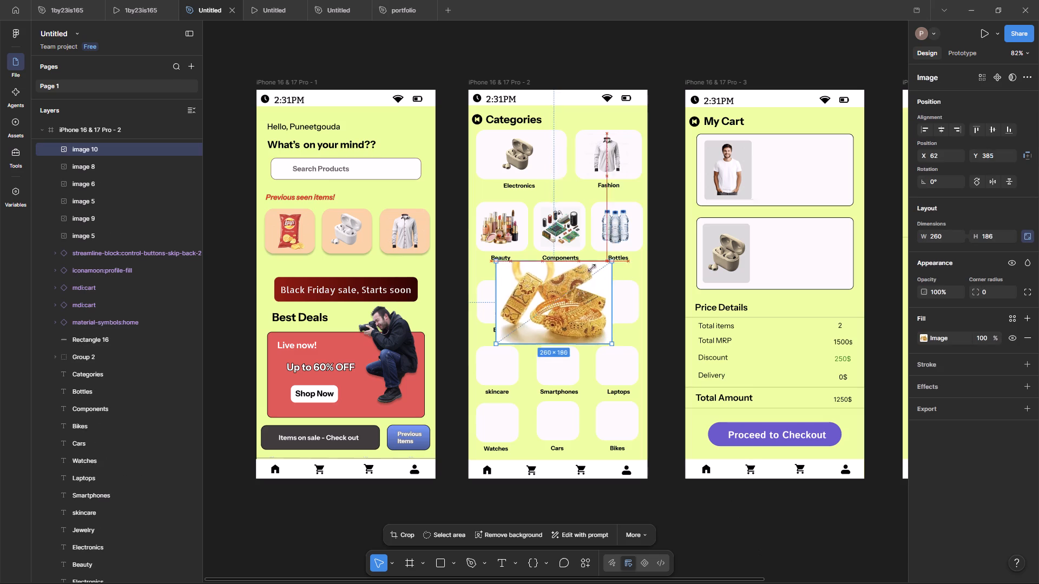
drag(592, 268, 536, 309)
drag(527, 344, 534, 342)
drag(522, 326, 602, 300)
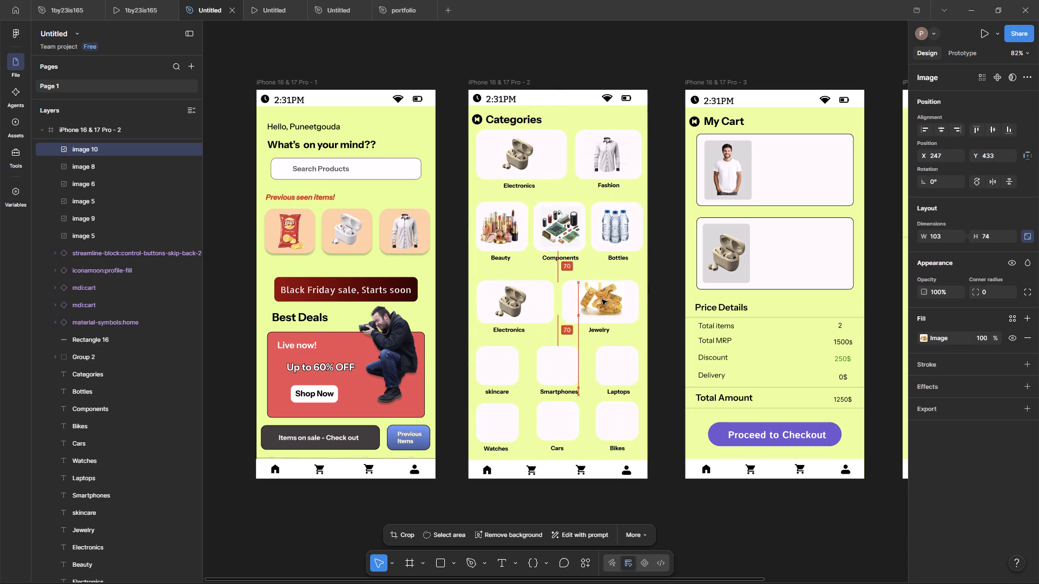
drag(602, 300, 602, 301)
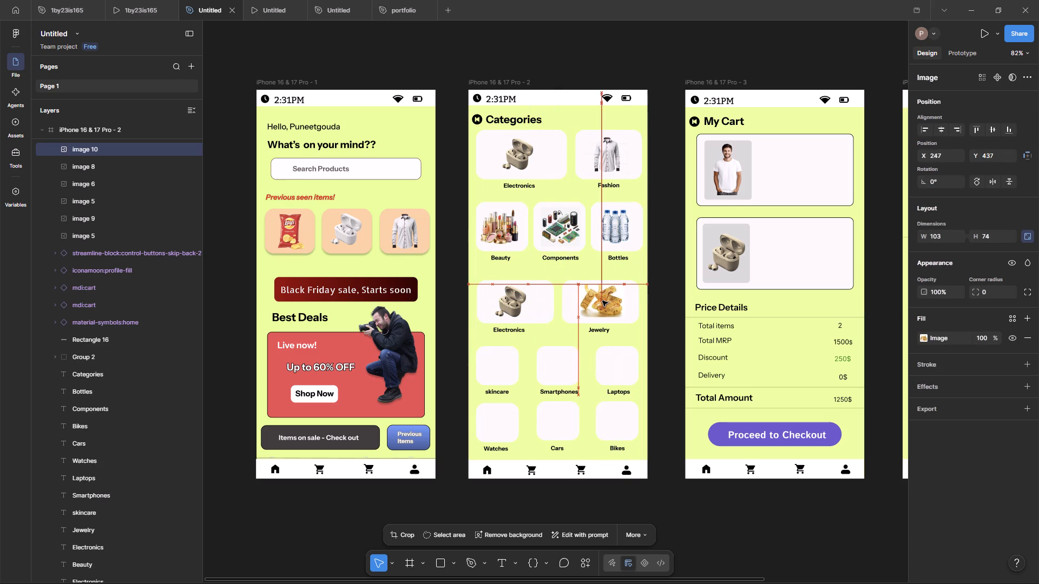
drag(602, 301, 603, 301)
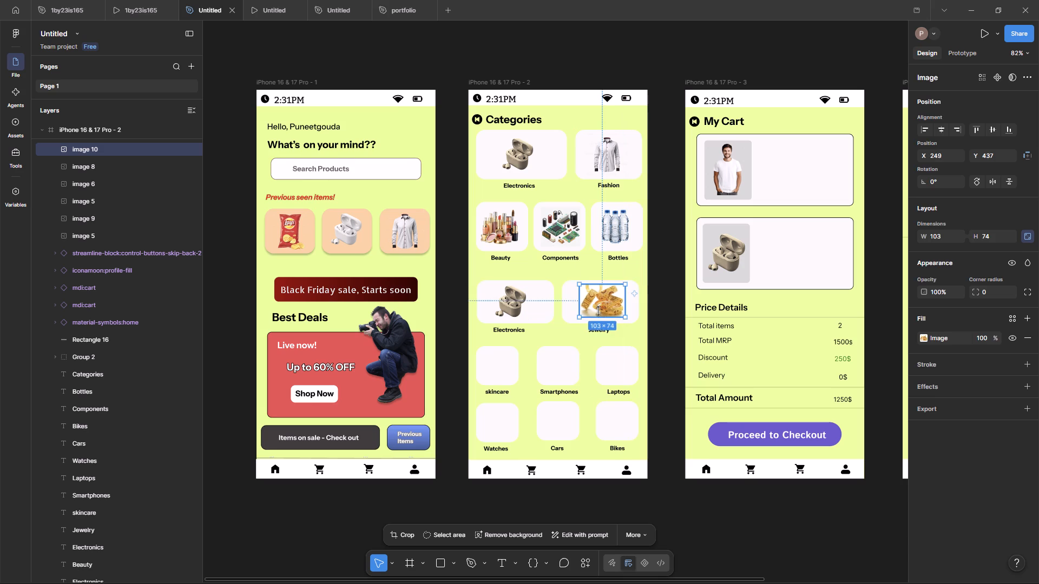
Switch to YouTube, search for "nicole kidman", and play the video "ADÉLA - Nicole Kidman".
key(alt+Tab)
key(alt+Tab)
key(alt+Tab)
key(alt+Tab)
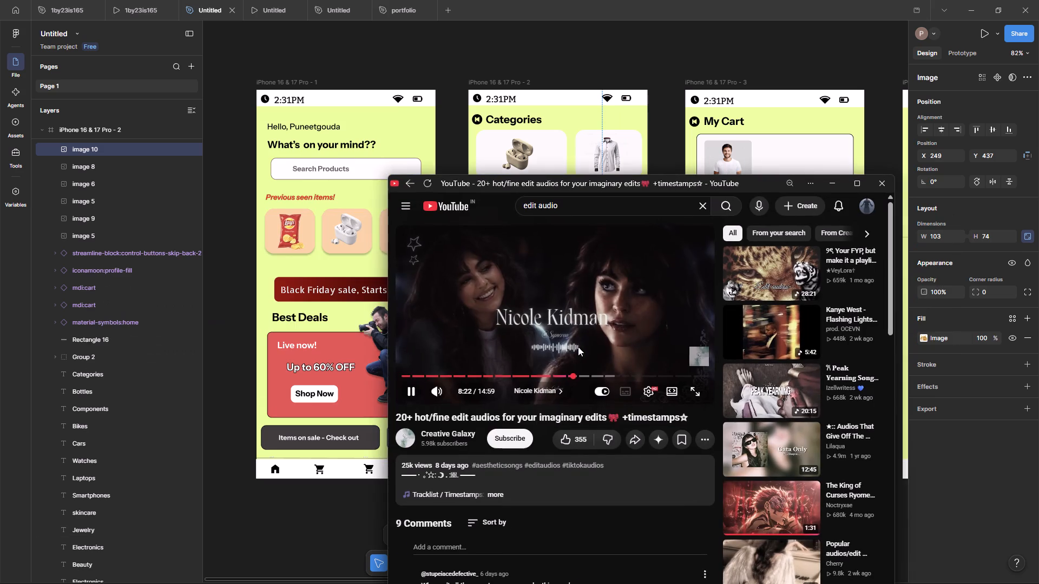
click(701, 203)
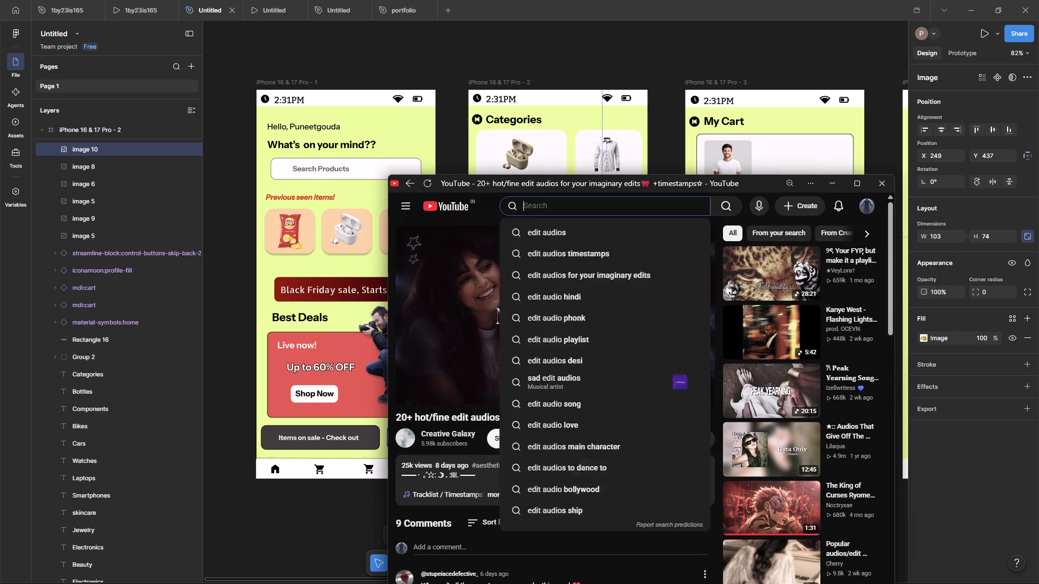
text(noi)
key(BackSpace)
key(BackSpace)
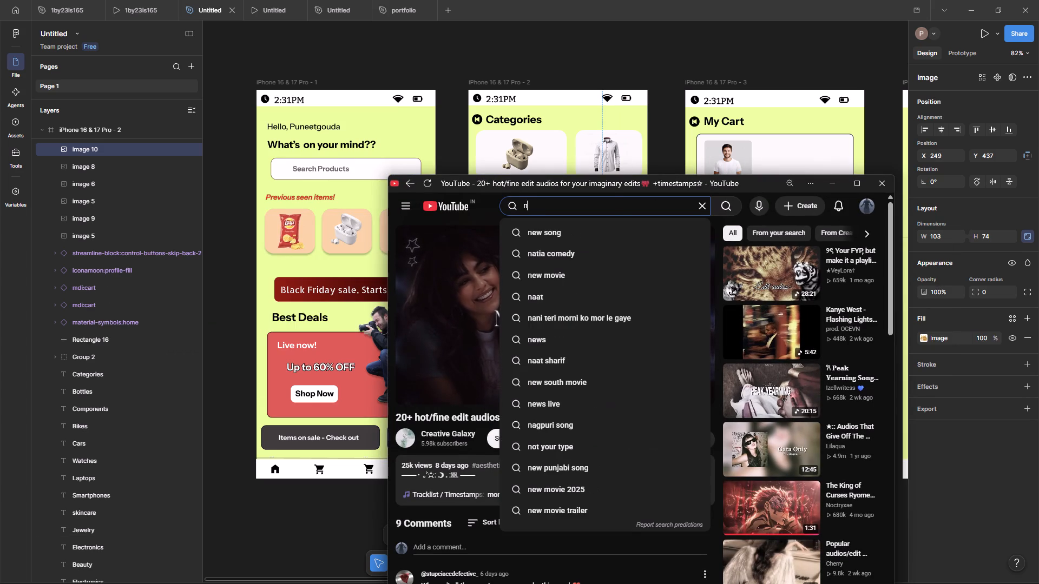
text(icl)
key(BackSpace)
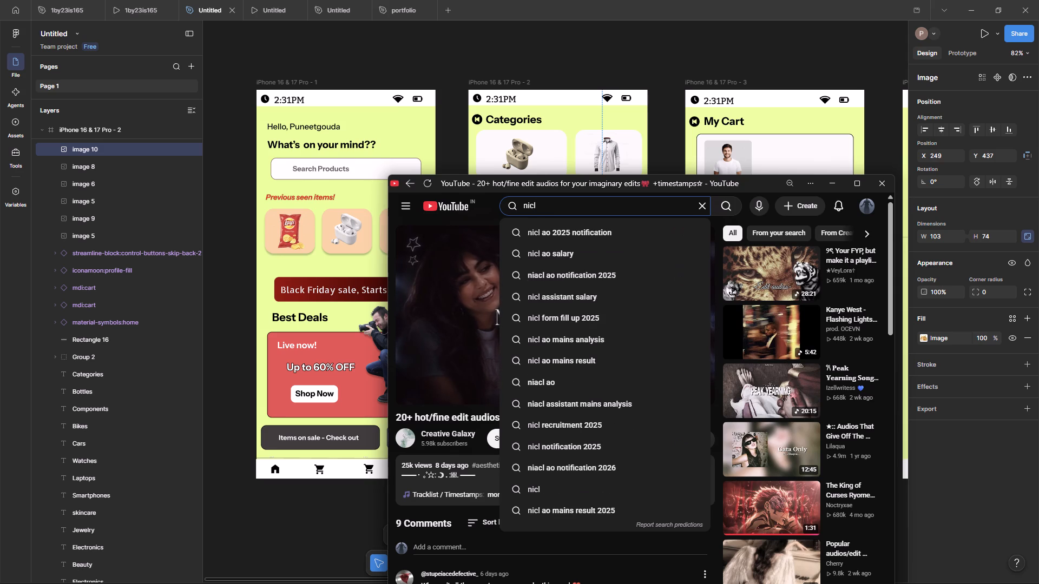
text(ole)
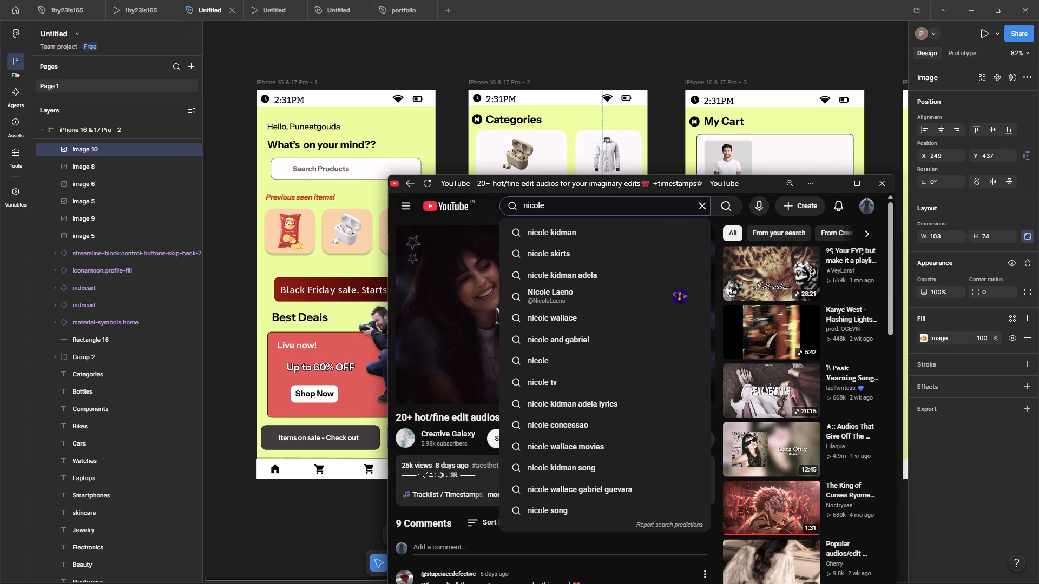
click(622, 236)
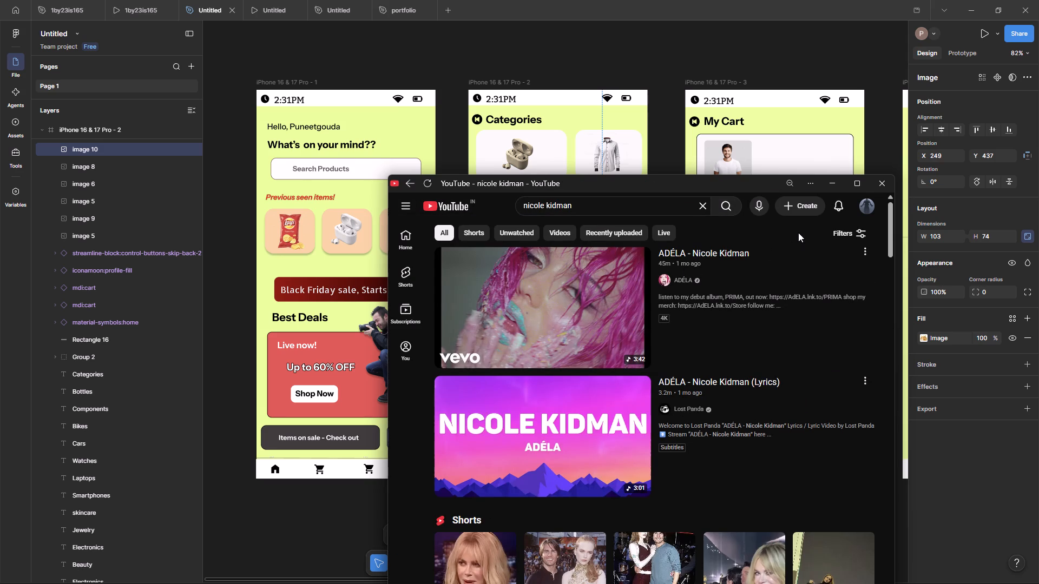
click(541, 289)
Reposition the YouTube window, browse the recommendations, and play Ariana Grande's "hate that i made you love me" video.
drag(764, 184, 777, 269)
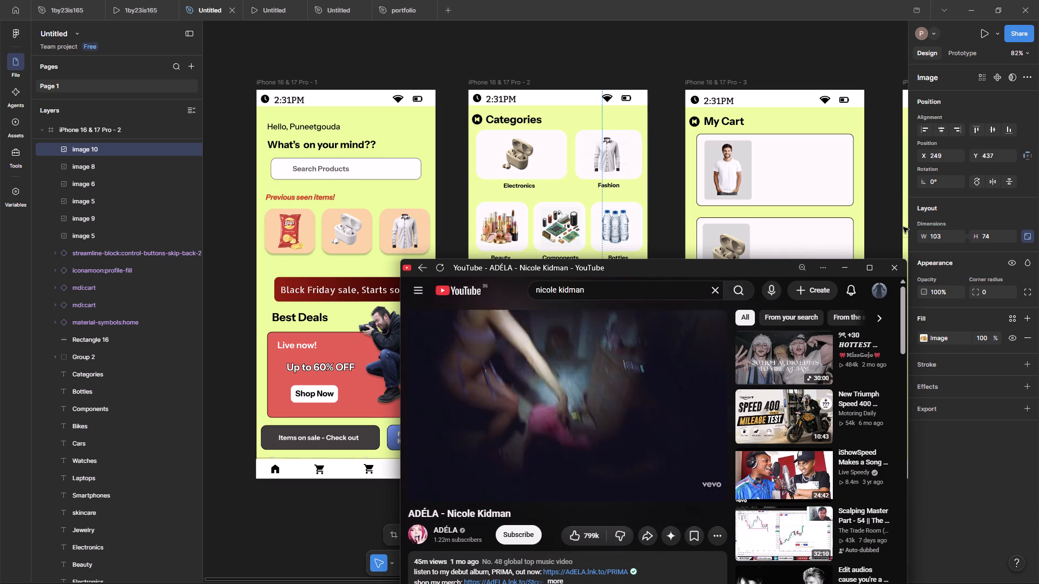
scroll(823, 349, down, 4)
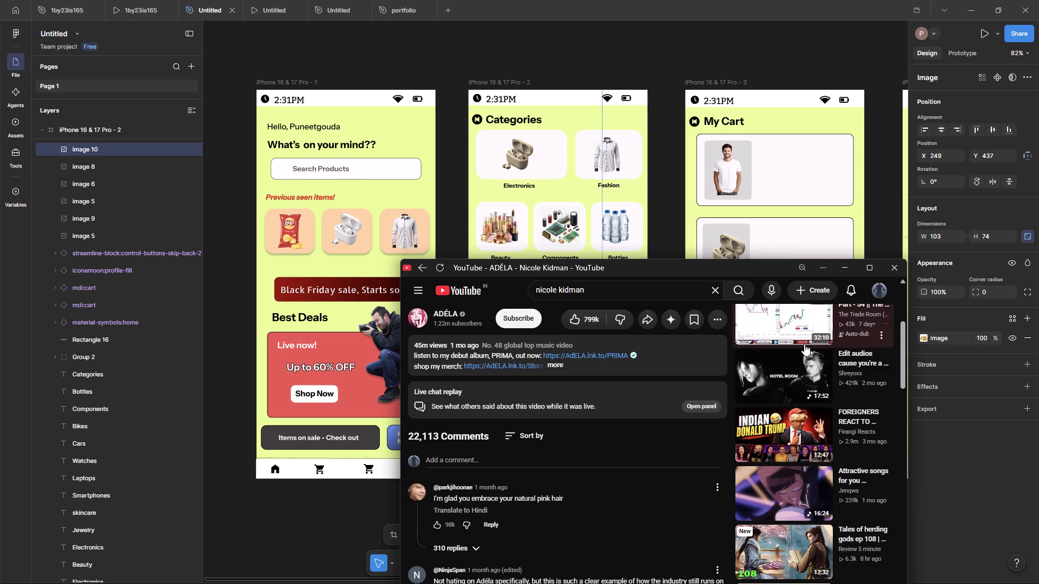
scroll(625, 356, up, 9)
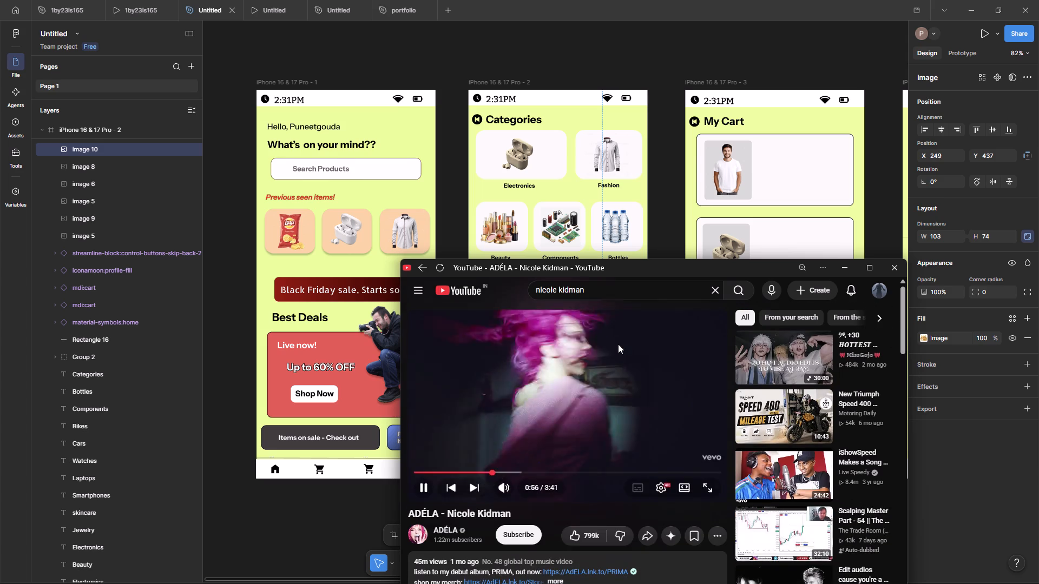
click(766, 269)
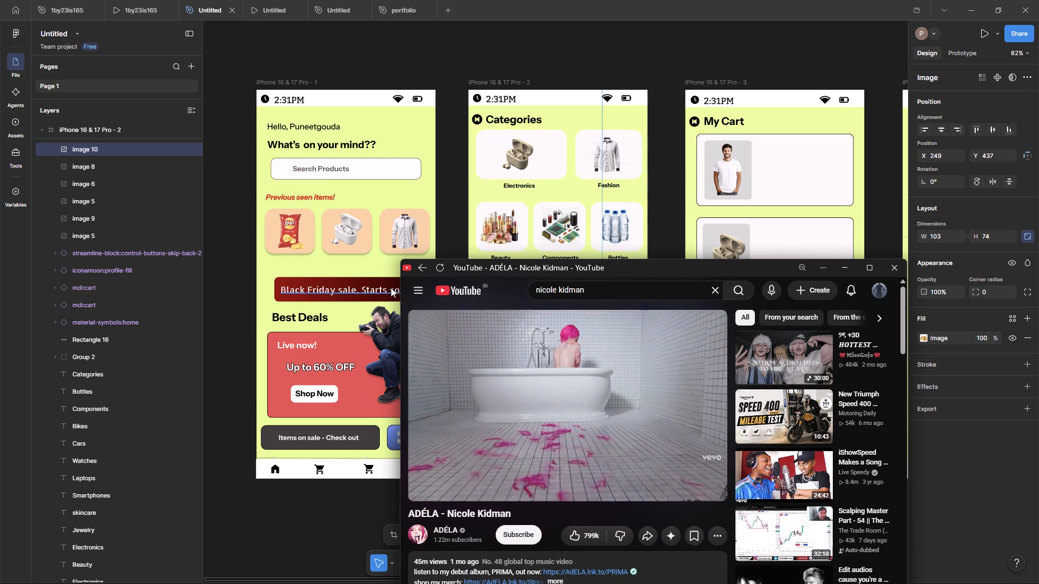
scroll(581, 371, down, 11)
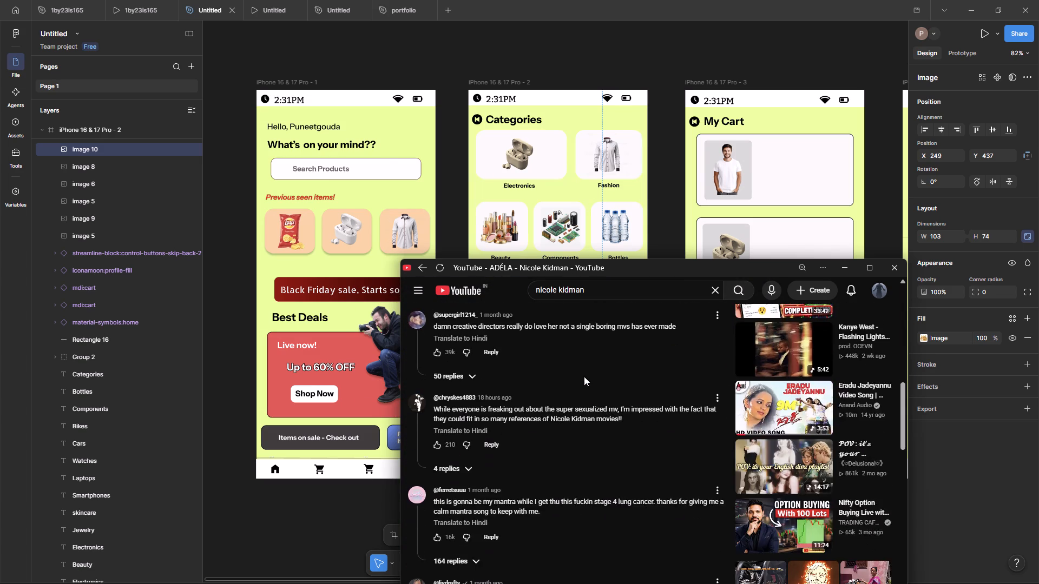
scroll(584, 376, down, 6)
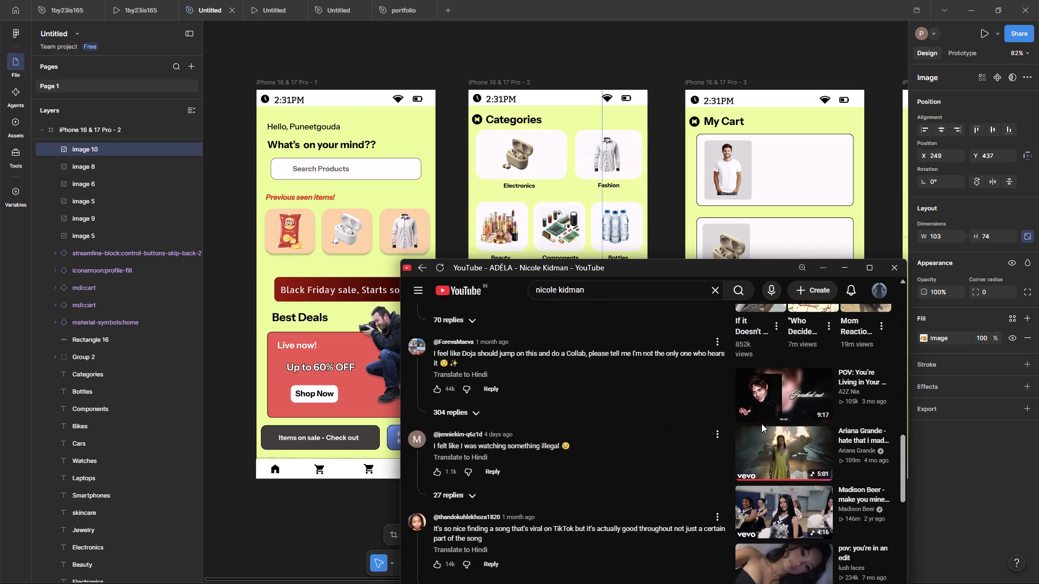
click(762, 469)
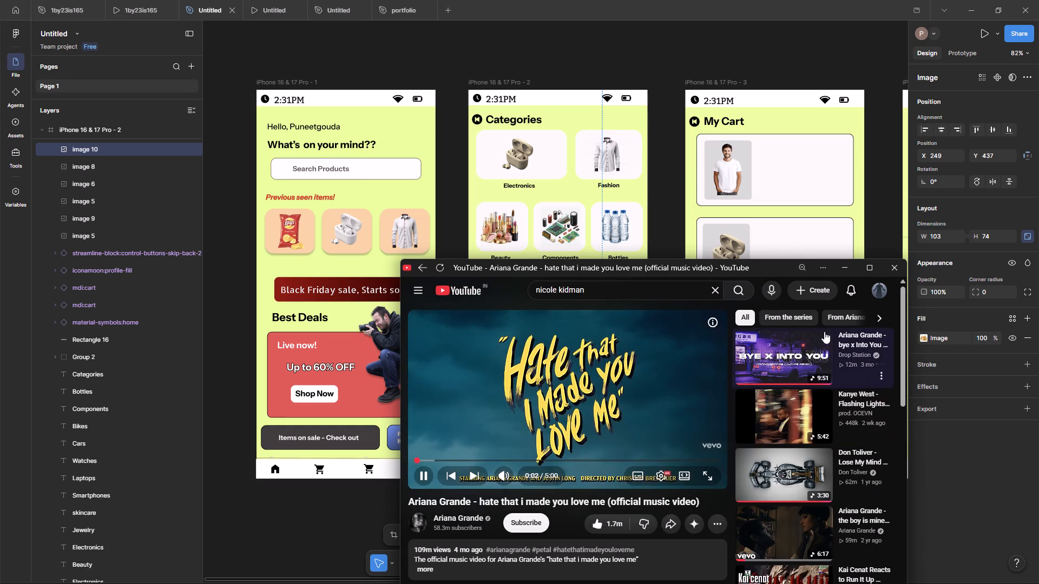
Minimize the YouTube window to return to the Figma design, and deselect the jewelry image.
click(845, 265)
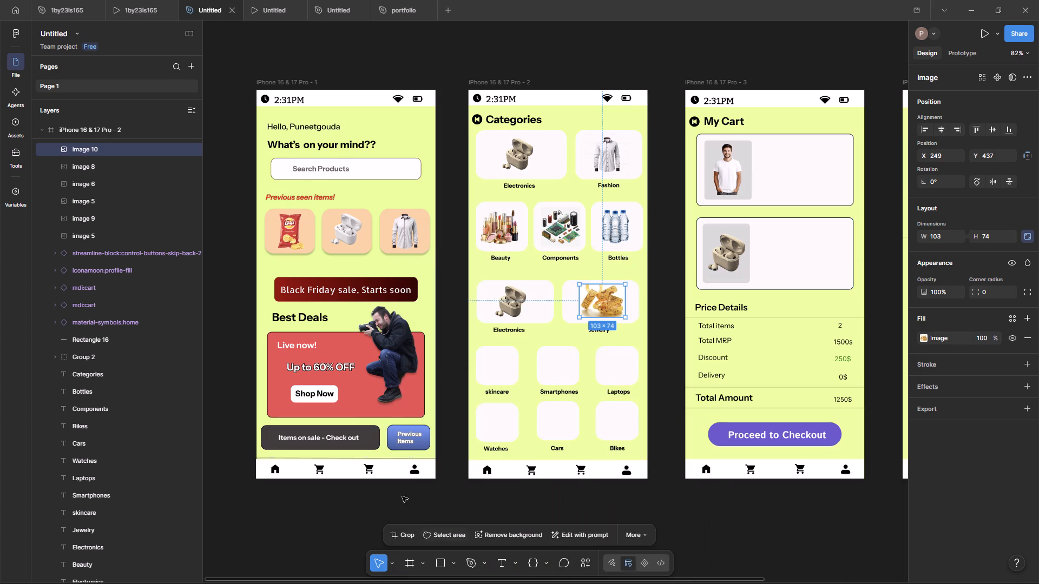
click(760, 548)
click(745, 579)
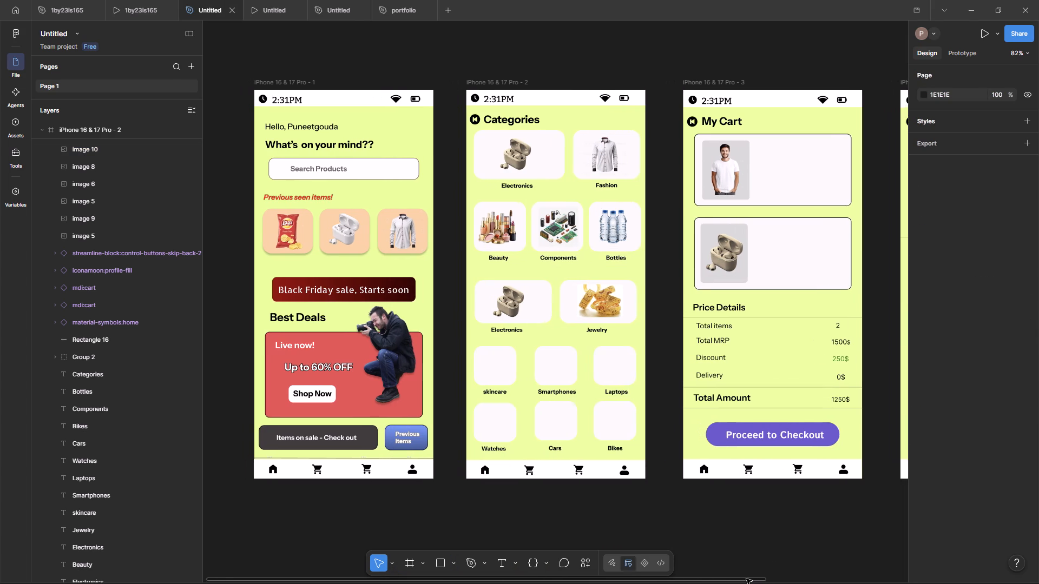
Change the fill of the Best Deals card rectangle on the home screen to light grey D8D8D8.
click(331, 351)
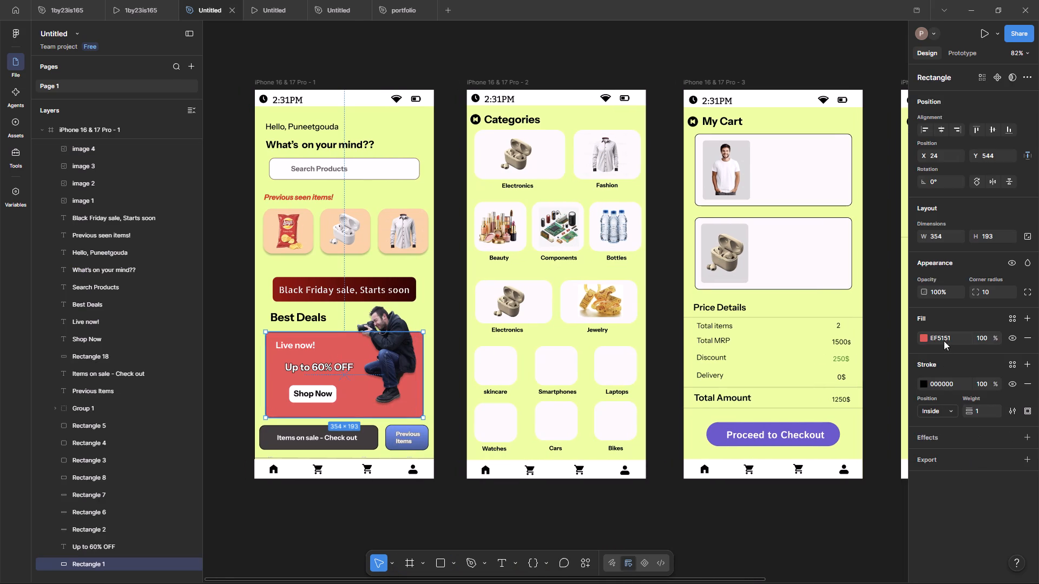
click(919, 340)
click(926, 337)
drag(864, 366, 790, 348)
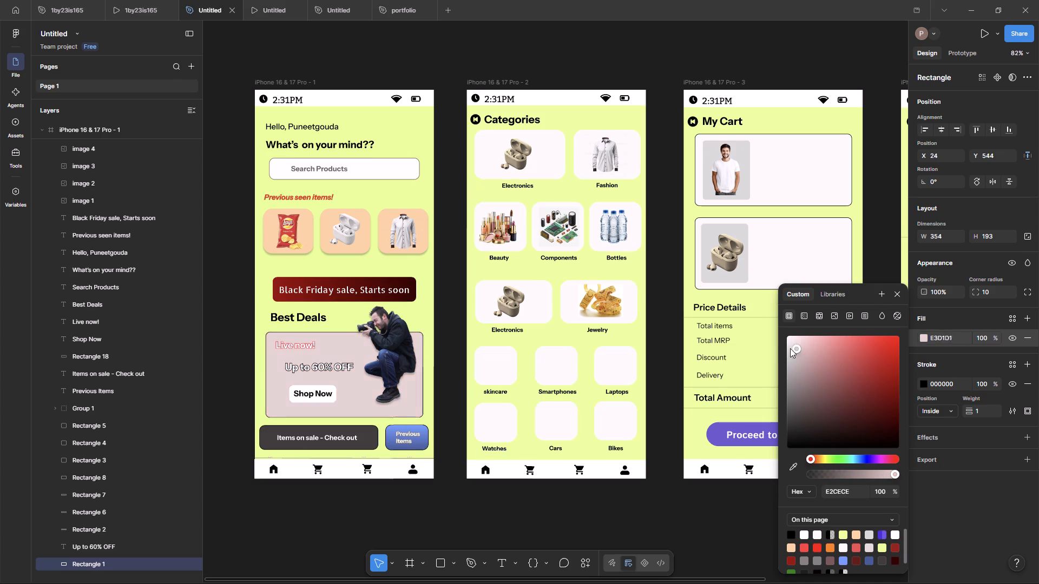
drag(790, 348, 758, 384)
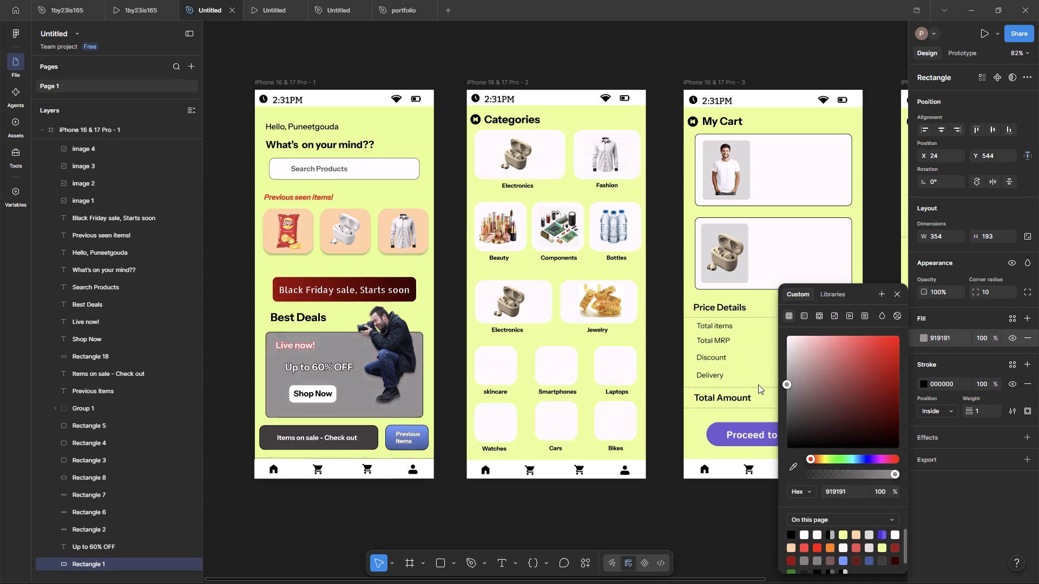
drag(758, 384, 746, 344)
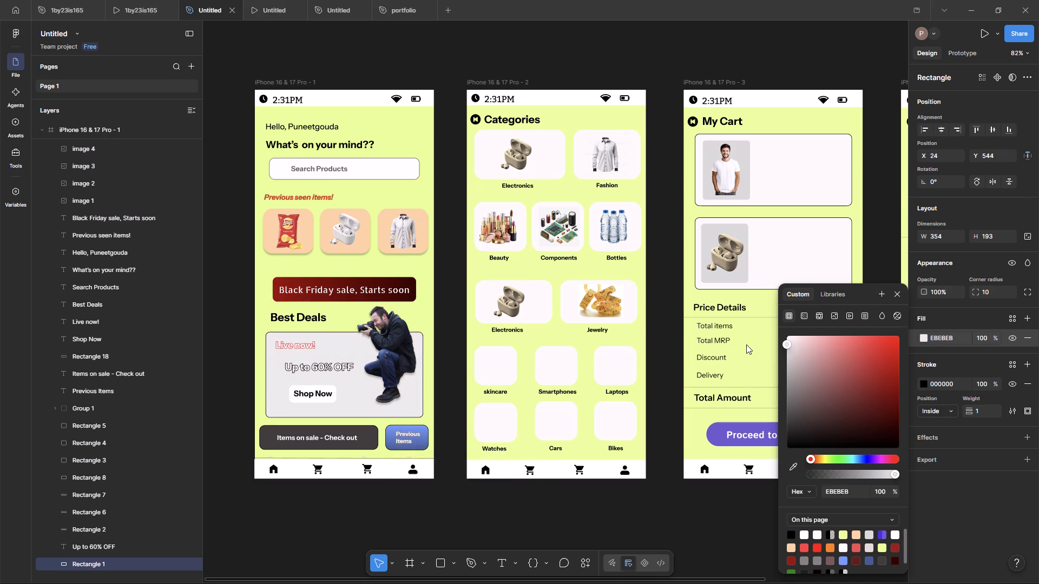
drag(746, 344, 754, 353)
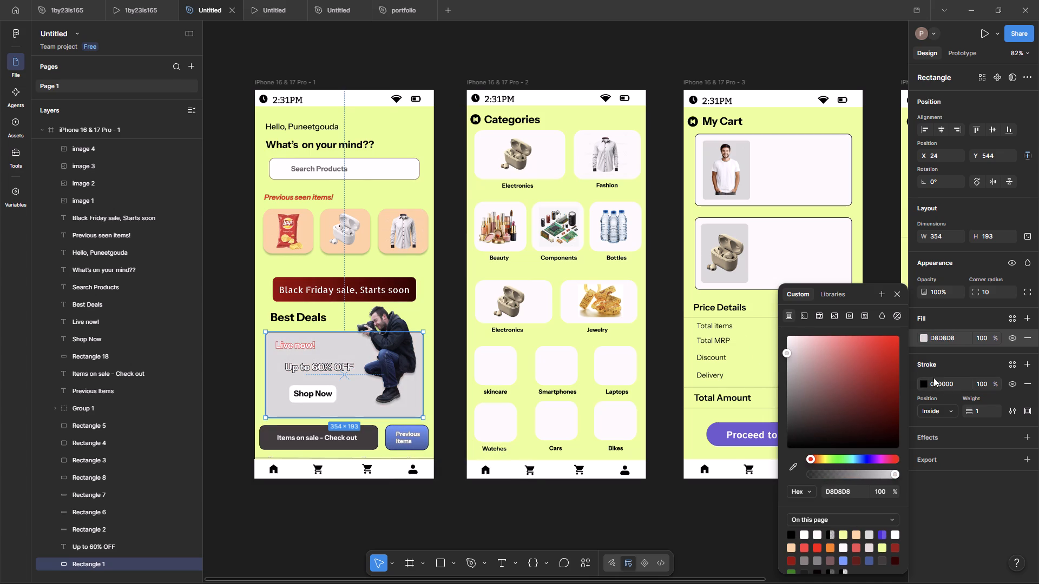
Convert the Best Deals card's fill to a radial gradient running from D8D8D8 to 727272.
click(806, 315)
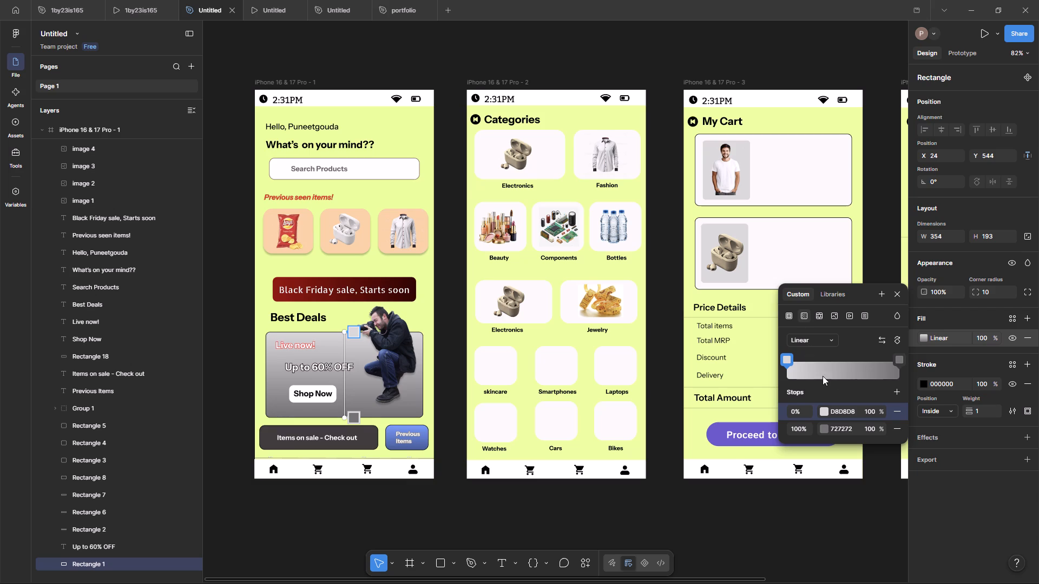
click(807, 339)
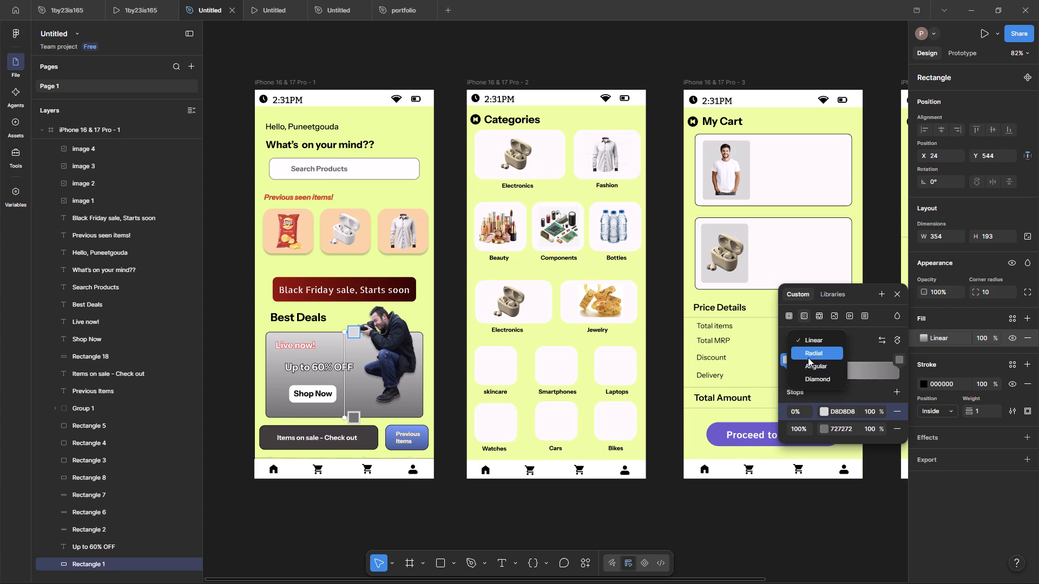
click(808, 359)
Reposition the radial gradient's centre to the upper-left corner of the Best Deals card, and deselect the card.
drag(351, 378, 387, 359)
drag(344, 376, 394, 351)
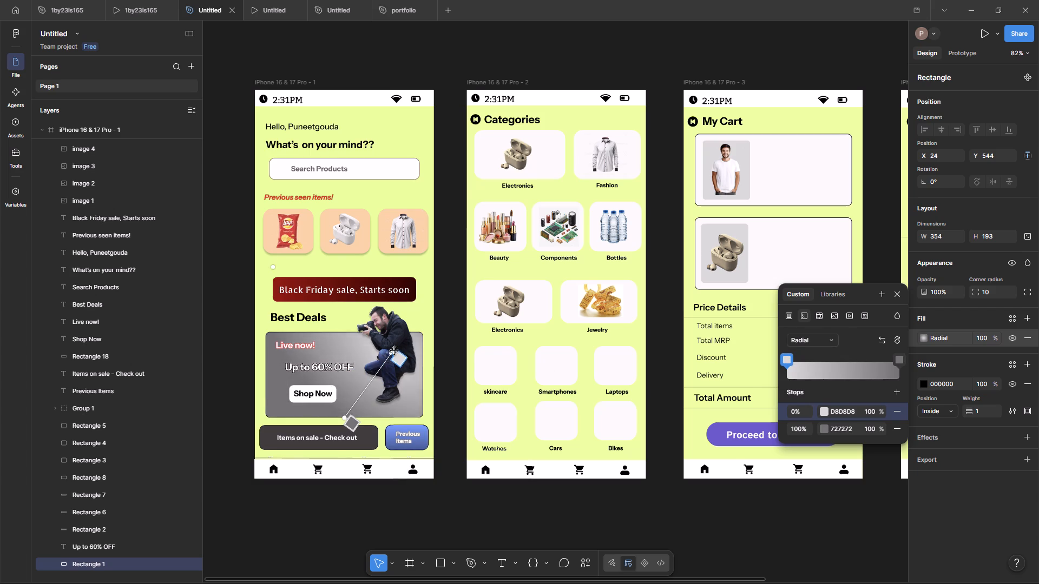
drag(394, 351, 151, 331)
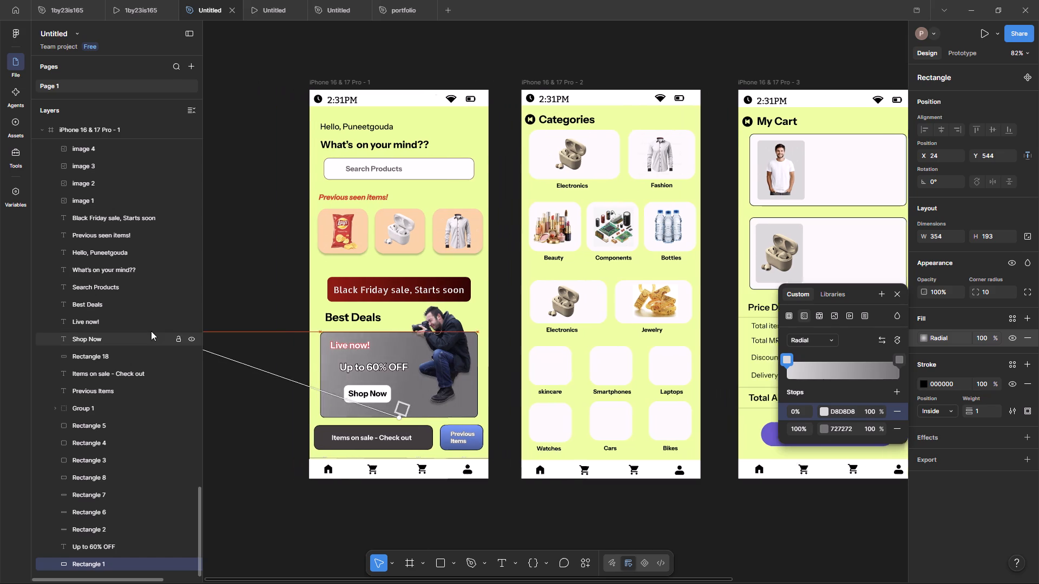
drag(151, 331, 418, 345)
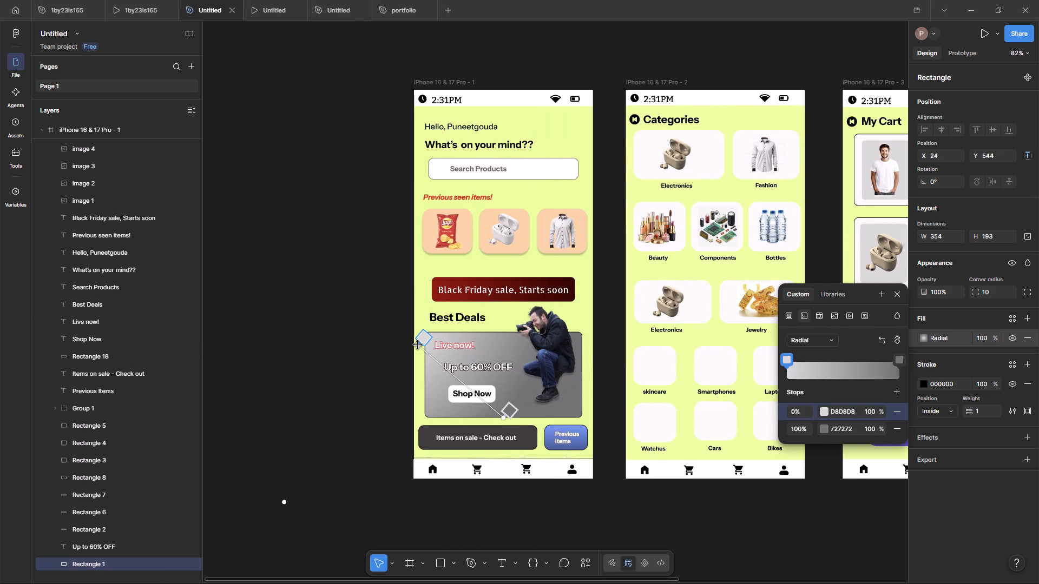
drag(418, 345, 455, 333)
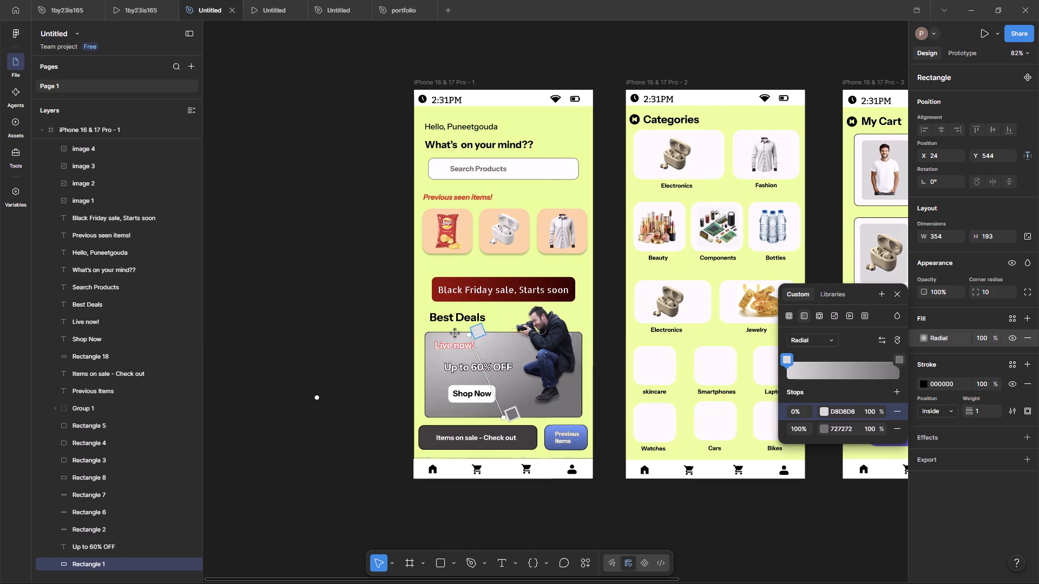
drag(455, 333, 404, 330)
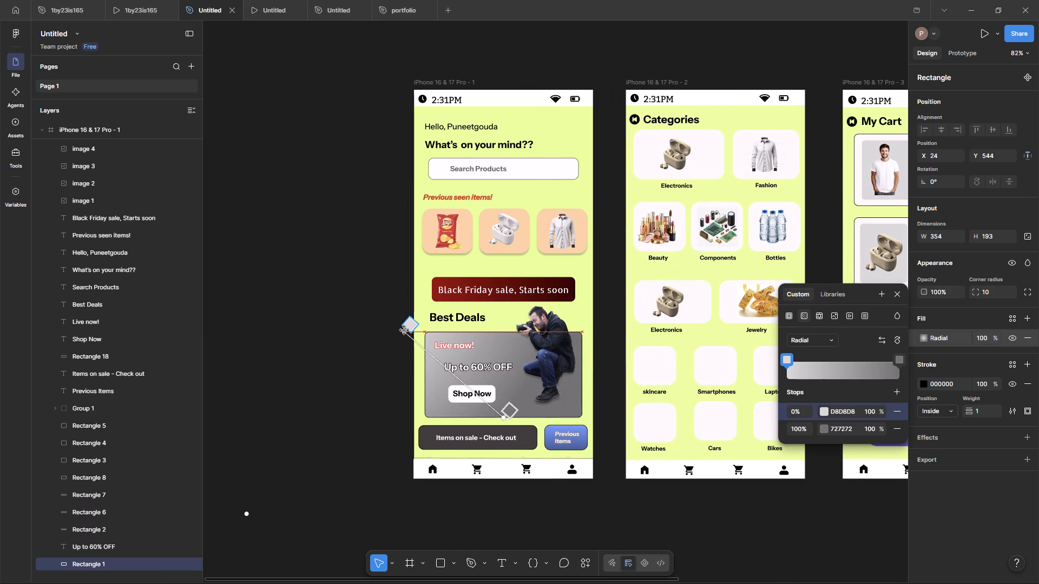
drag(404, 330, 578, 335)
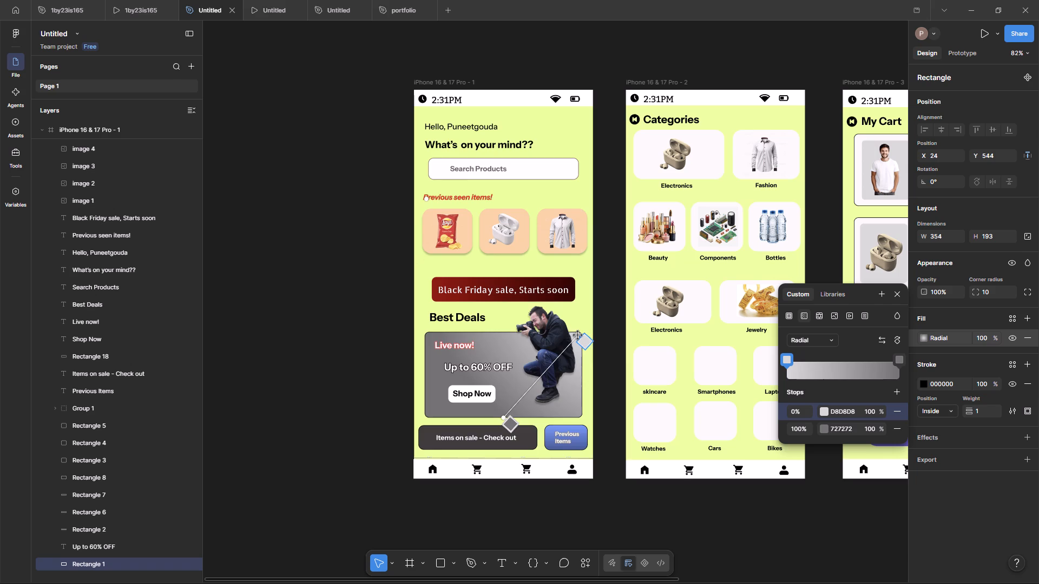
drag(578, 335, 398, 327)
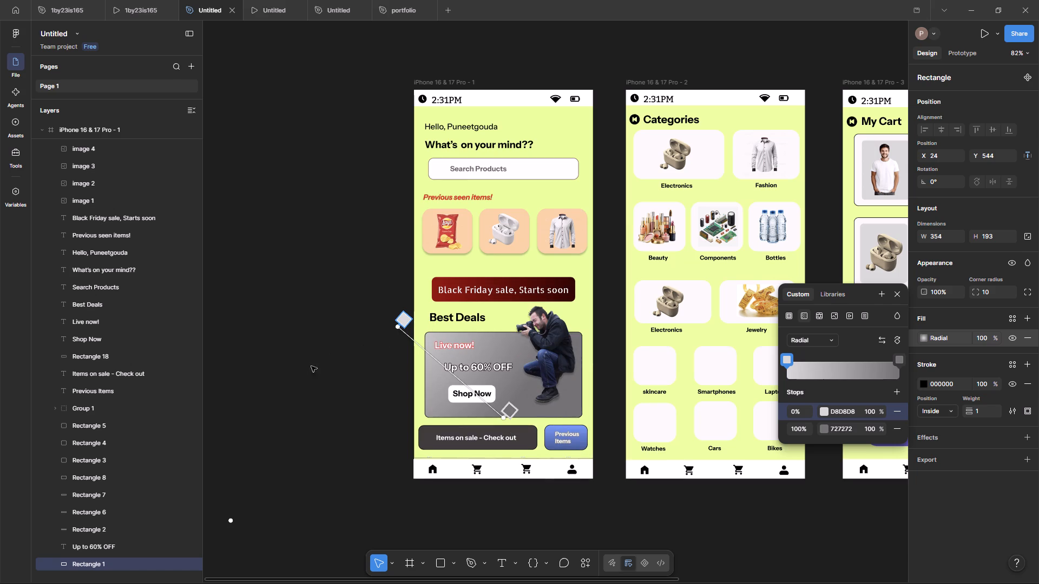
drag(398, 327, 426, 337)
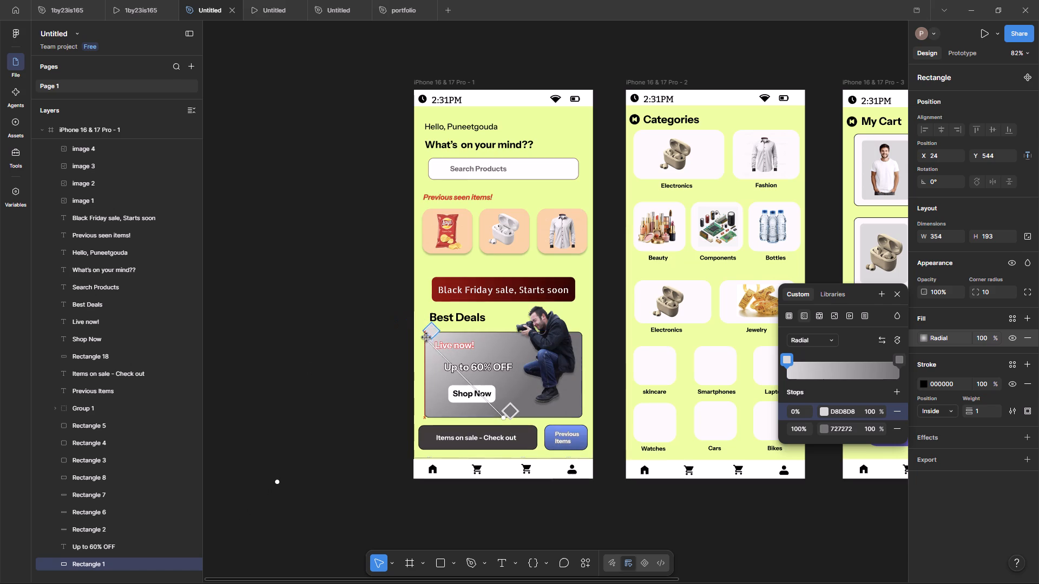
drag(426, 337, 428, 334)
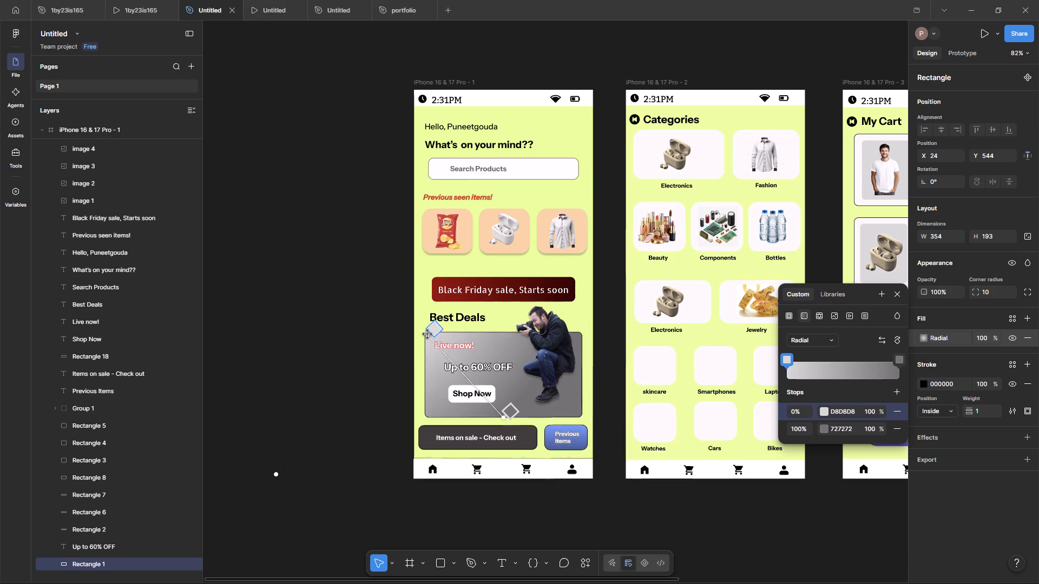
drag(428, 334, 428, 335)
click(382, 349)
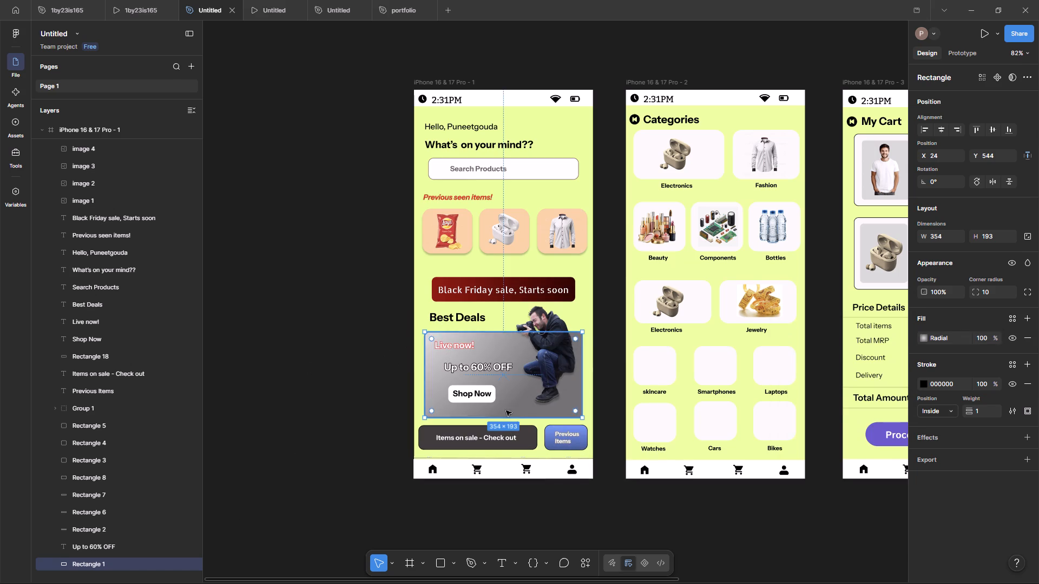
click(804, 552)
Inspect the Best Deals card's gradient background and the photographer image on it.
drag(666, 580, 724, 581)
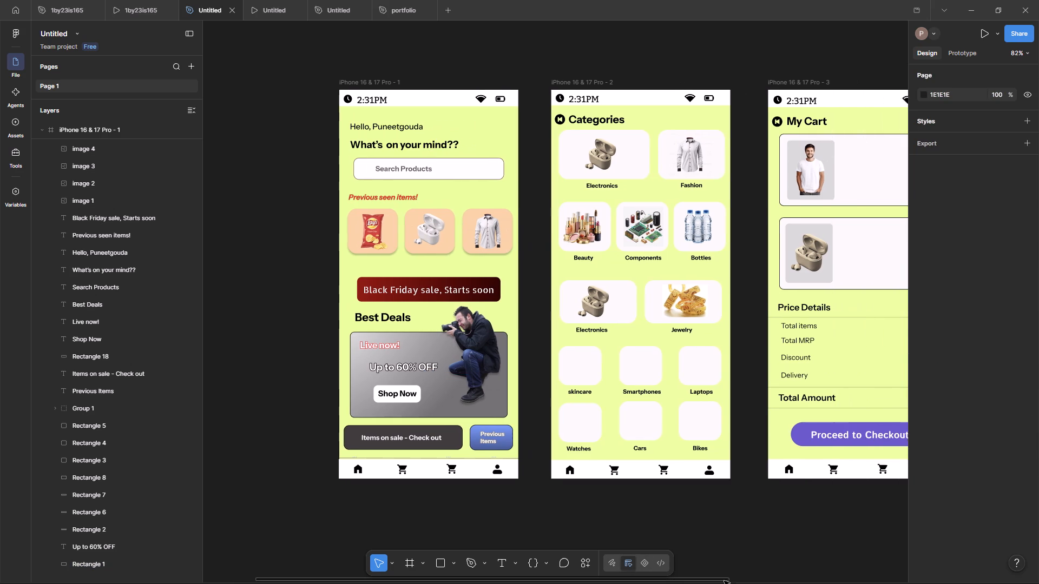
drag(724, 581, 727, 580)
ctrl+scroll(257, 352, up, 3)
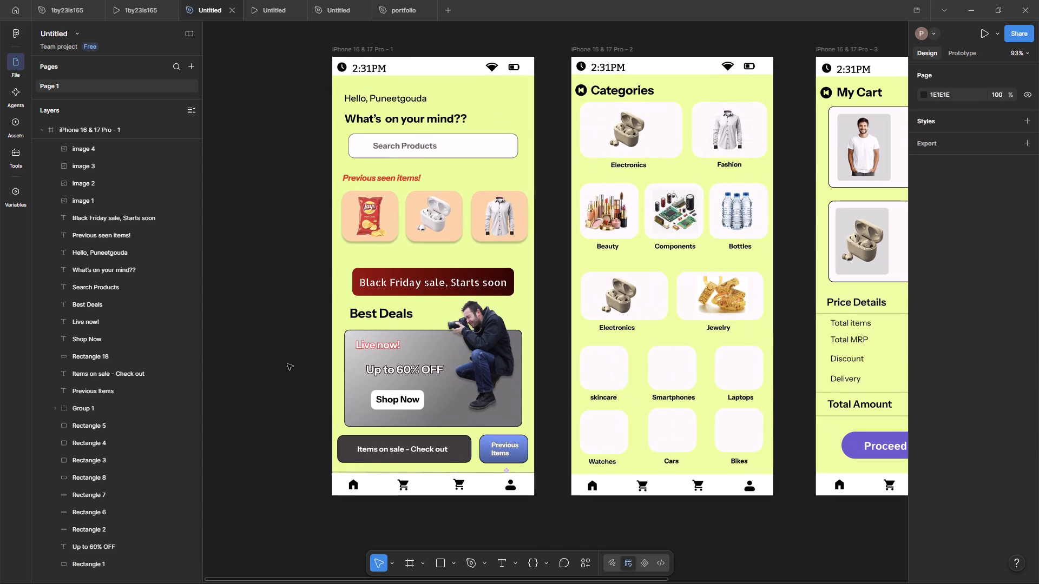
click(274, 321)
click(508, 428)
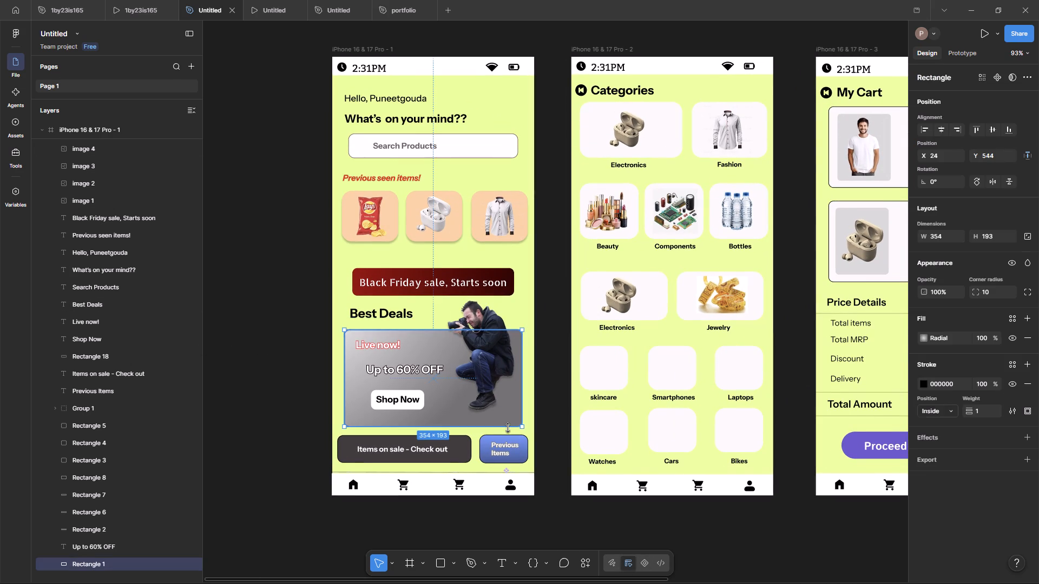
click(787, 541)
click(480, 339)
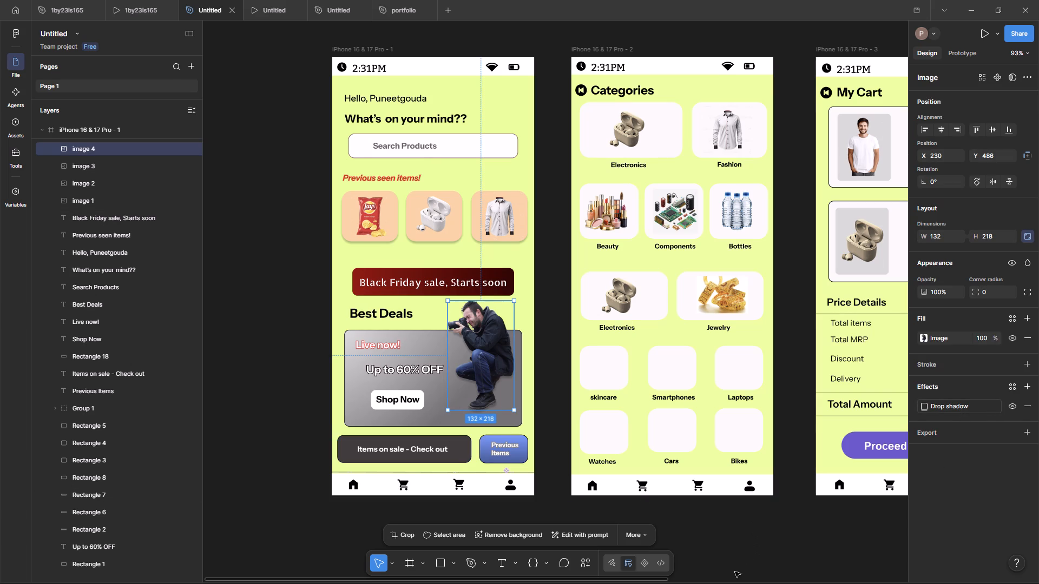
click(752, 554)
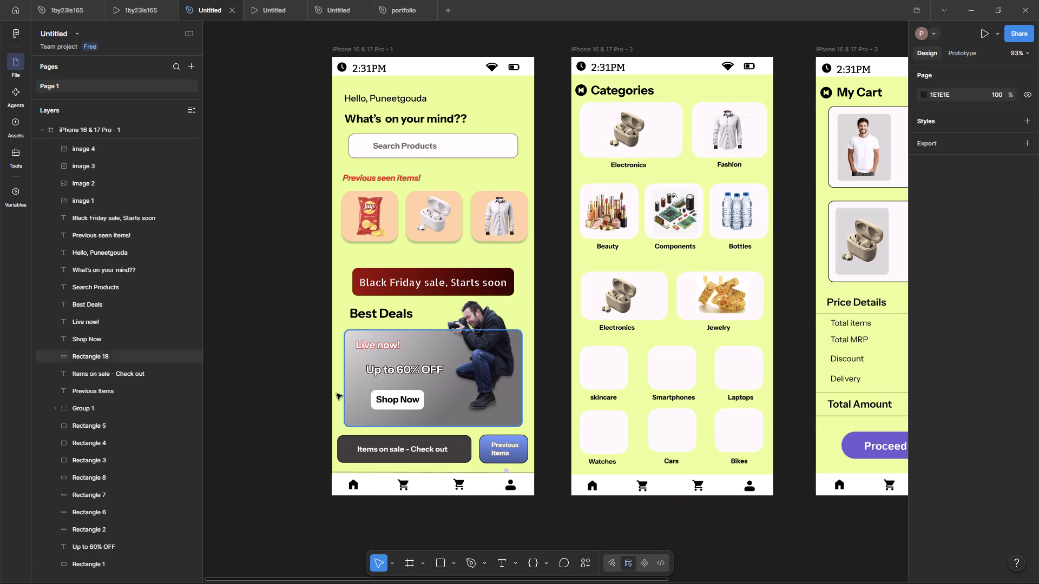
Change the stroke colour of the "Live now!" text to grey A1A1A1.
click(373, 352)
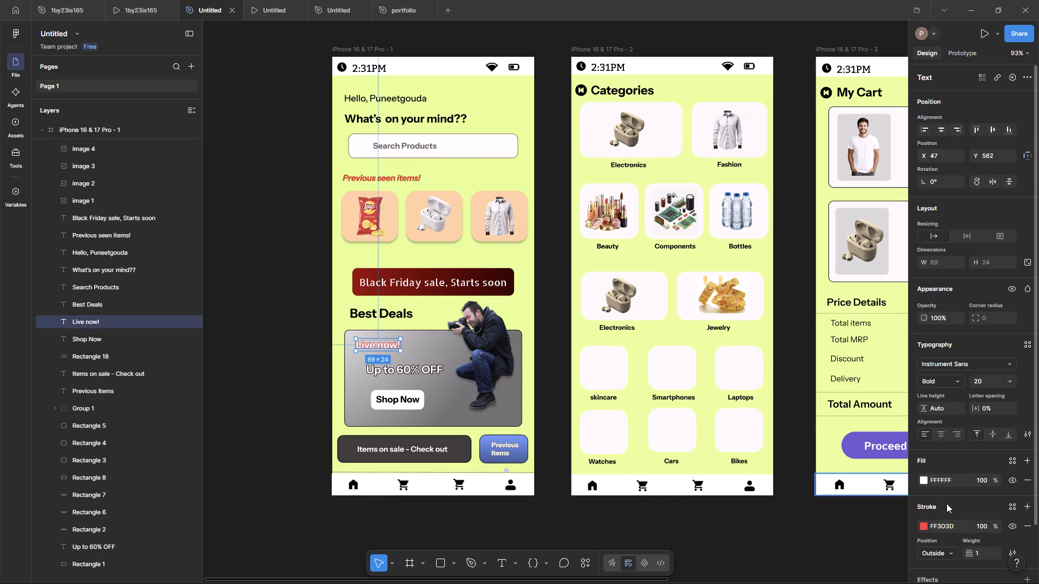
click(951, 552)
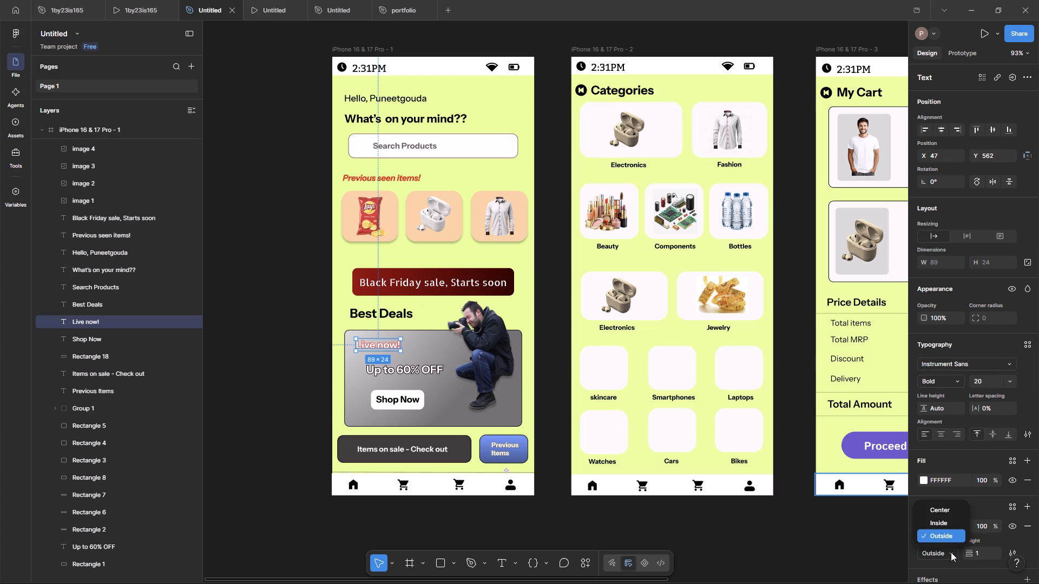
click(866, 525)
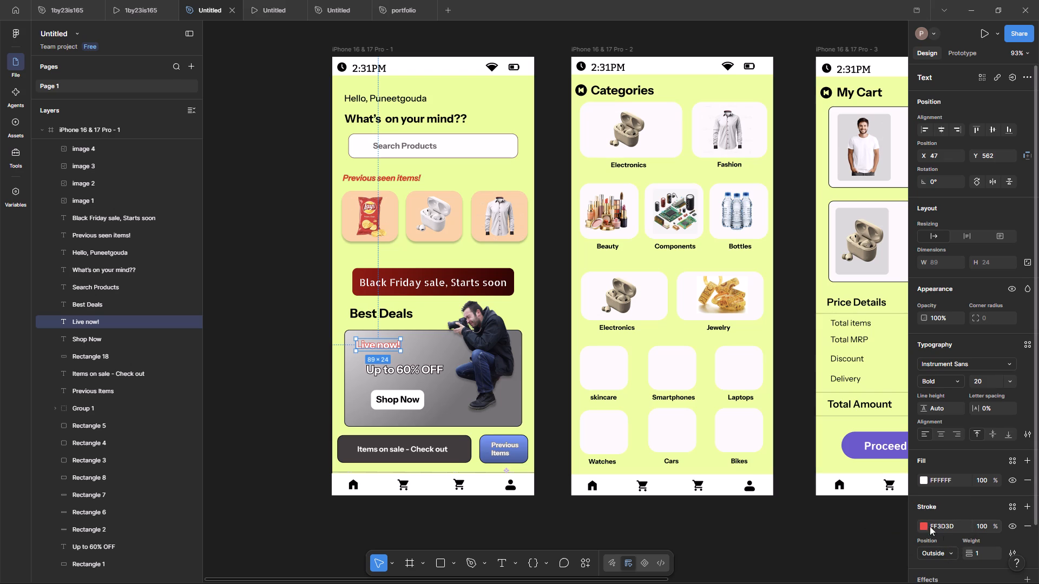
click(927, 522)
click(923, 530)
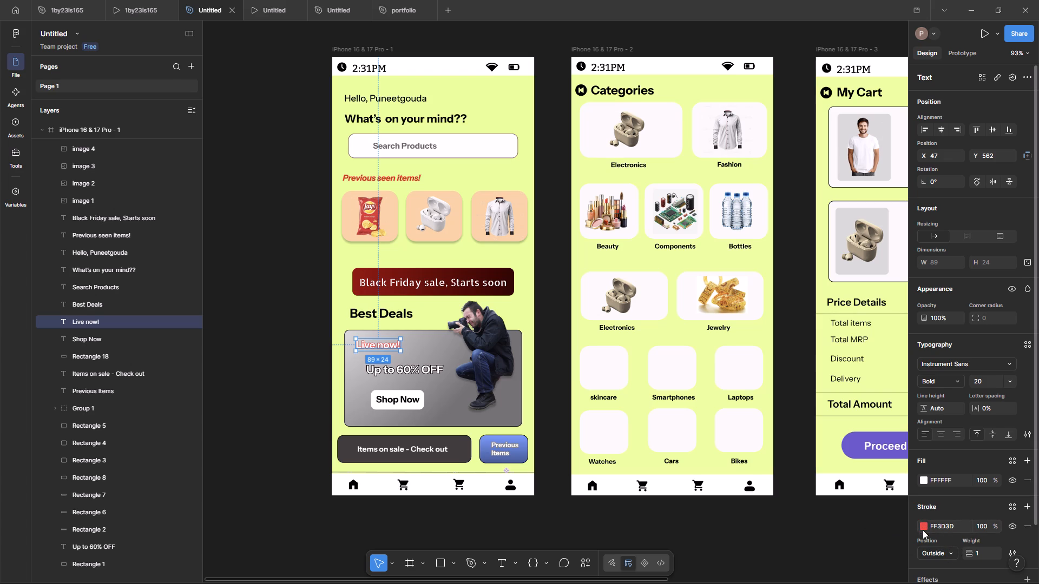
click(923, 527)
drag(838, 381, 798, 461)
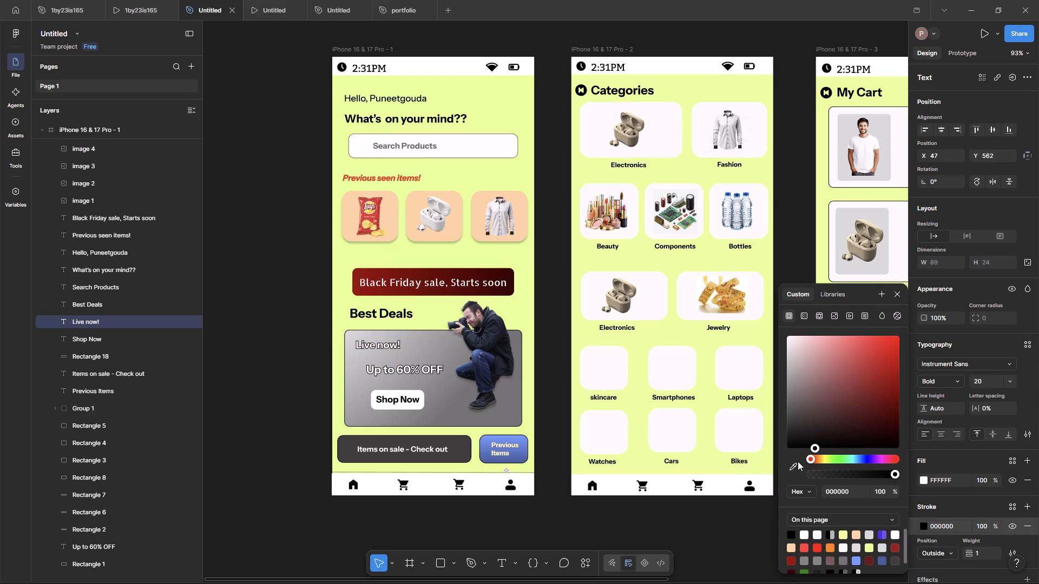
drag(798, 461, 759, 389)
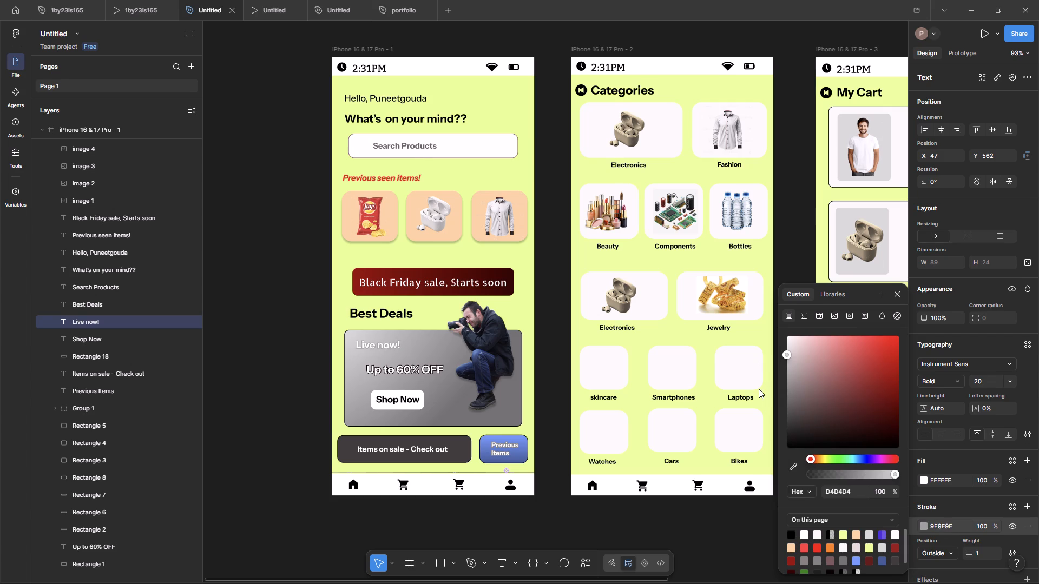
drag(759, 389, 758, 377)
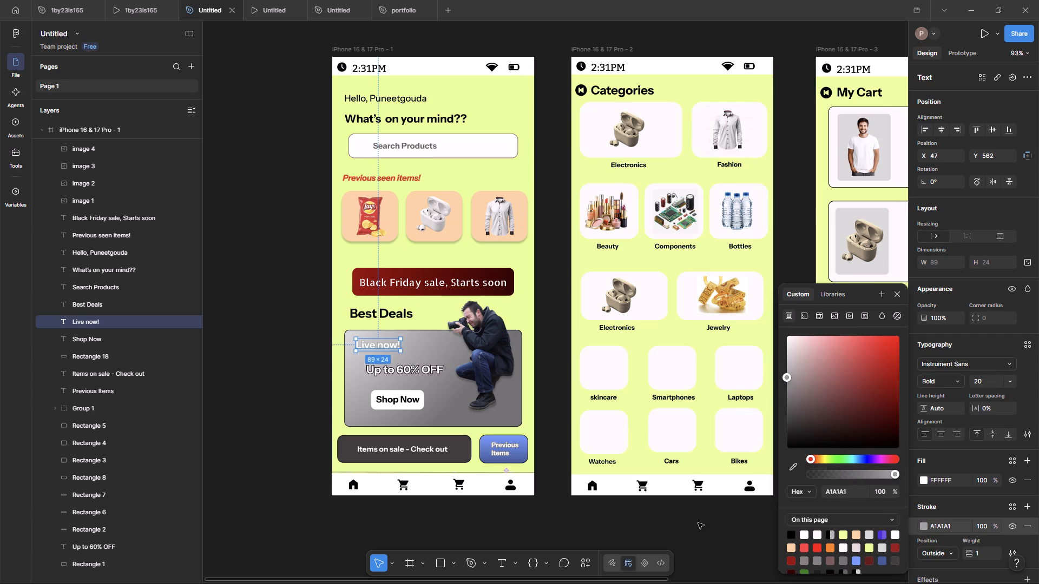
click(698, 523)
Add a drop shadow effect with default settings to the "Live now!" text.
click(391, 348)
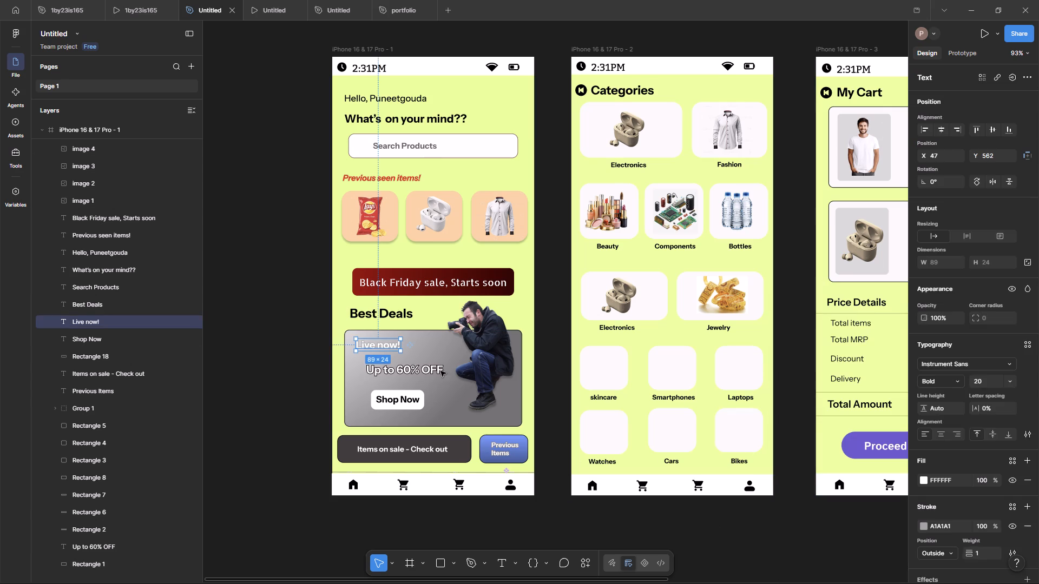
scroll(971, 546, down, 3)
click(953, 522)
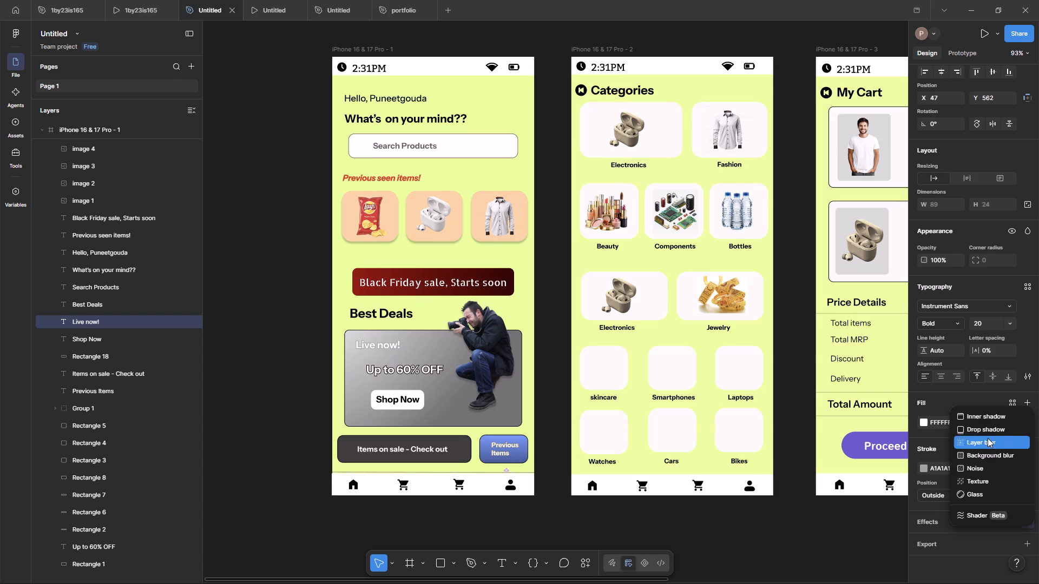
click(989, 431)
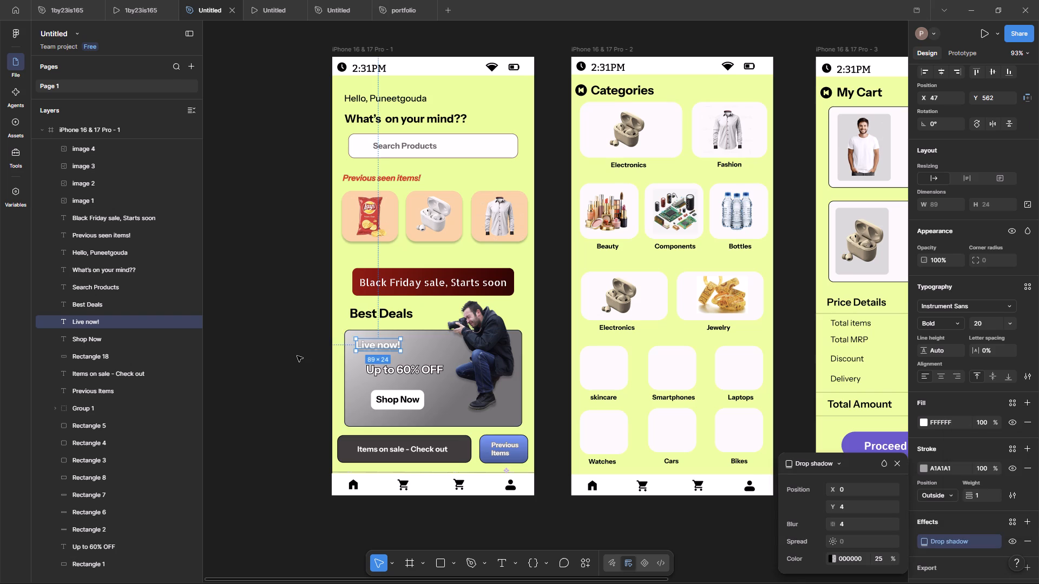
click(297, 356)
Add a drop shadow effect with default settings to the "Up to 60% OFF" text.
click(411, 373)
scroll(961, 537, down, 5)
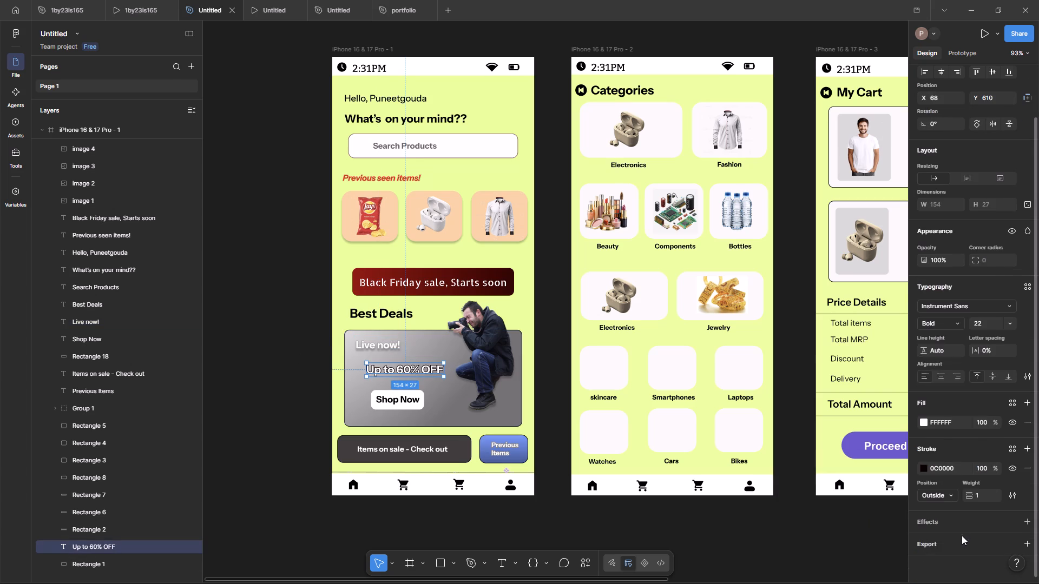
click(959, 515)
click(978, 427)
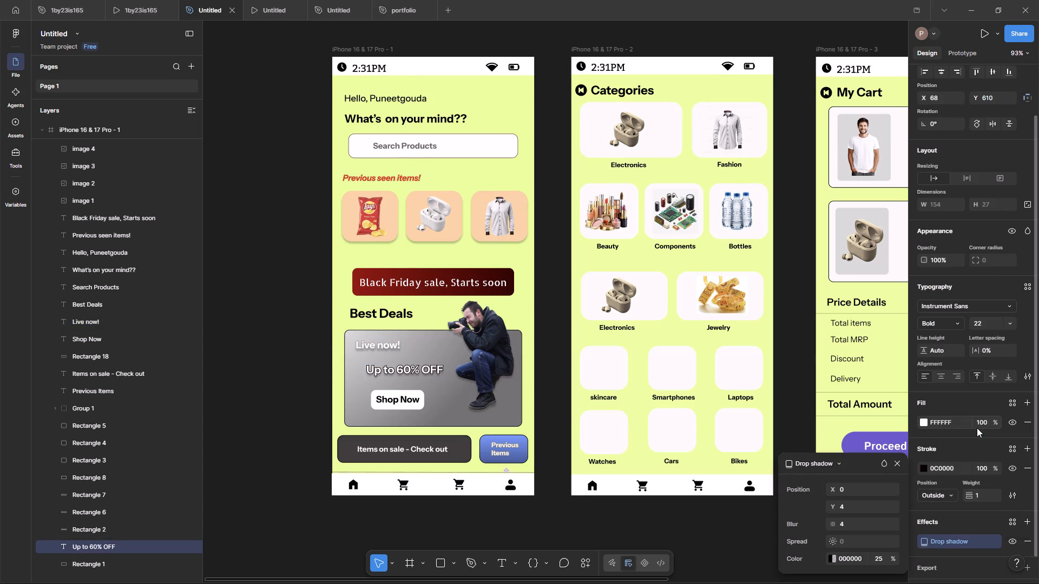
Change the stroke colour of the "Up to 60% OFF" text to muted pinkish grey A29191, keeping the stroke position Outside.
click(946, 494)
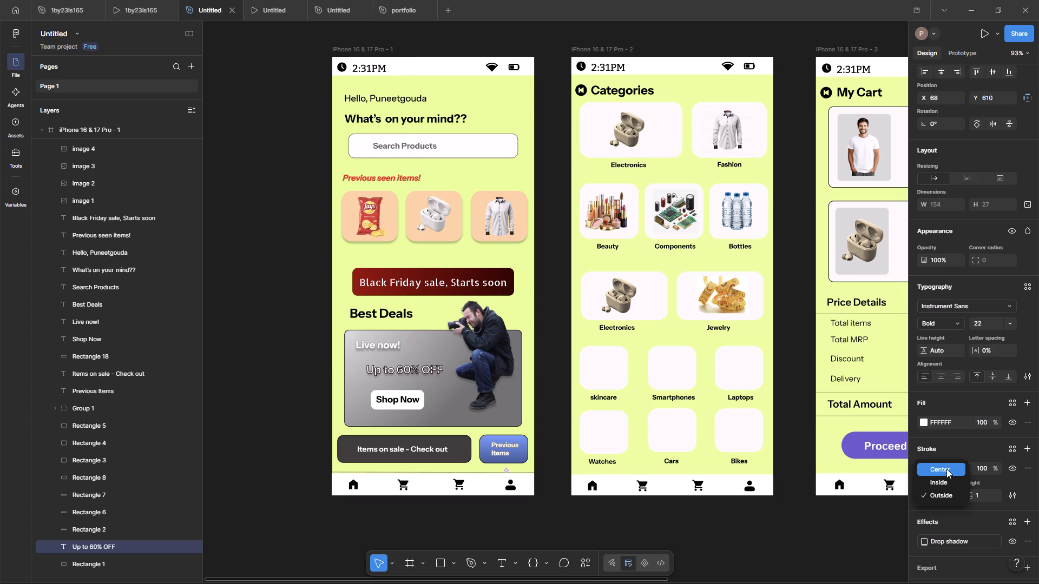
click(943, 499)
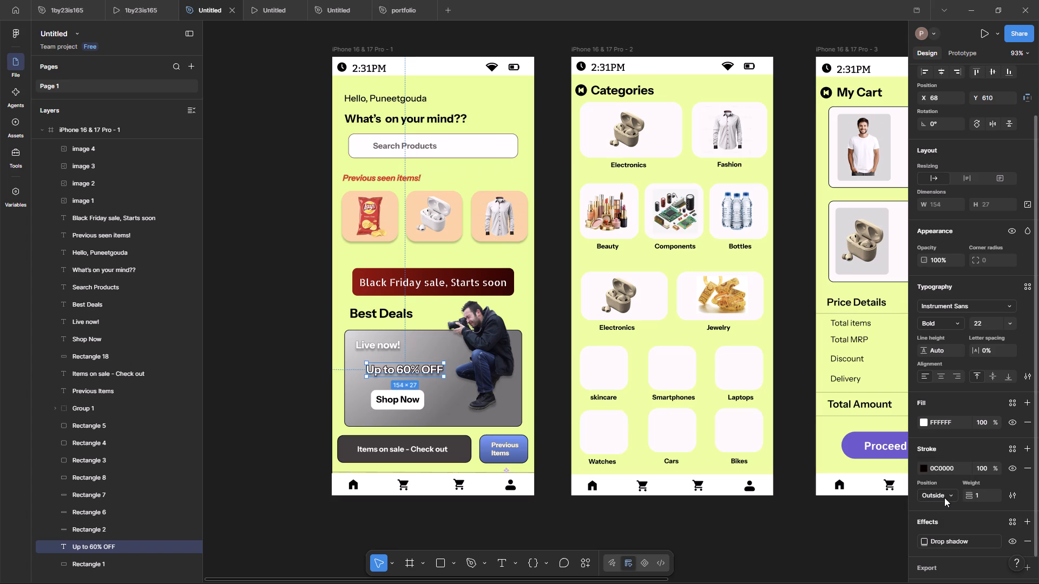
click(924, 472)
click(925, 470)
drag(789, 371, 786, 364)
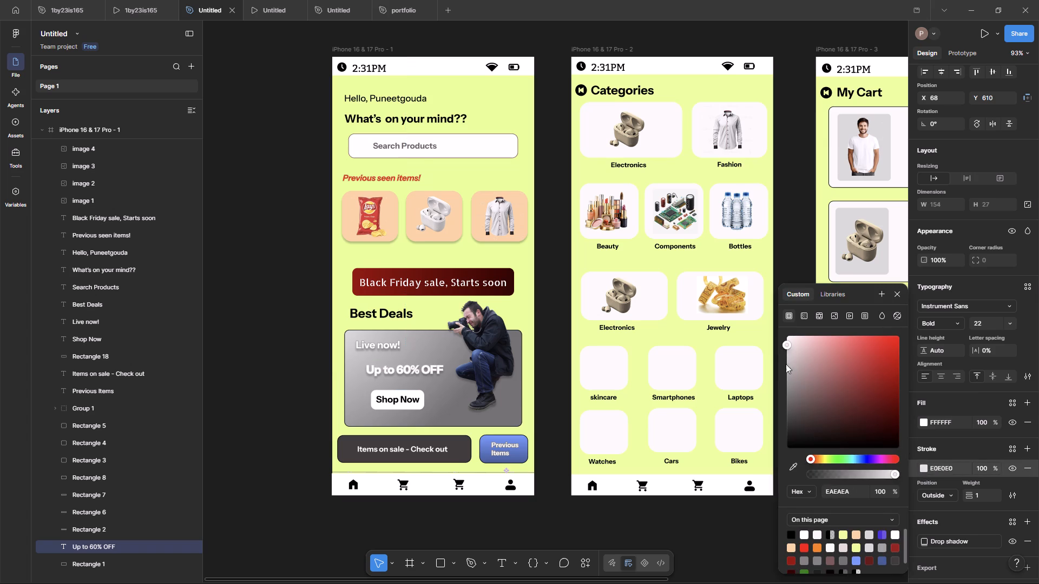
drag(786, 364, 860, 402)
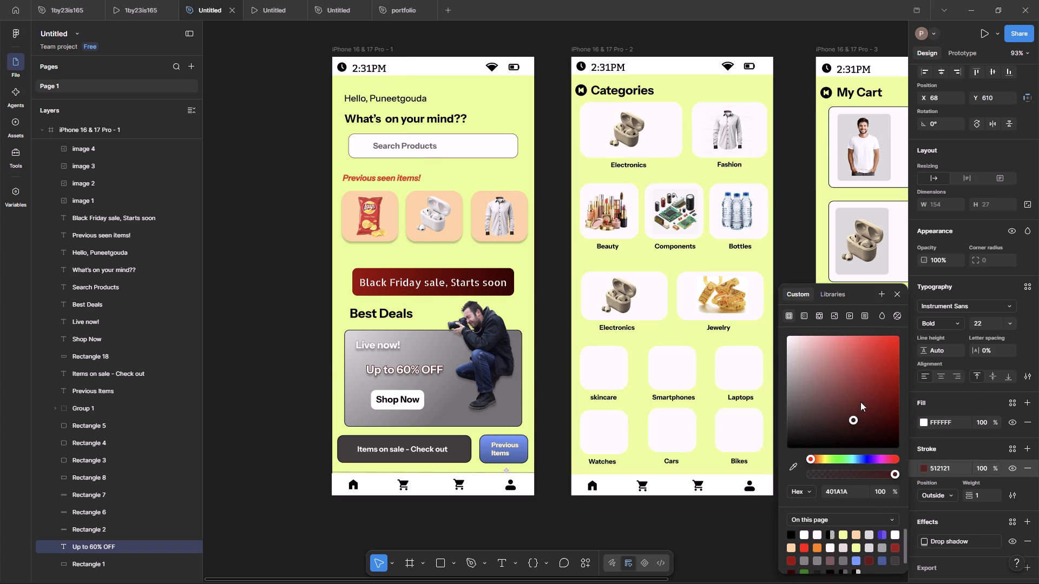
drag(860, 402, 807, 334)
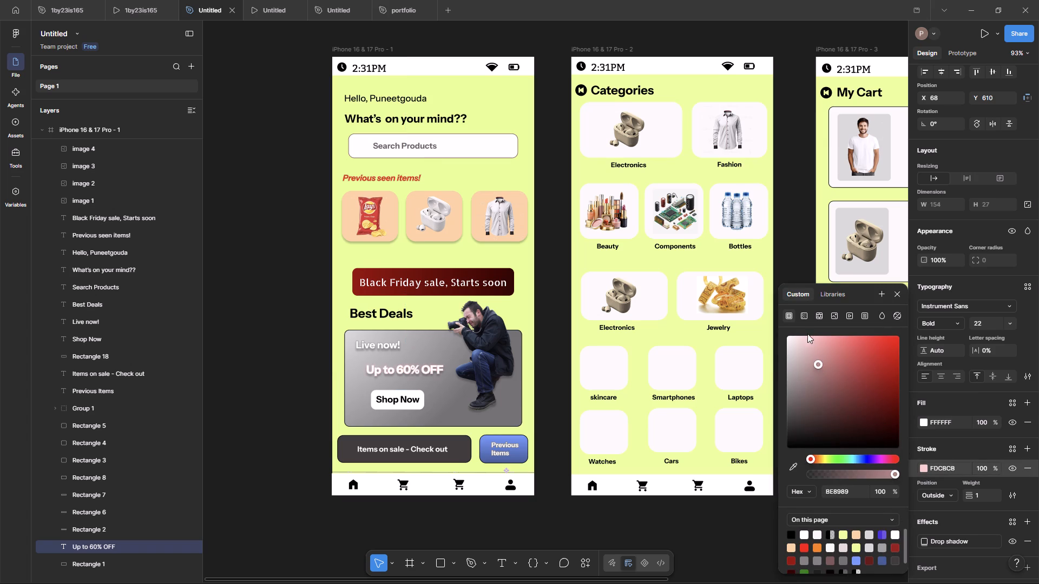
drag(807, 334, 801, 376)
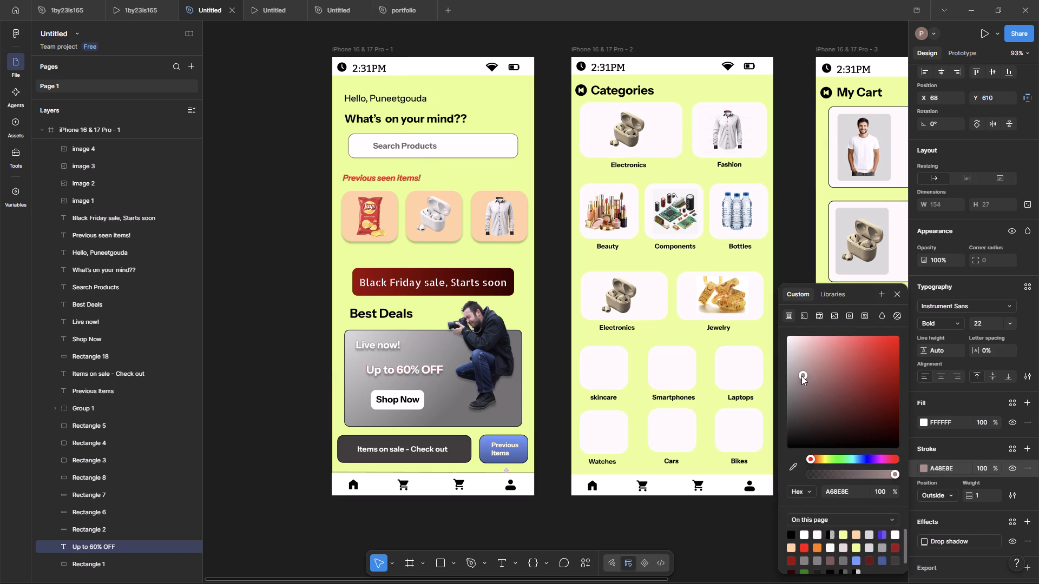
drag(801, 376, 806, 359)
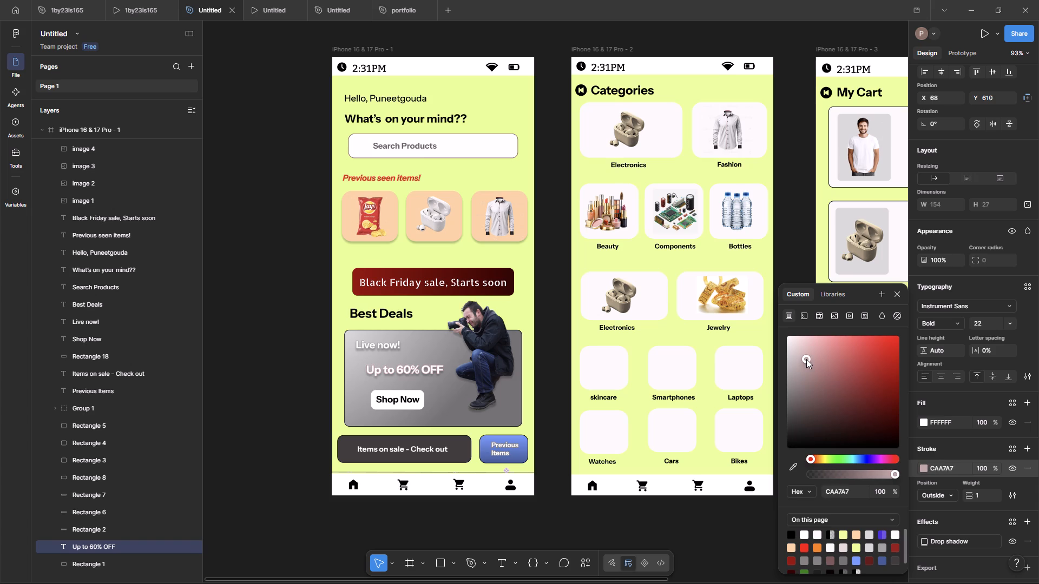
drag(806, 359, 768, 399)
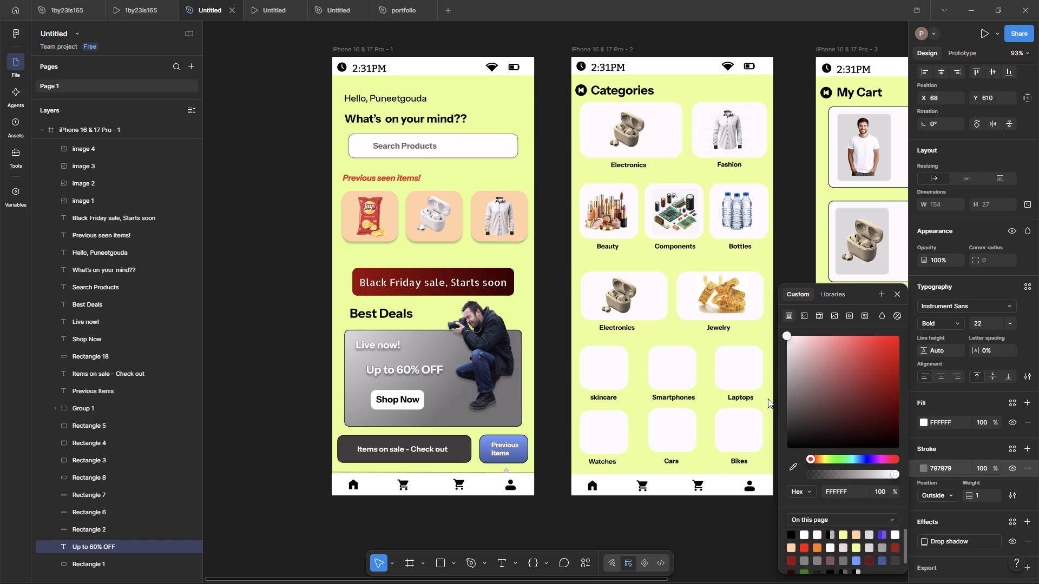
drag(768, 399, 792, 380)
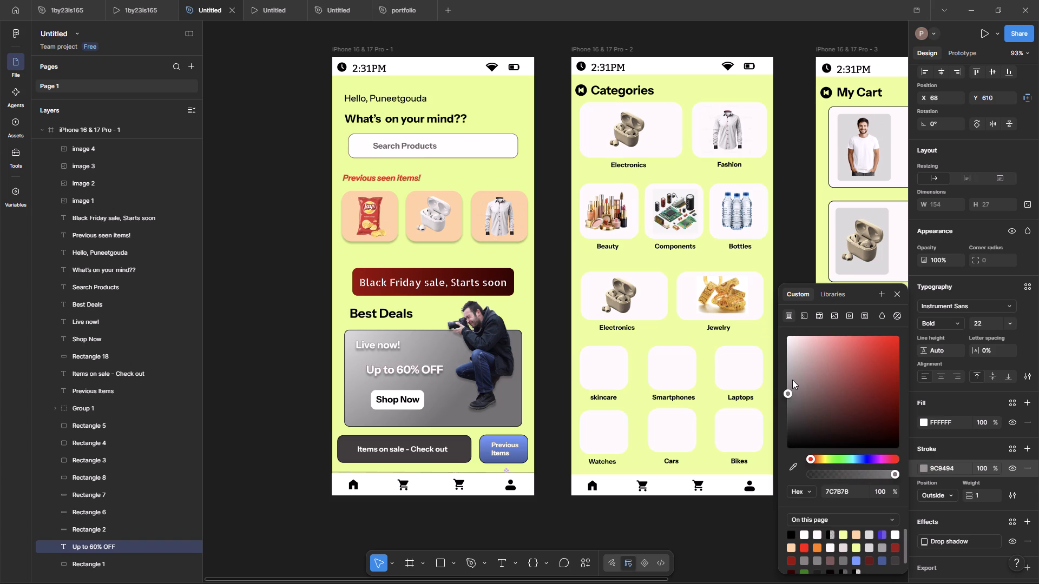
drag(792, 380, 807, 363)
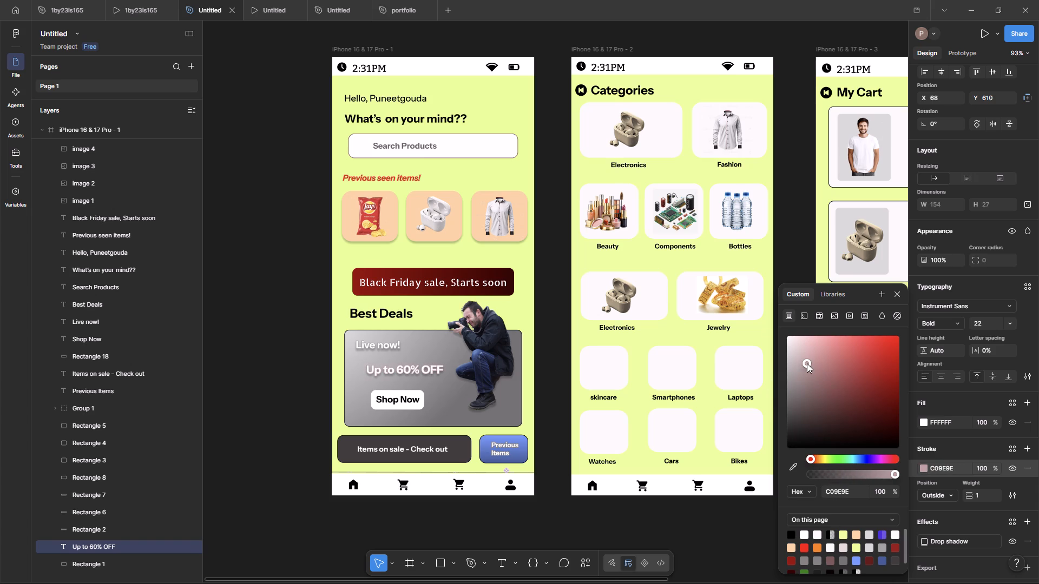
drag(807, 363, 800, 362)
drag(800, 362, 795, 368)
drag(795, 368, 799, 377)
click(292, 422)
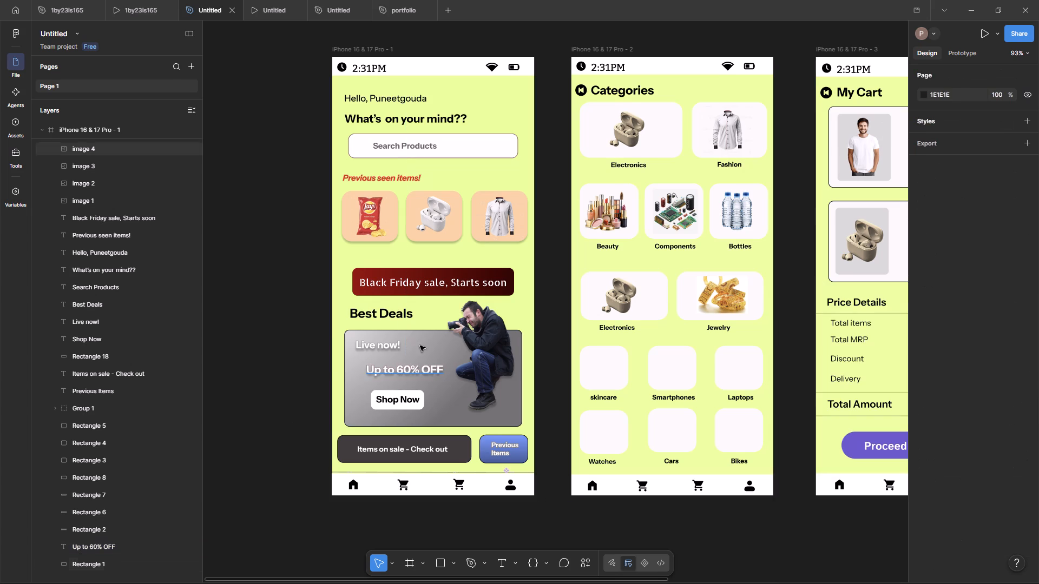
Change the fill colour of the "Live now!" text on the Best Deals card to red F40000.
click(384, 353)
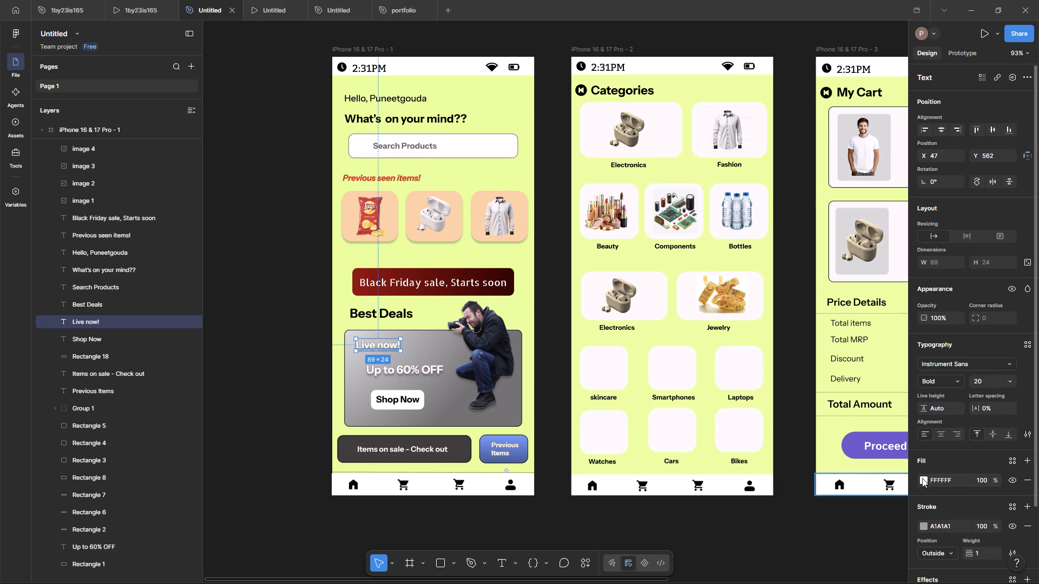
click(925, 478)
drag(843, 358, 890, 343)
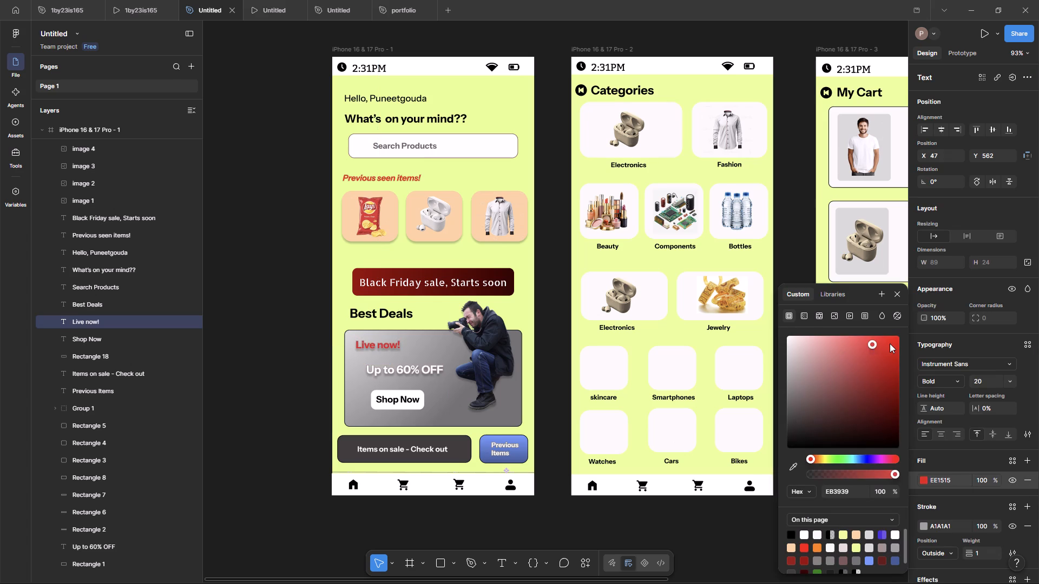
drag(890, 343, 917, 341)
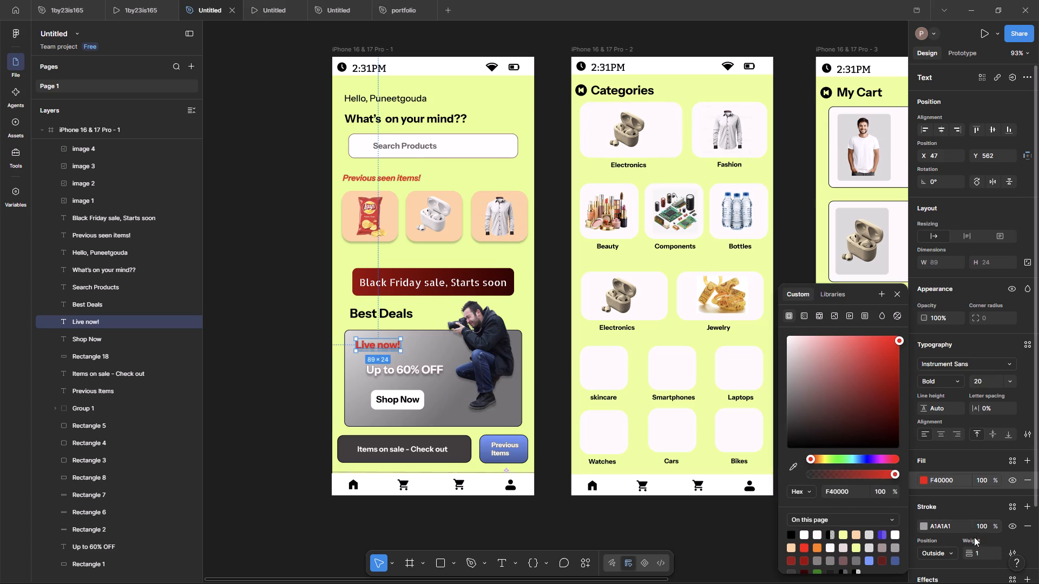
Change the stroke colour of the "Live now!" text to light pink ED9B9B.
click(924, 527)
drag(832, 351, 821, 322)
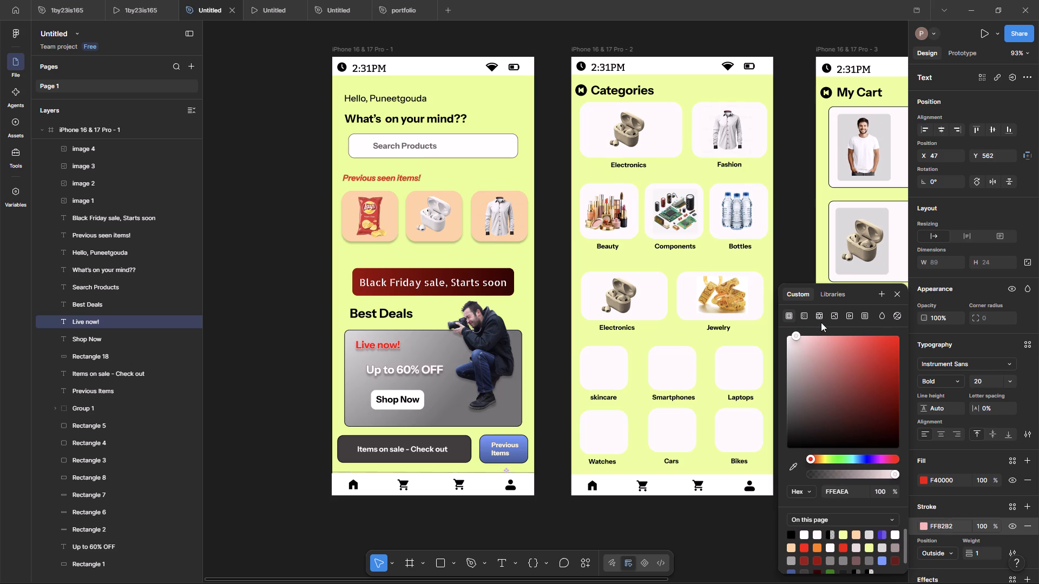
drag(821, 322, 832, 318)
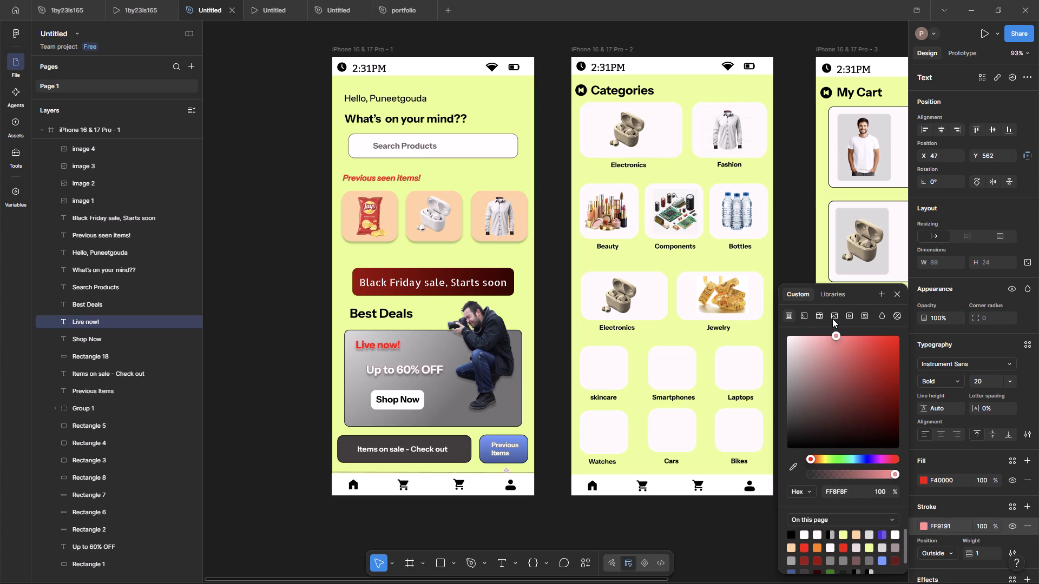
drag(832, 318, 826, 317)
drag(826, 317, 850, 384)
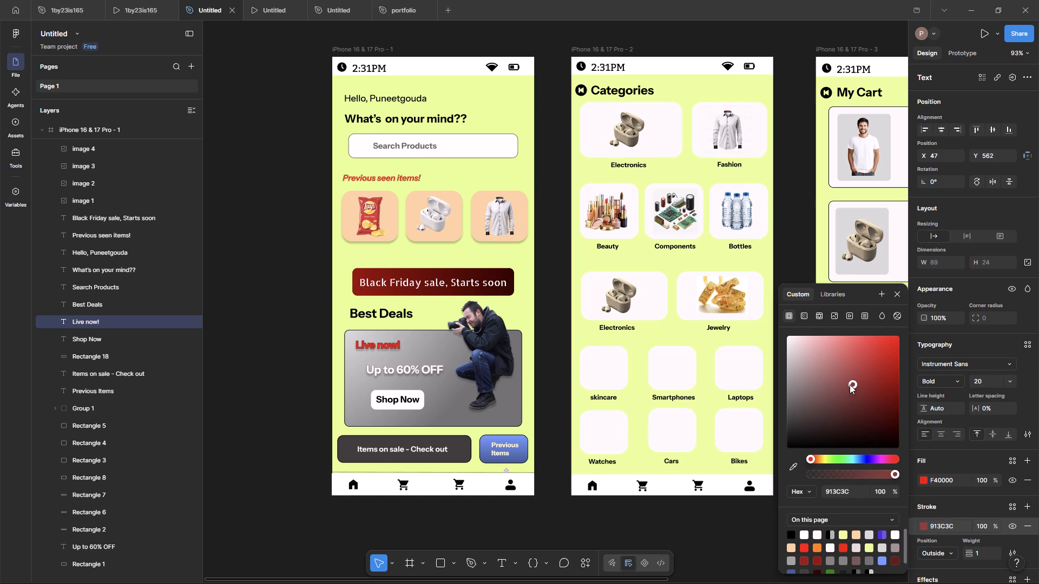
drag(850, 384, 823, 344)
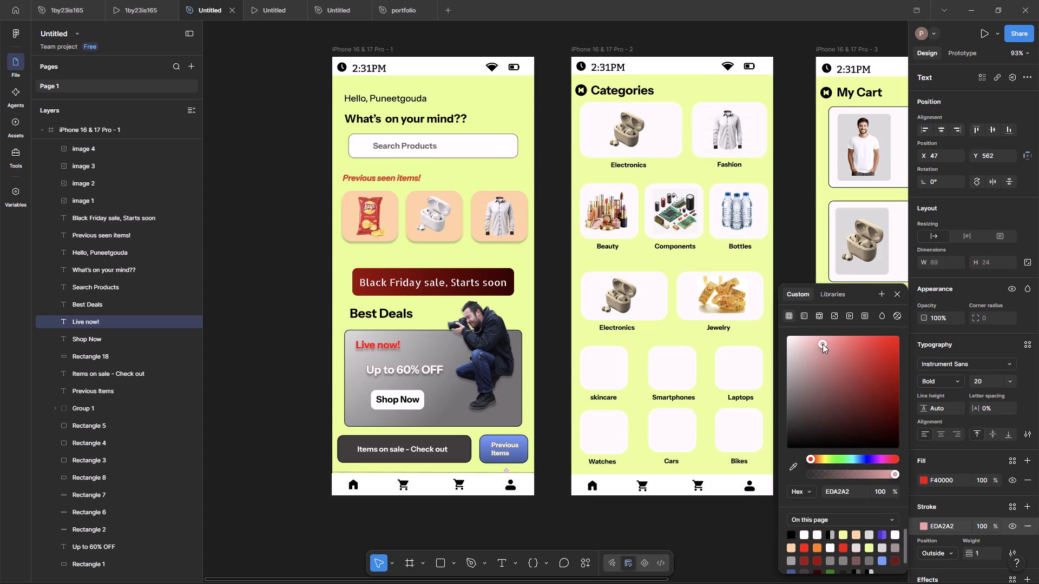
drag(823, 344, 826, 344)
click(716, 550)
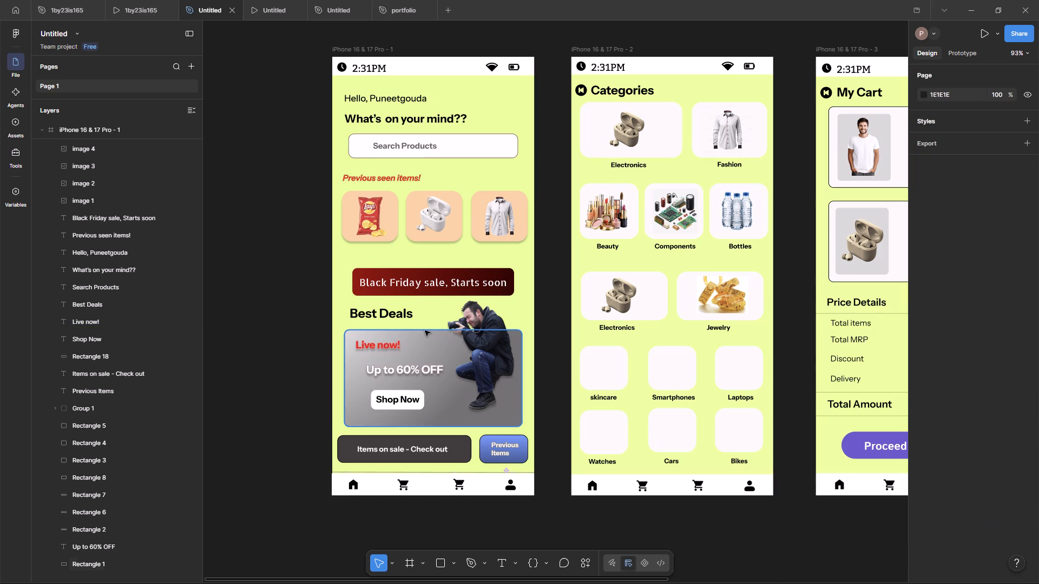
Remove the drop shadow effect from the "Live now!" text.
click(387, 348)
scroll(985, 420, down, 5)
click(948, 518)
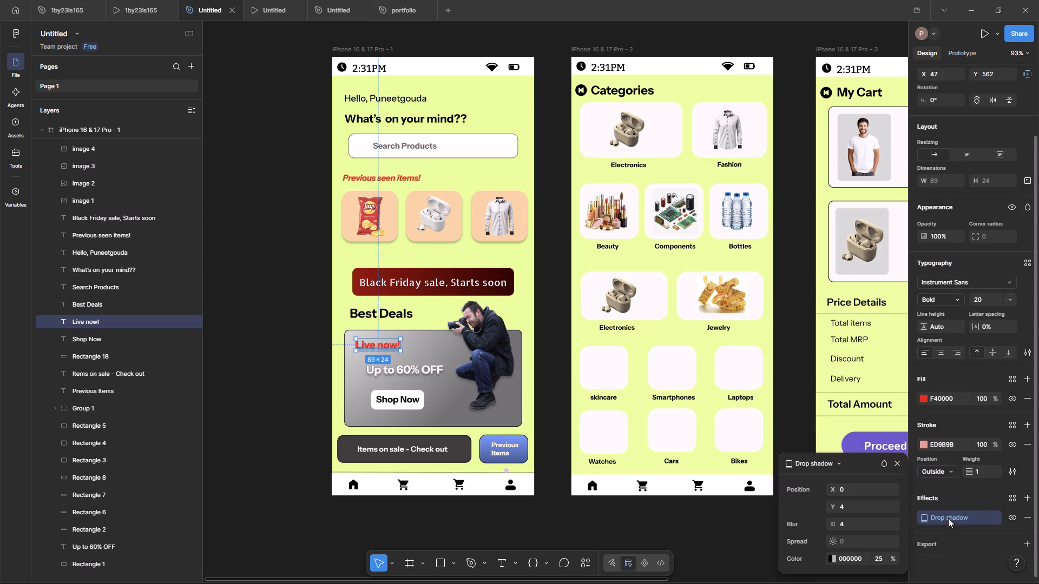
click(1029, 518)
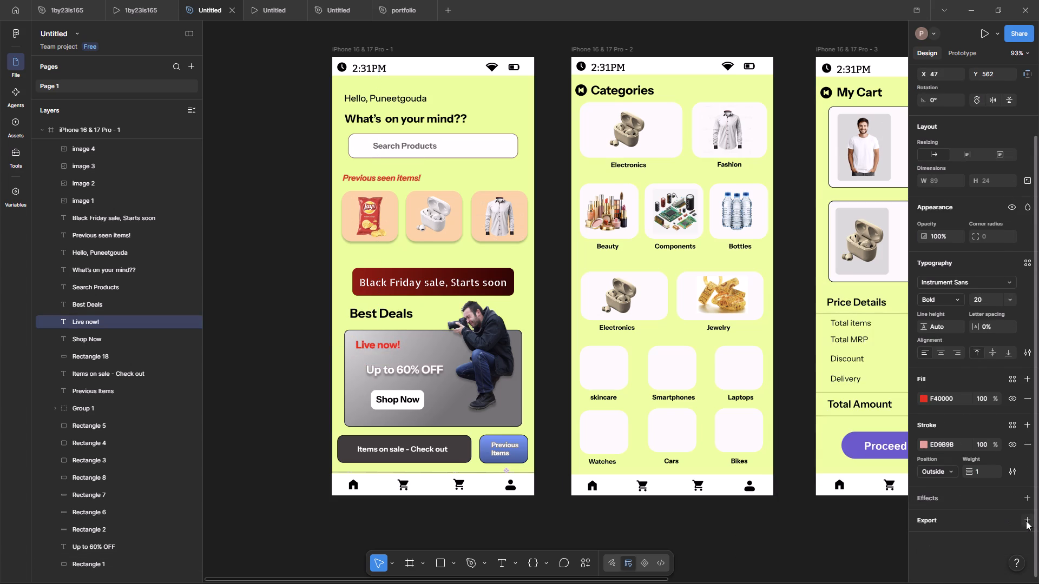
click(748, 581)
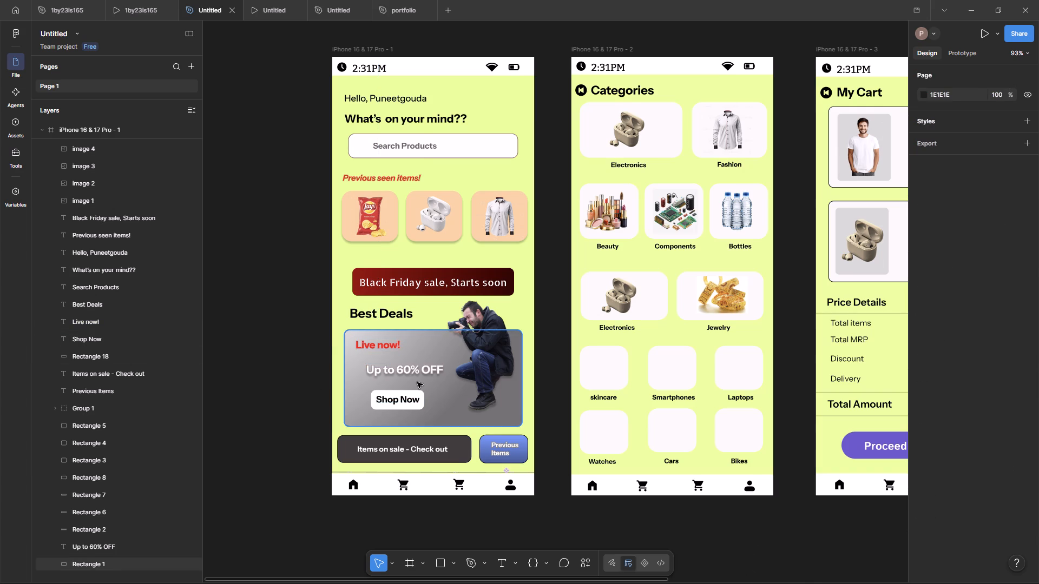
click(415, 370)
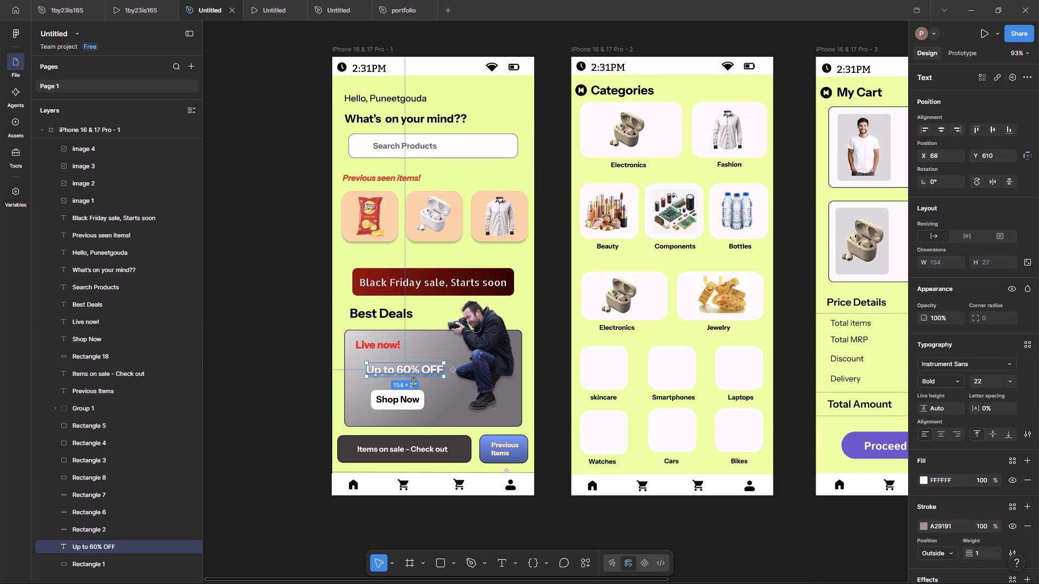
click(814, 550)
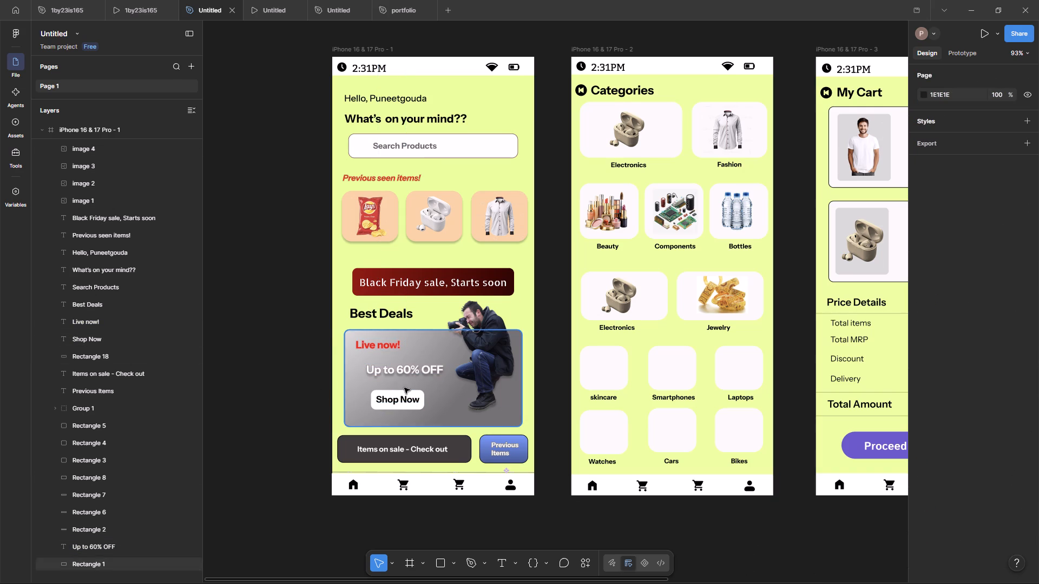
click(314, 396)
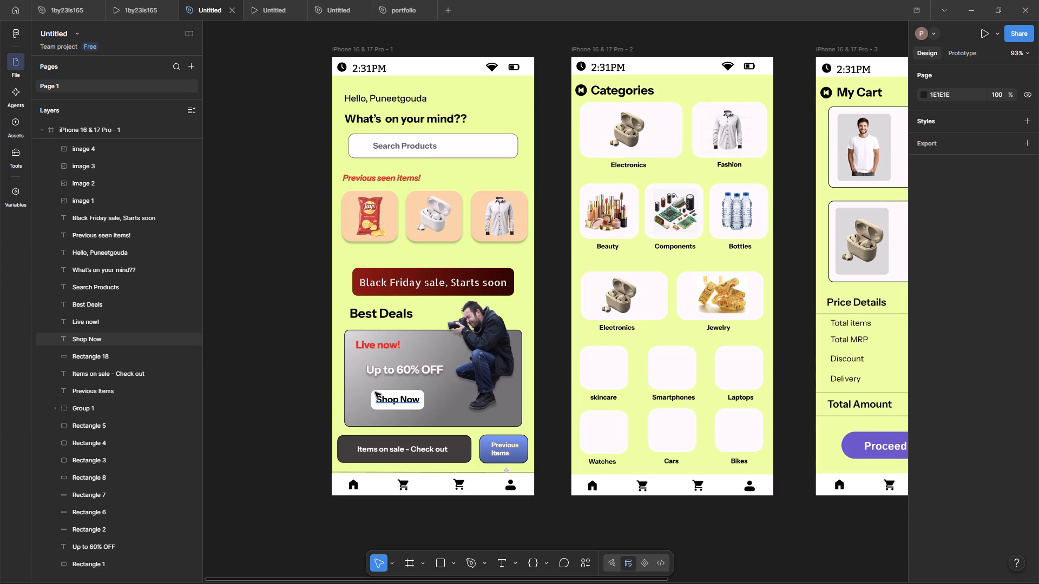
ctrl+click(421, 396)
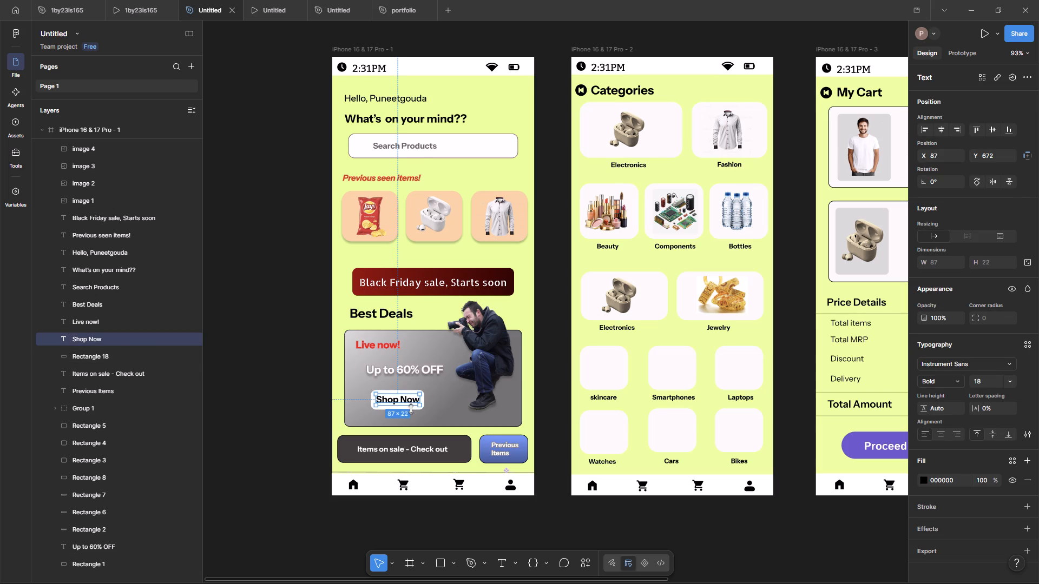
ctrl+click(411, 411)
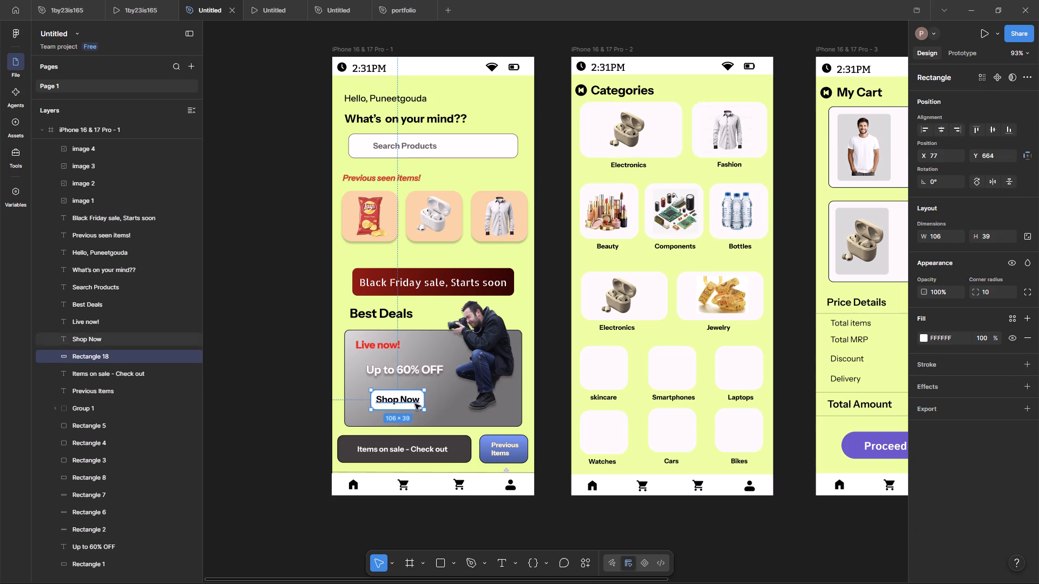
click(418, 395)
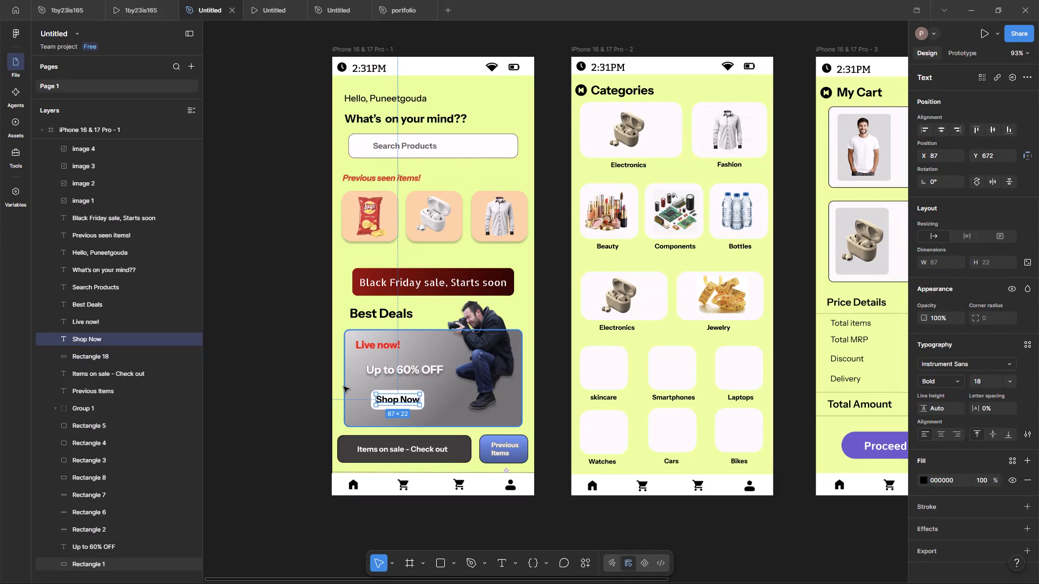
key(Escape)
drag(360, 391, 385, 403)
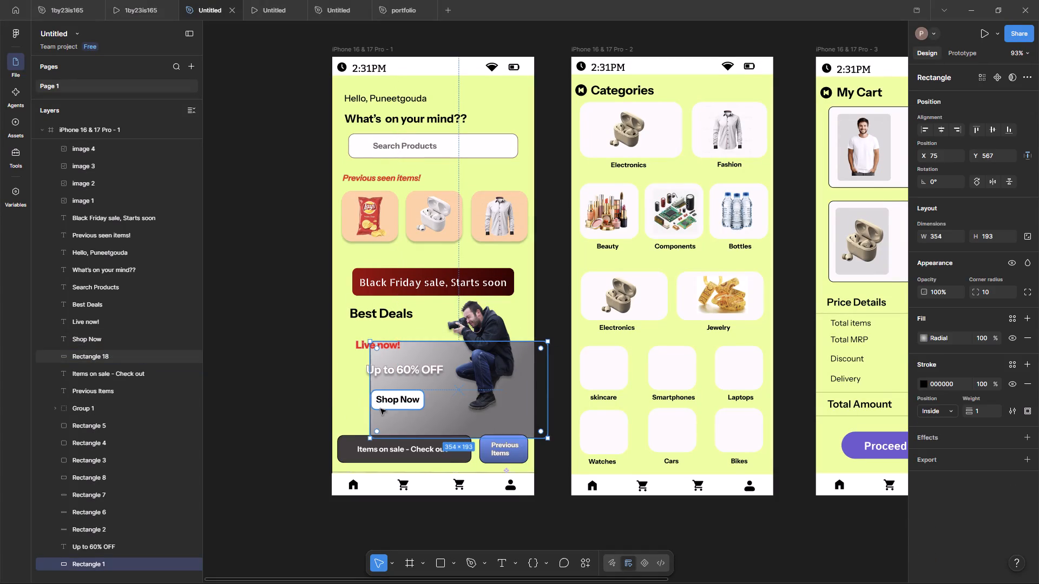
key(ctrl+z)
Group the "Shop Now" text layer on the Best Deals card.
right_click(400, 395)
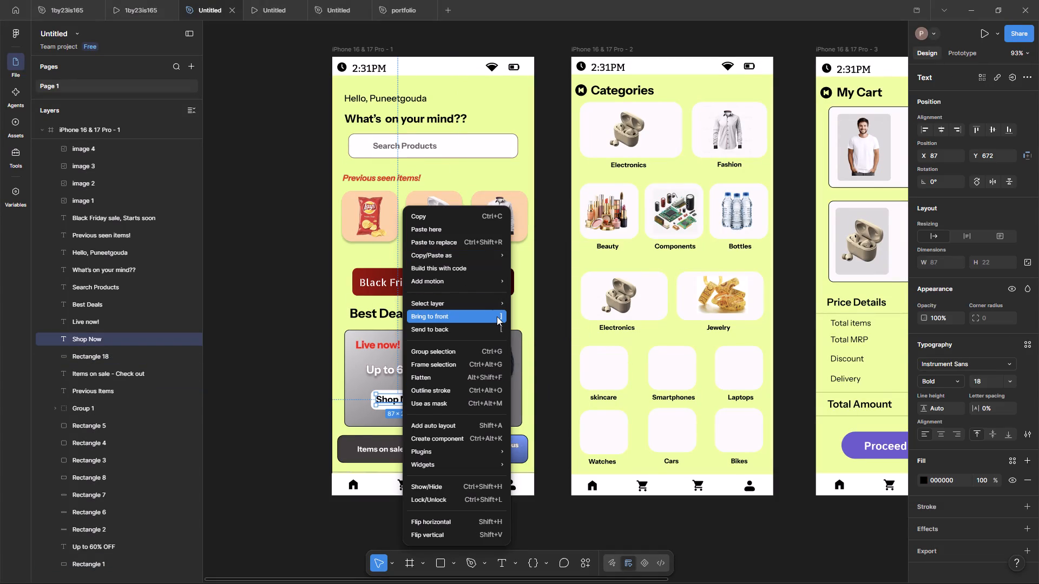
click(474, 352)
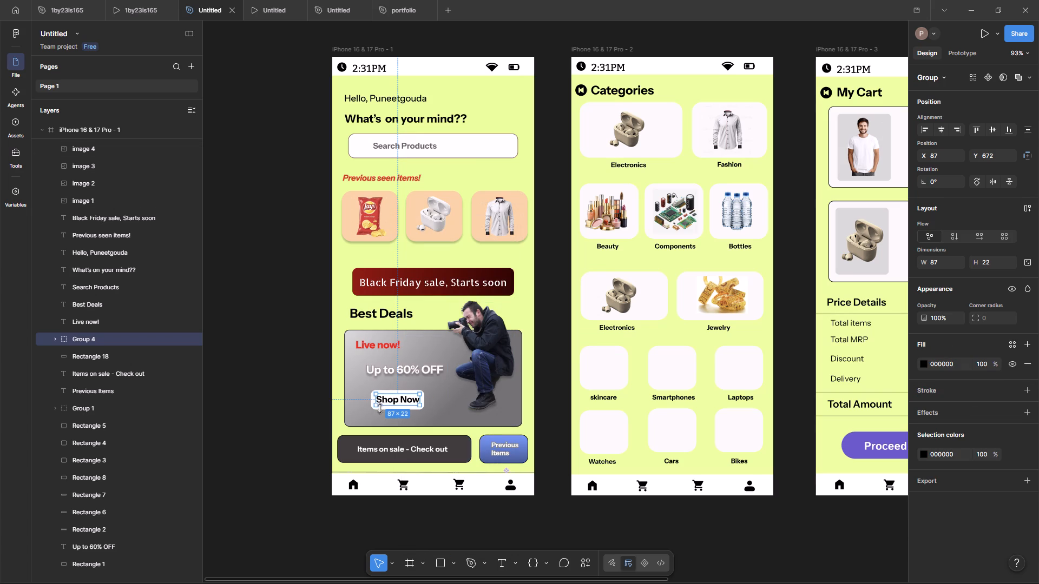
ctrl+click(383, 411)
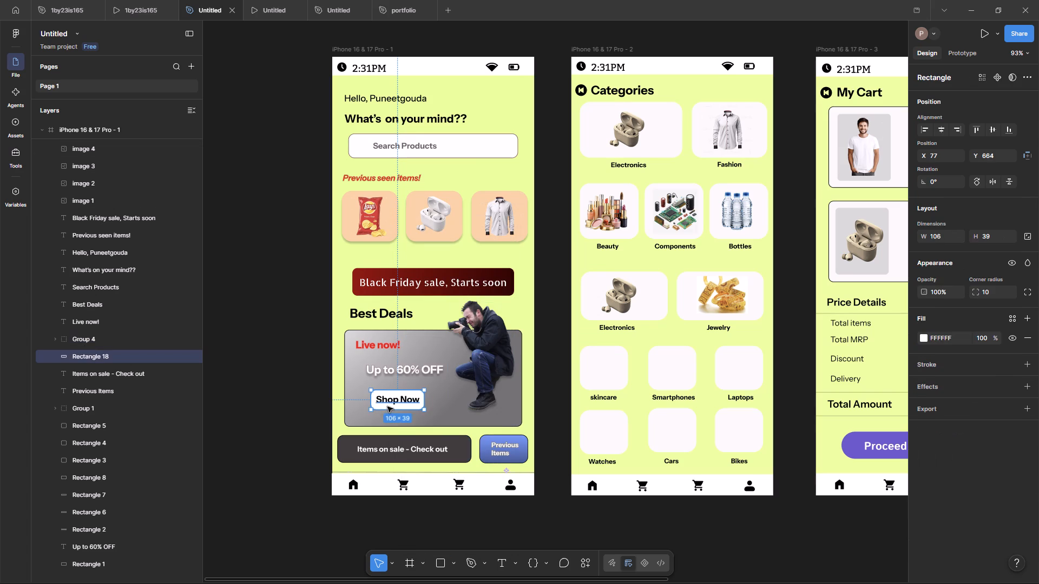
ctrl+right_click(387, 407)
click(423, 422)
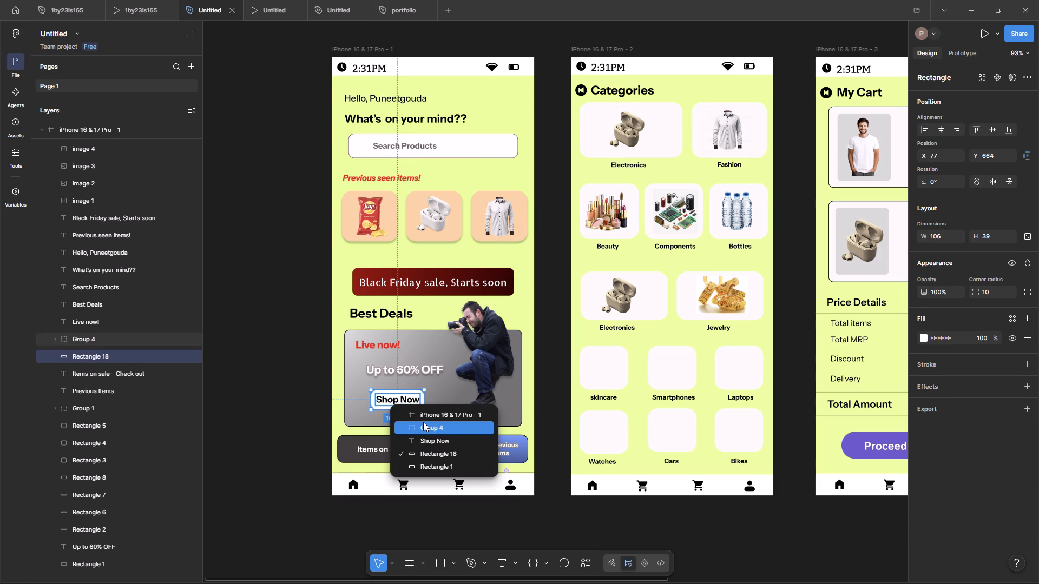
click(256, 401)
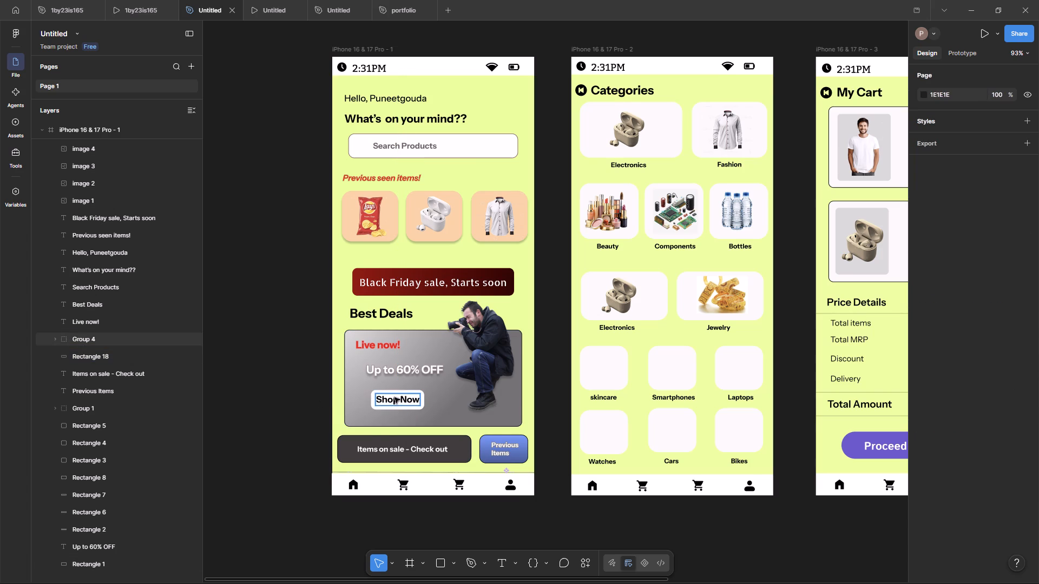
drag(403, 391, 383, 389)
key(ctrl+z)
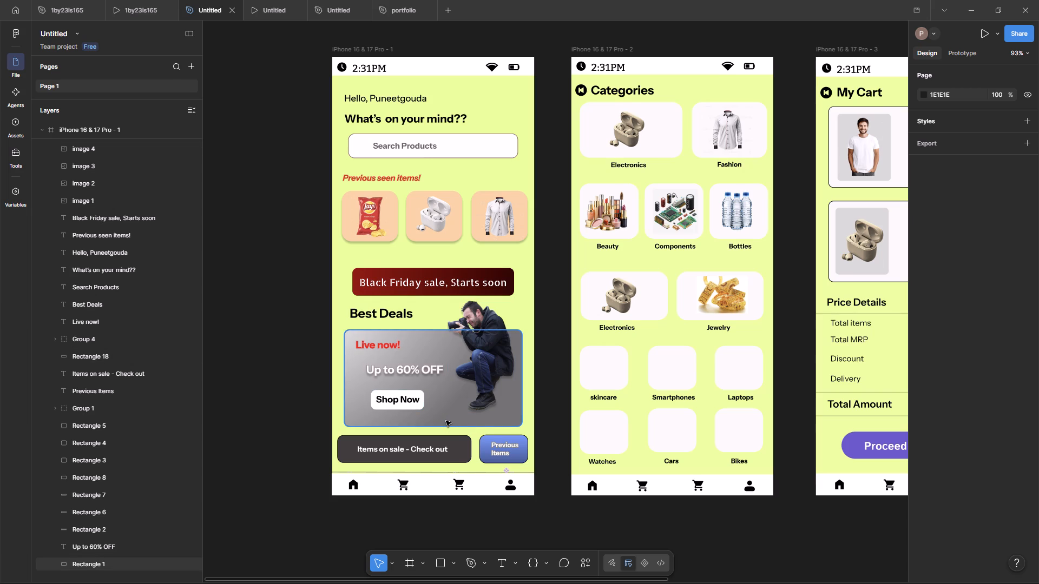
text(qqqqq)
Move the "Shop Now" text group toward the Best Deals card's lower-left corner, at X 43, Y 684.
drag(420, 393, 398, 399)
Move the white button rectangle behind the "Shop Now" text so it surrounds the label, at X 34, Y 677.
drag(417, 397, 398, 405)
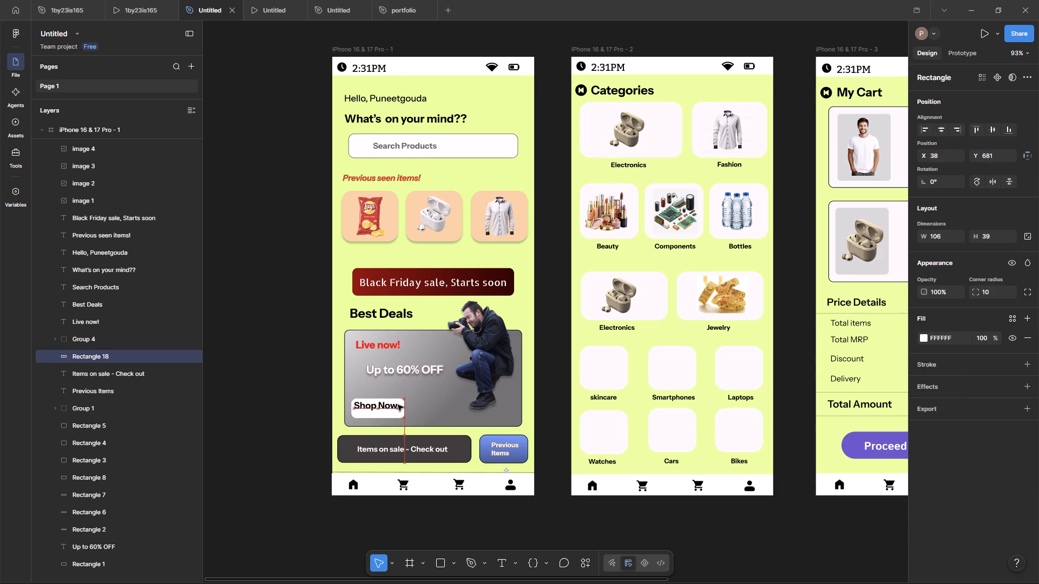
drag(398, 405, 398, 403)
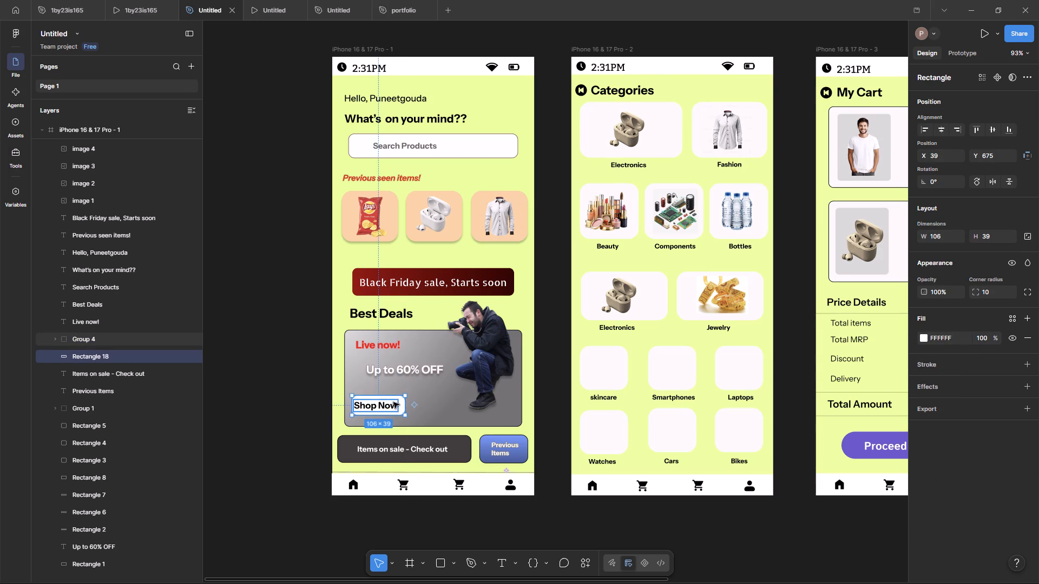
key(Left)
key(Left)
key(Left)
key(Down)
key(Down)
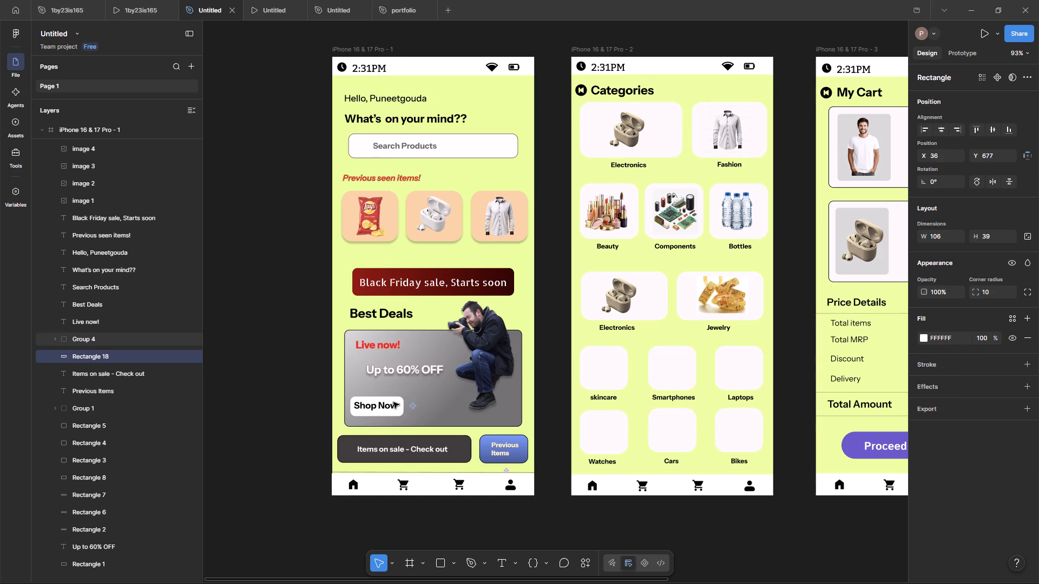
key(Left)
key(Up)
key(Up)
key(Left)
key(Down)
key(Right)
key(Up)
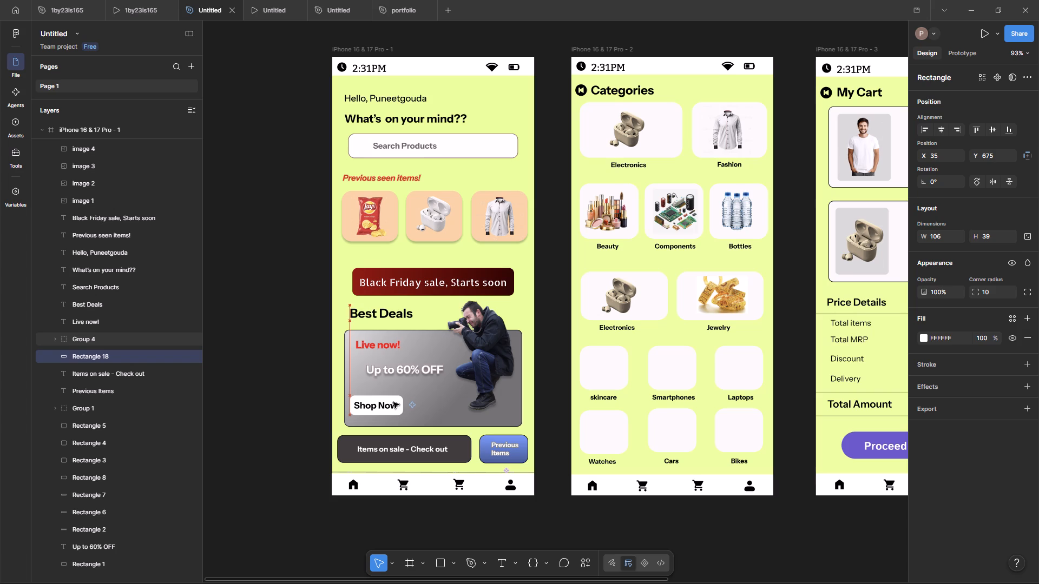
key(Left)
key(Down)
key(Down)
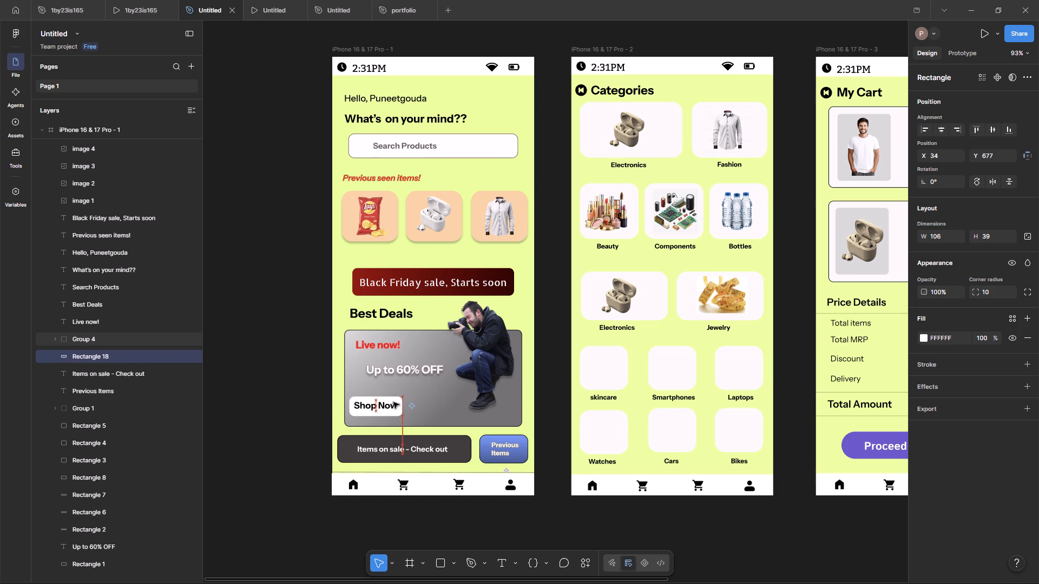
click(260, 369)
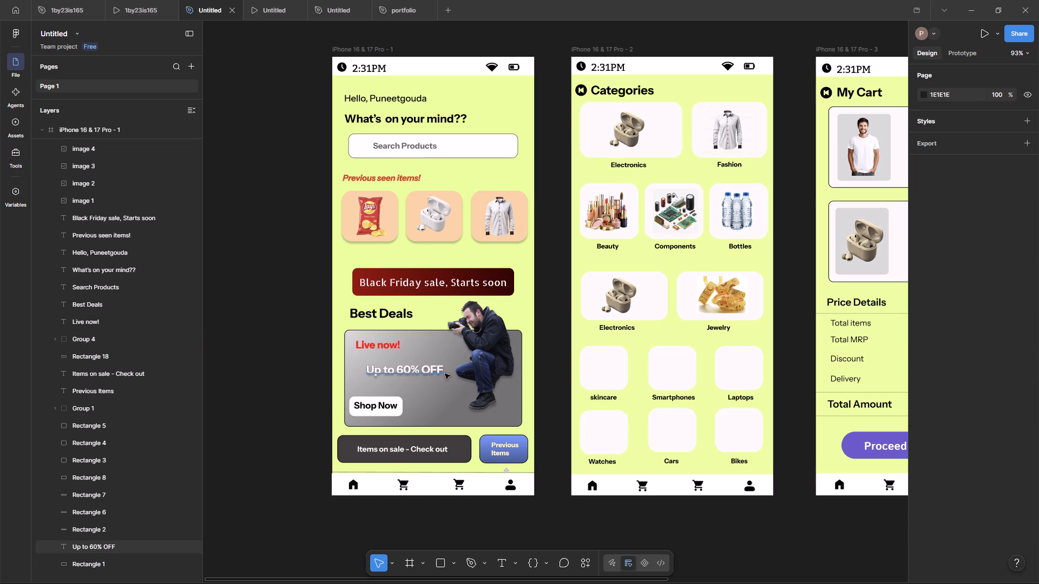
Move the "Up to 60% OFF" text slightly lower on the Best Deals card, to X 67, Y 621.
click(435, 364)
drag(432, 366, 432, 373)
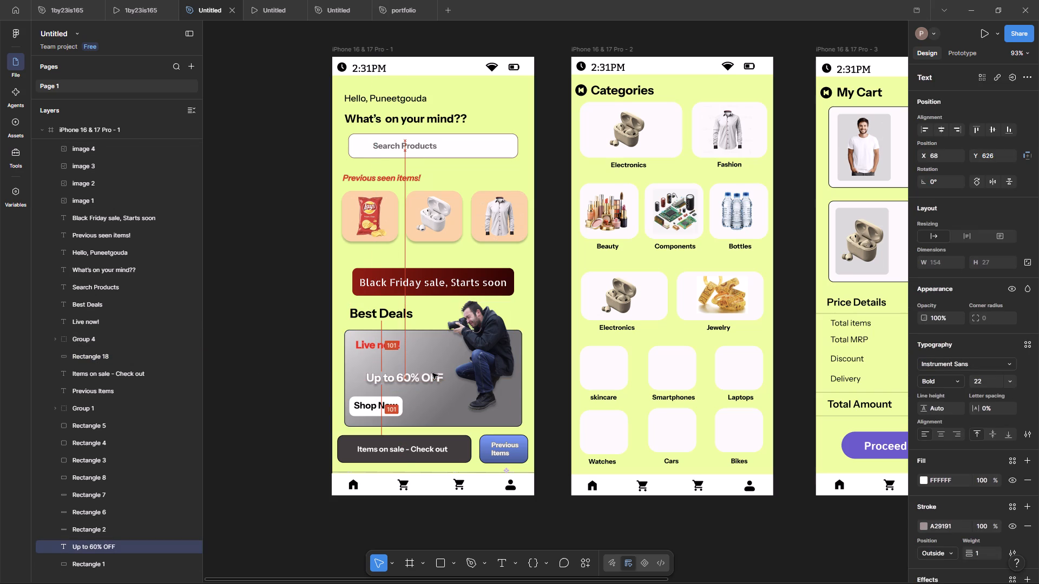
drag(432, 373, 431, 371)
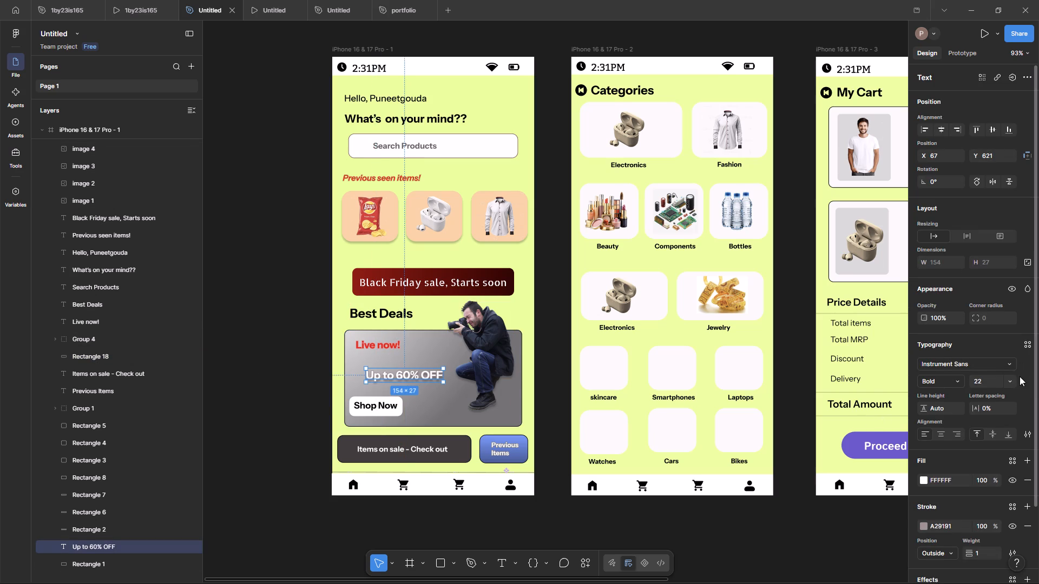
Set the font size of the "Up to 60% OFF" text to 24.
click(1010, 377)
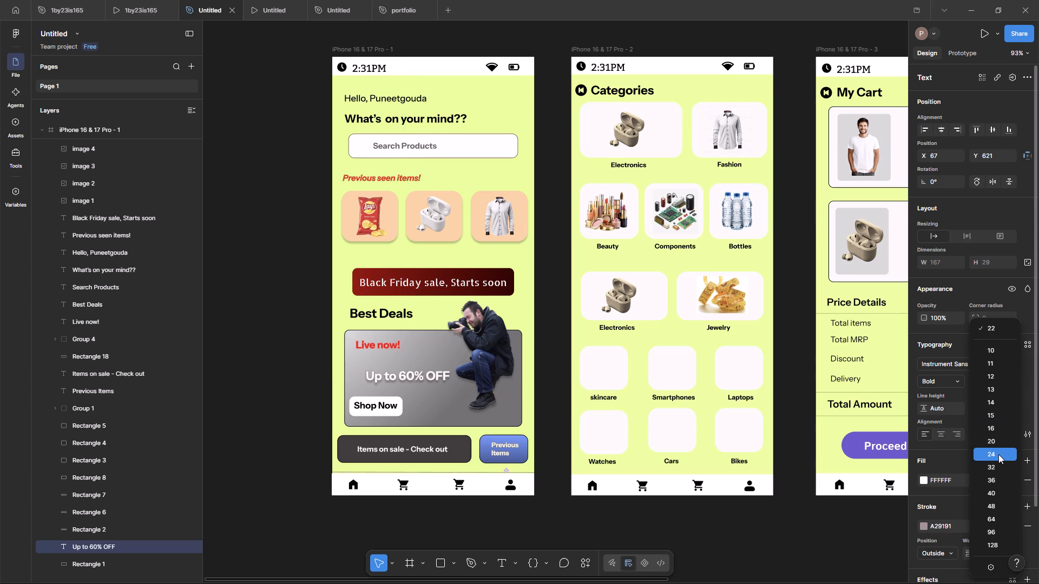
click(998, 454)
key(Up)
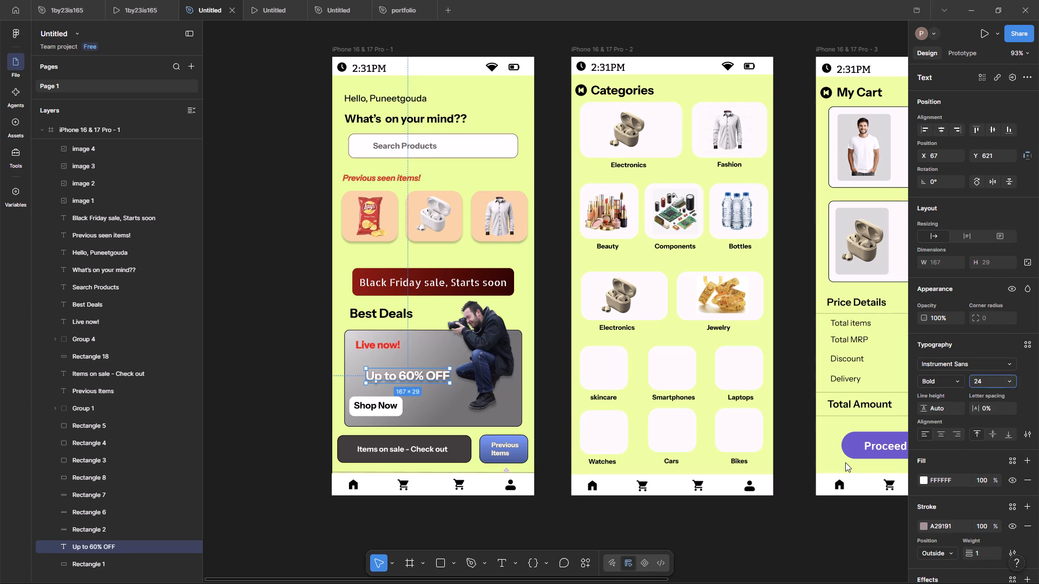
key(Up)
key(Down)
key(Return)
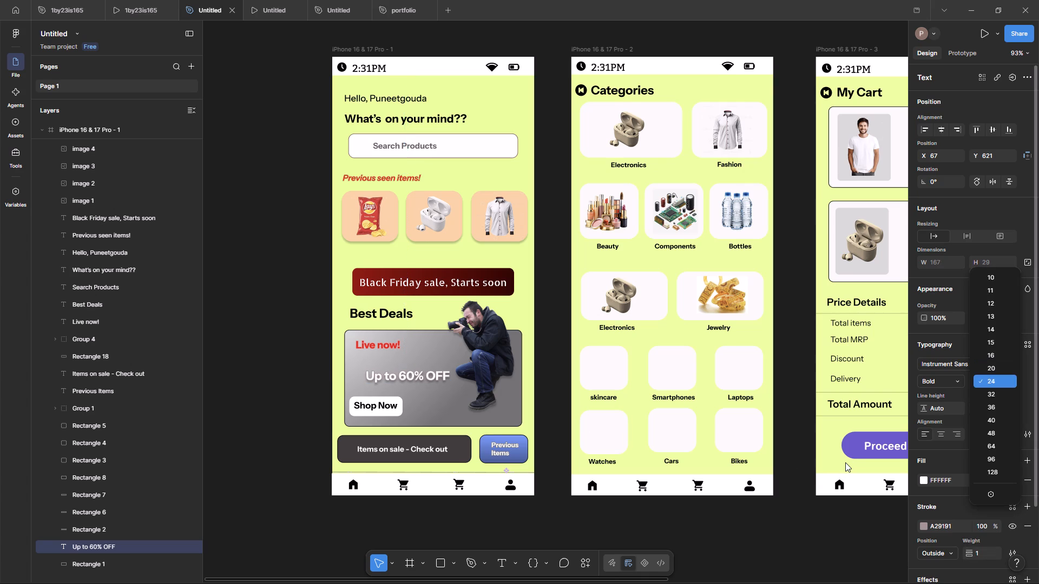
key(Up)
key(Up)
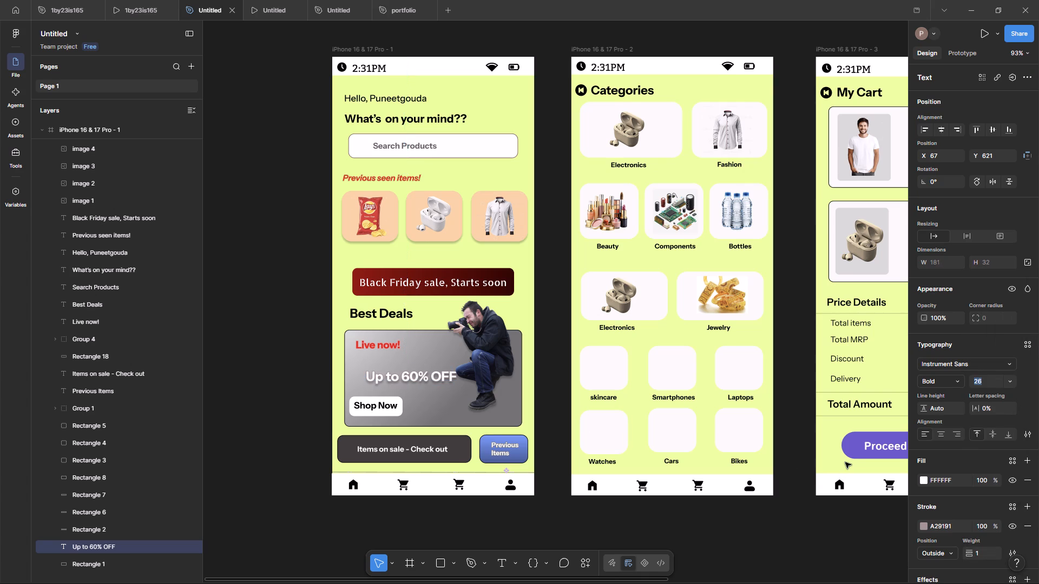
key(Up)
key(Down)
key(Down)
key(Down)
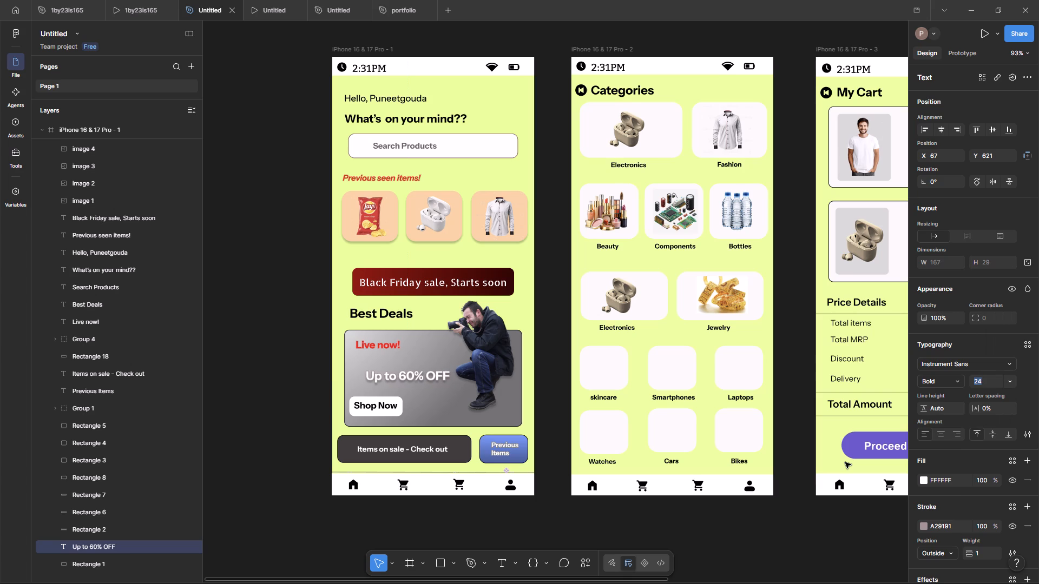
click(253, 401)
Reposition the "Up to 60% OFF" text on the Best Deals card to X 70, Y 612.
click(434, 377)
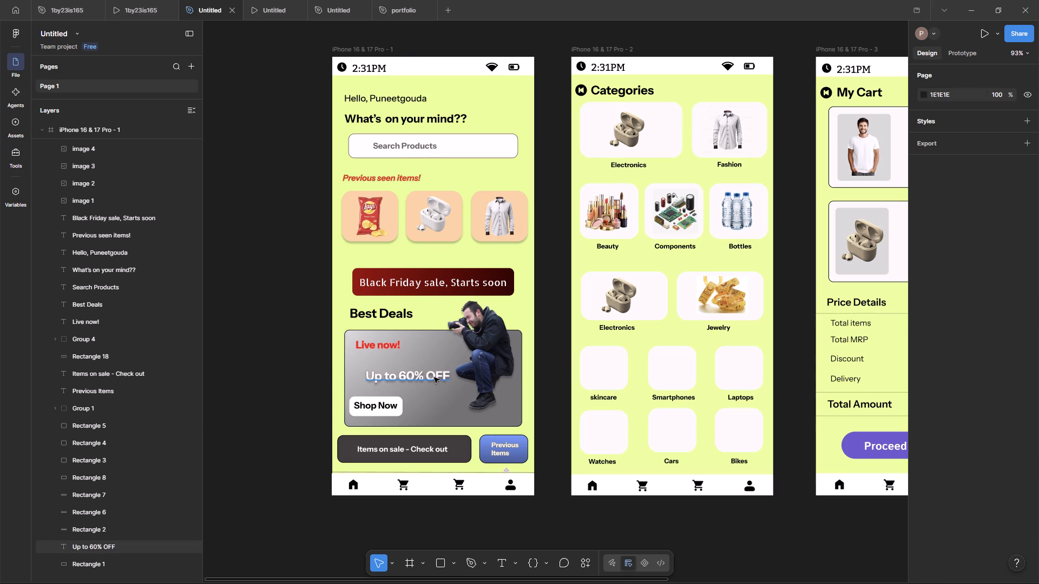
key(Up)
key(Up)
key(Up)
key(Up)
key(Up)
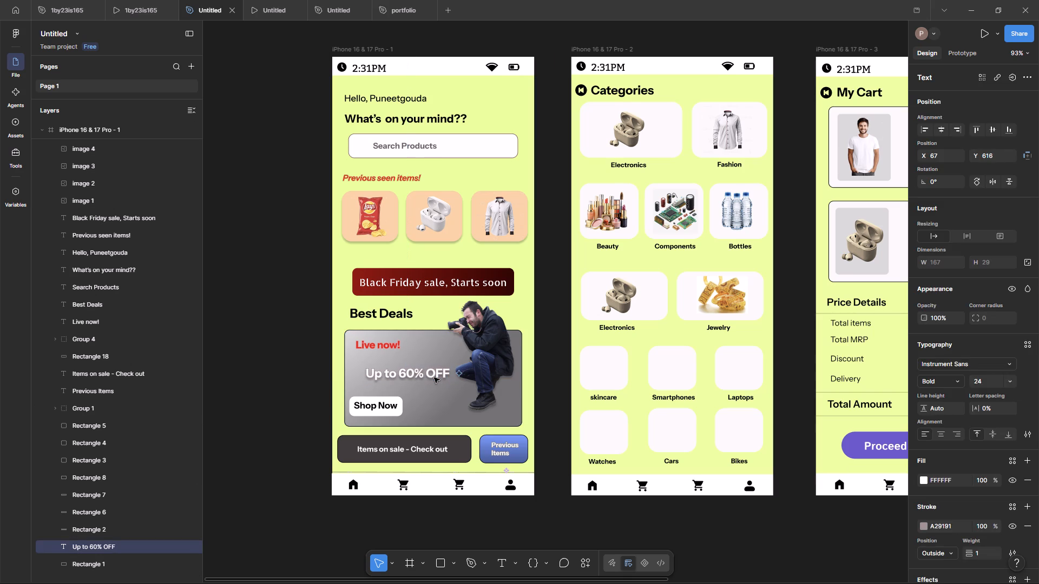
key(Left)
key(Up)
key(Left)
key(Up)
key(Left)
key(Down)
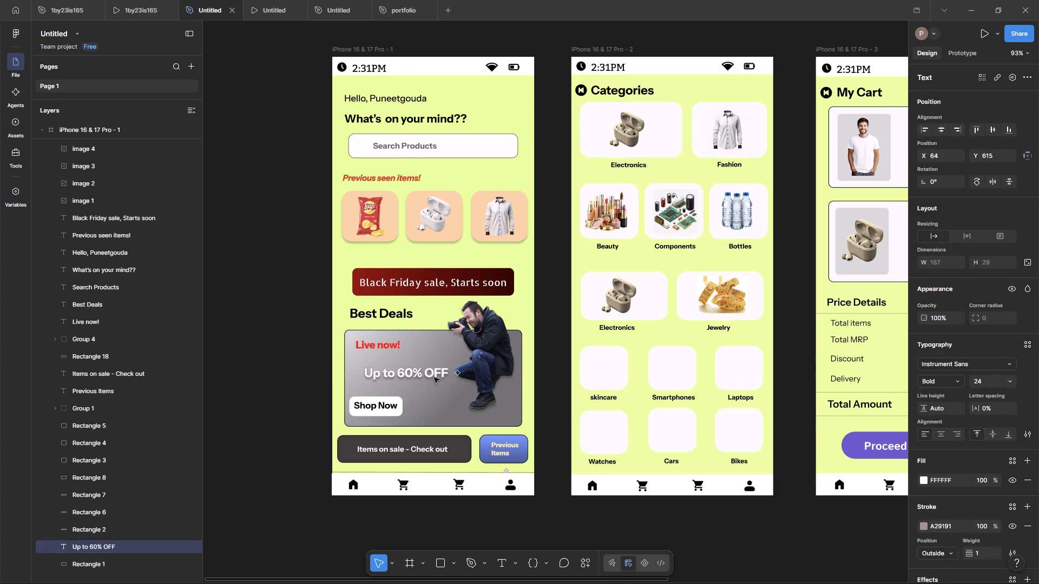
key(Right)
key(Right)
key(Right)
key(Right)
key(Right)
key(Right)
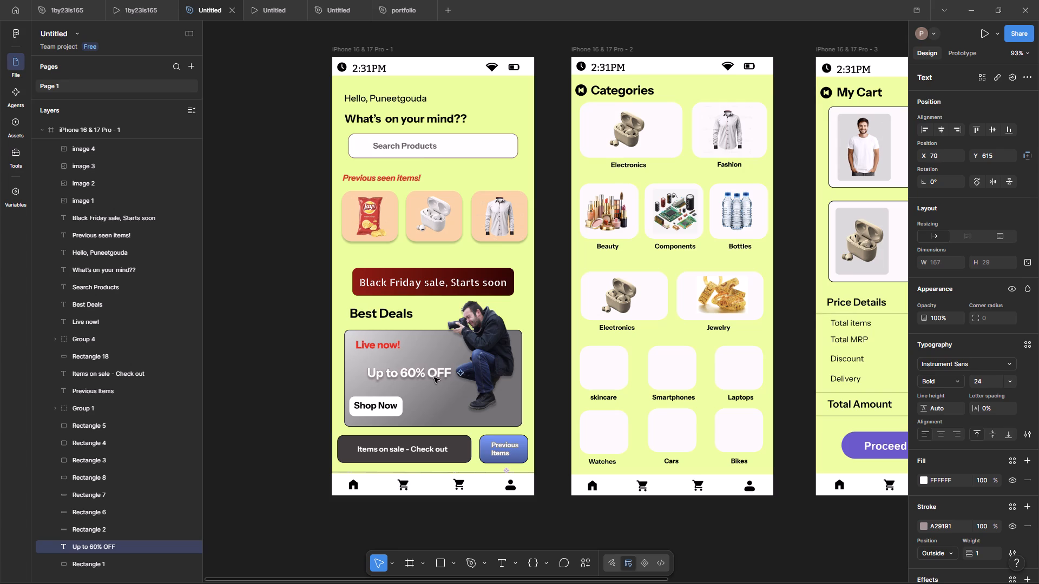
key(Up)
key(Up)
key(Up)
key(Escape)
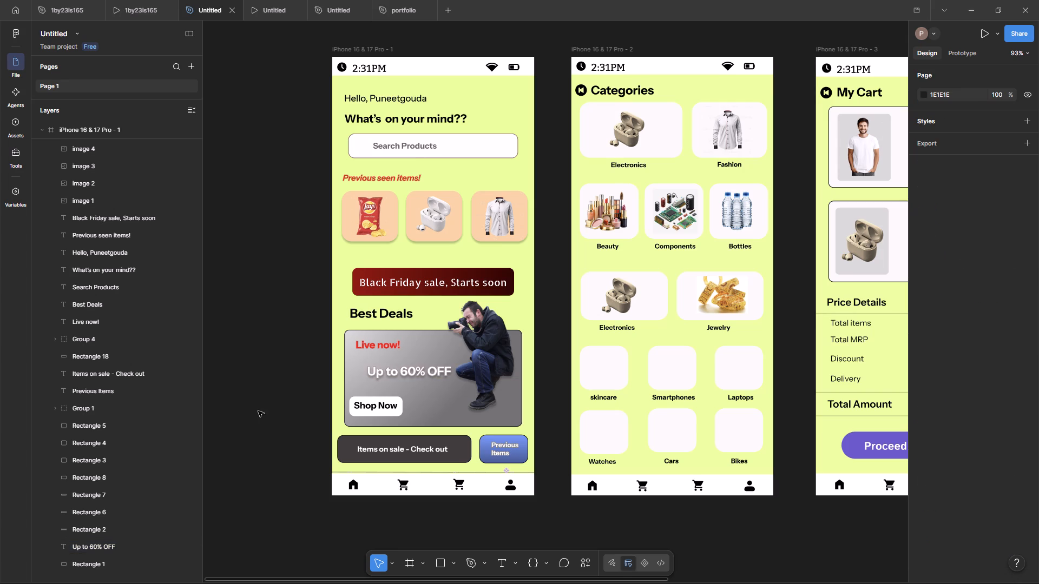
click(252, 404)
Nudge the "Up to 60% OFF" text down by one pixel.
click(441, 371)
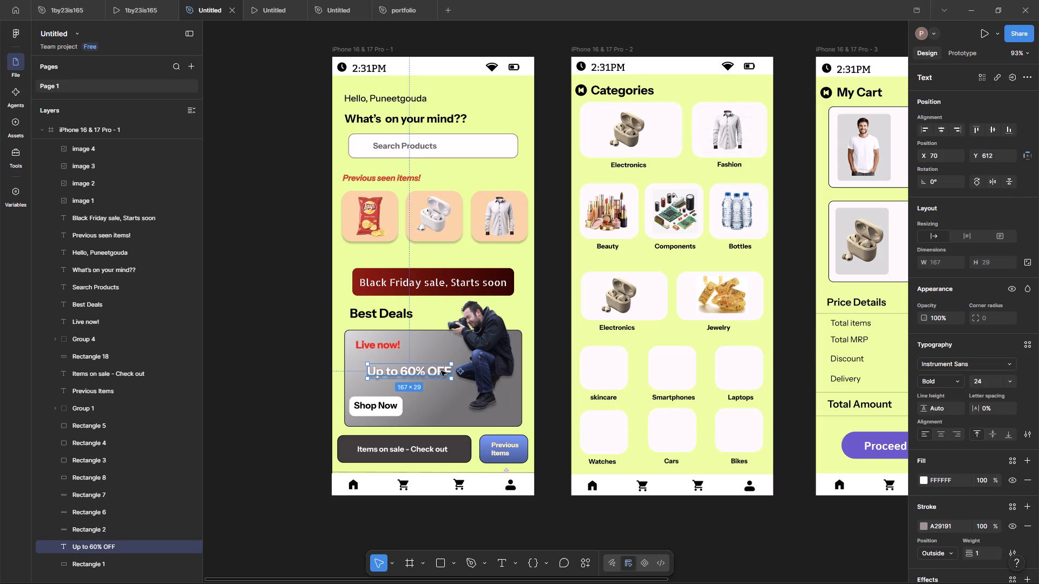
key(Down)
key(Escape)
click(255, 341)
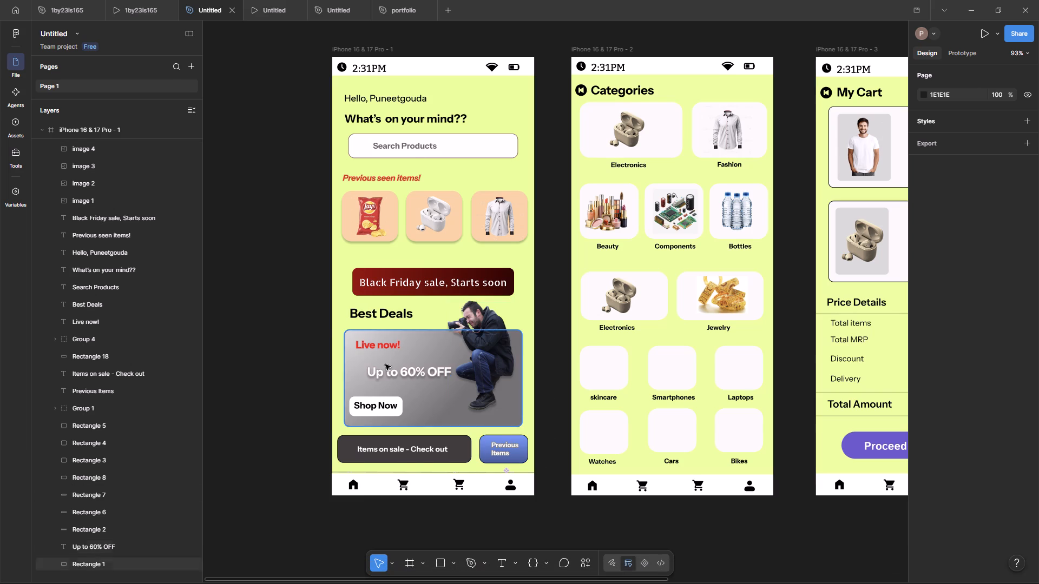
Change the stroke colour of the "Live now!" text to a lighter pink, F5B8B8.
click(398, 346)
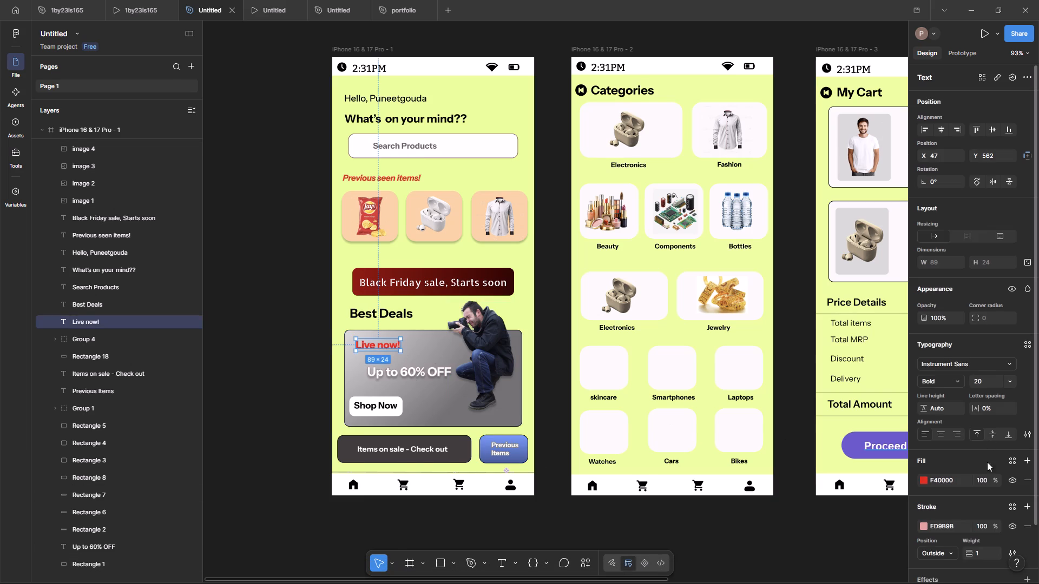
click(924, 525)
drag(827, 347, 821, 346)
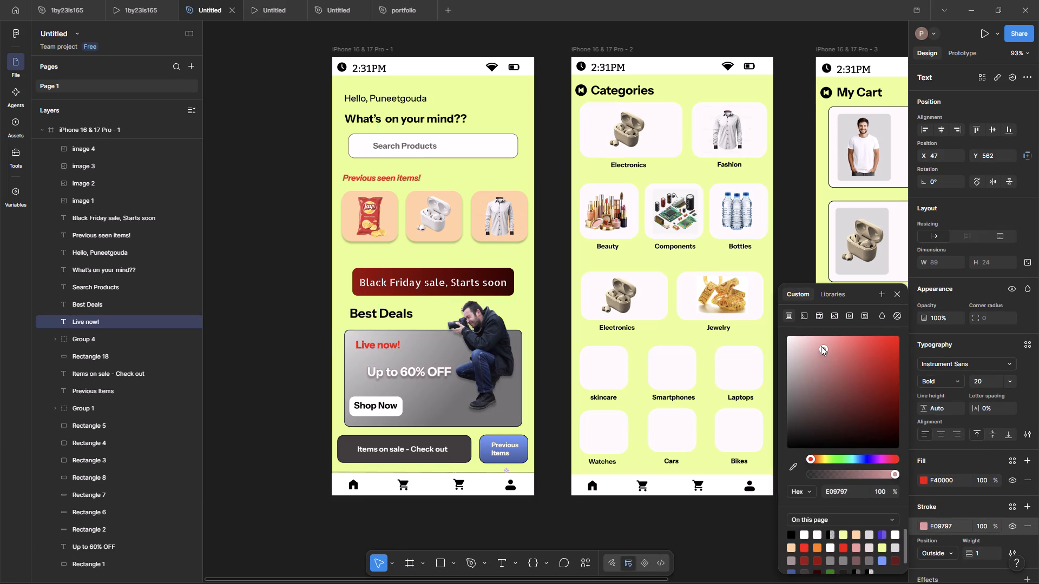
drag(821, 346, 815, 340)
click(305, 349)
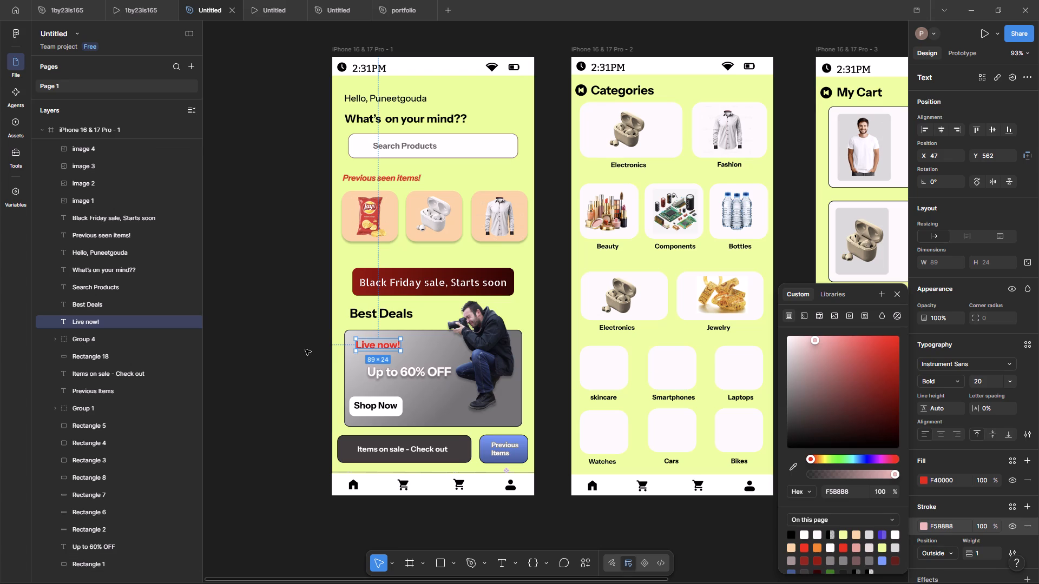
Set the corner radius of the white "Shop Now" button rectangle to 40.
click(399, 414)
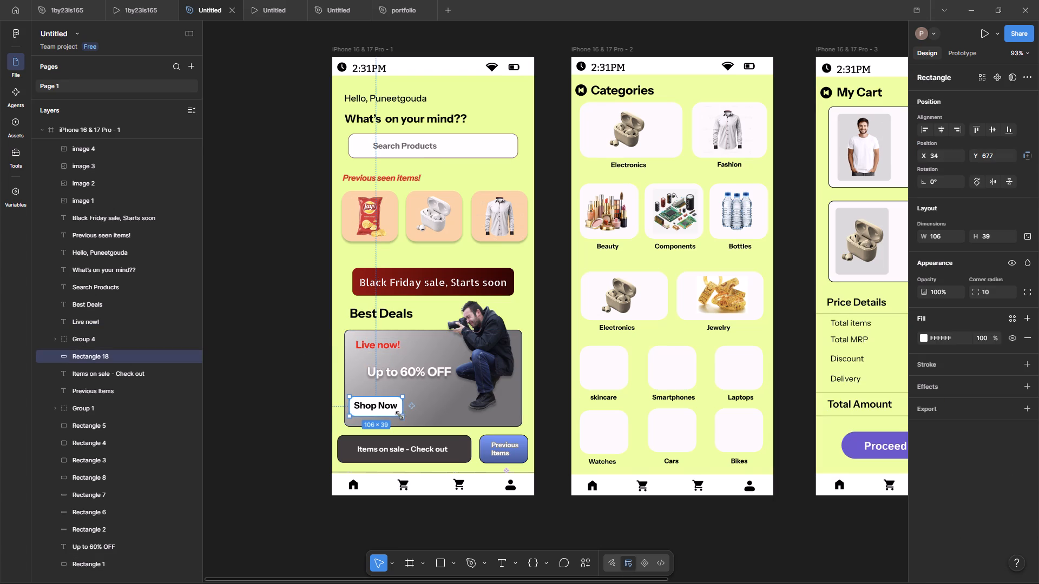
click(992, 290)
text(40)
key(Return)
key(Escape)
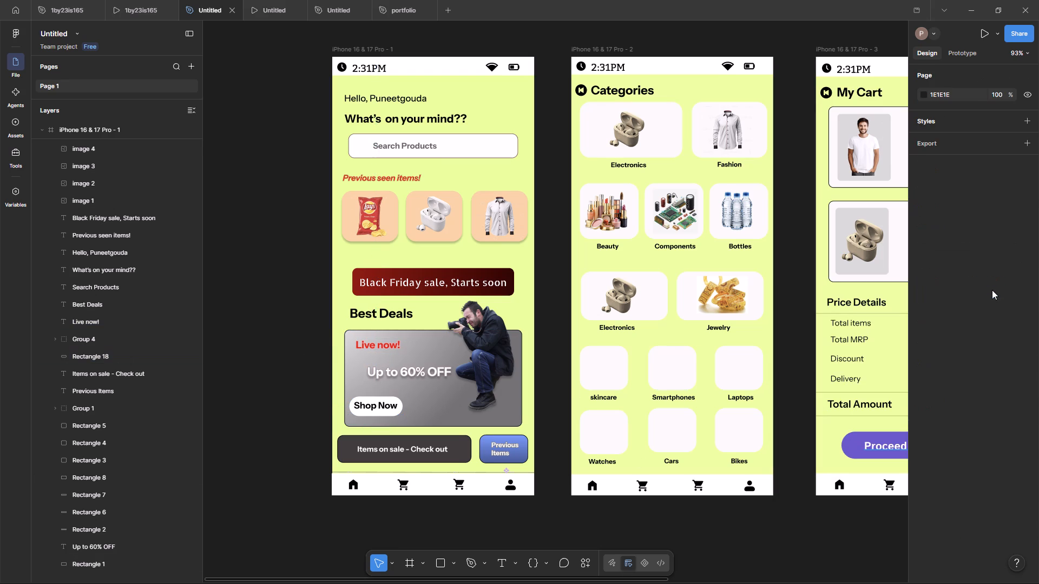
Set the font size of the "Shop Now" text inside its group to 15.
click(394, 409)
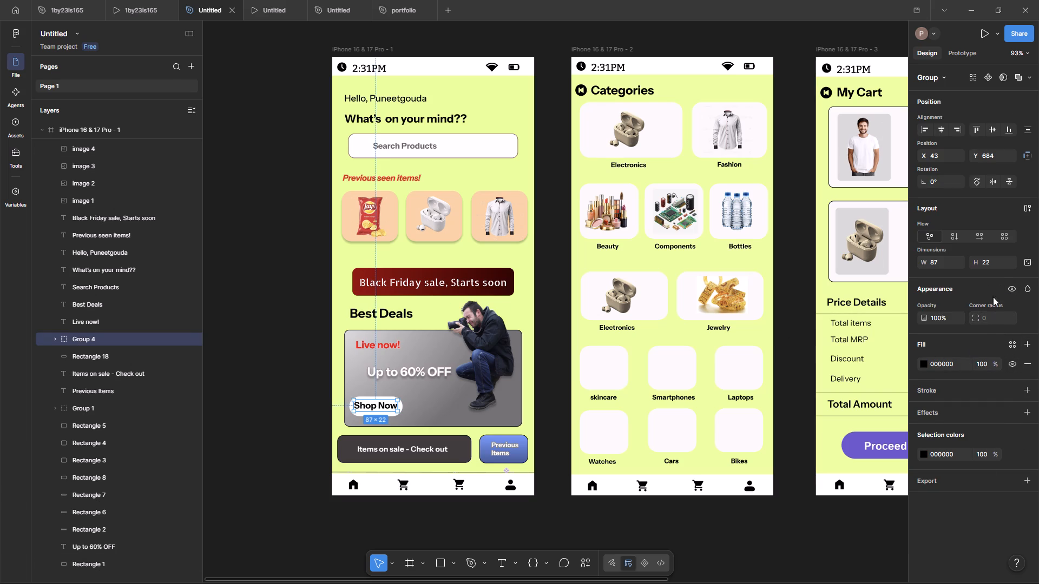
click(383, 408)
double_click(383, 408)
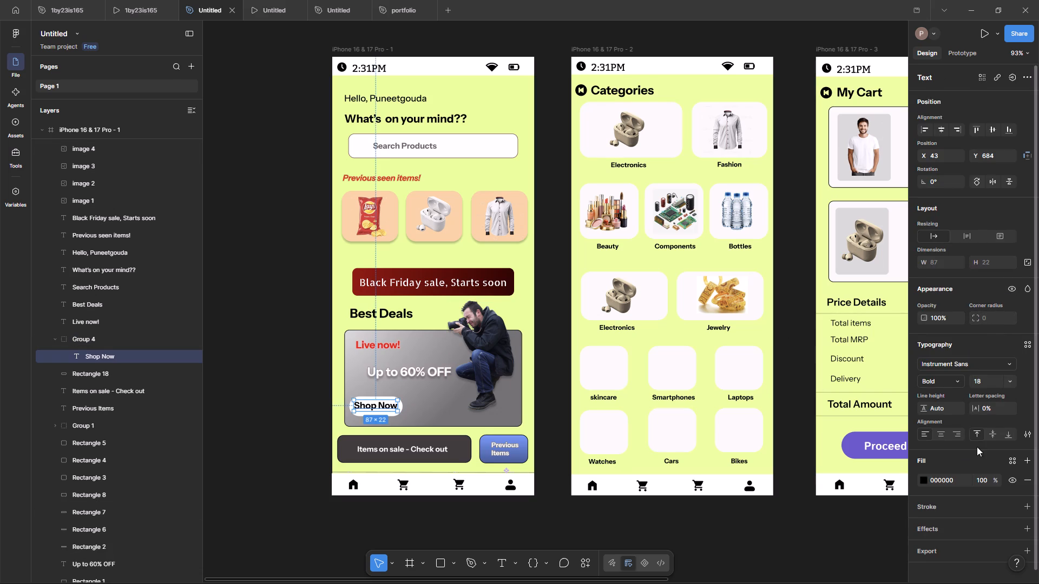
click(1014, 378)
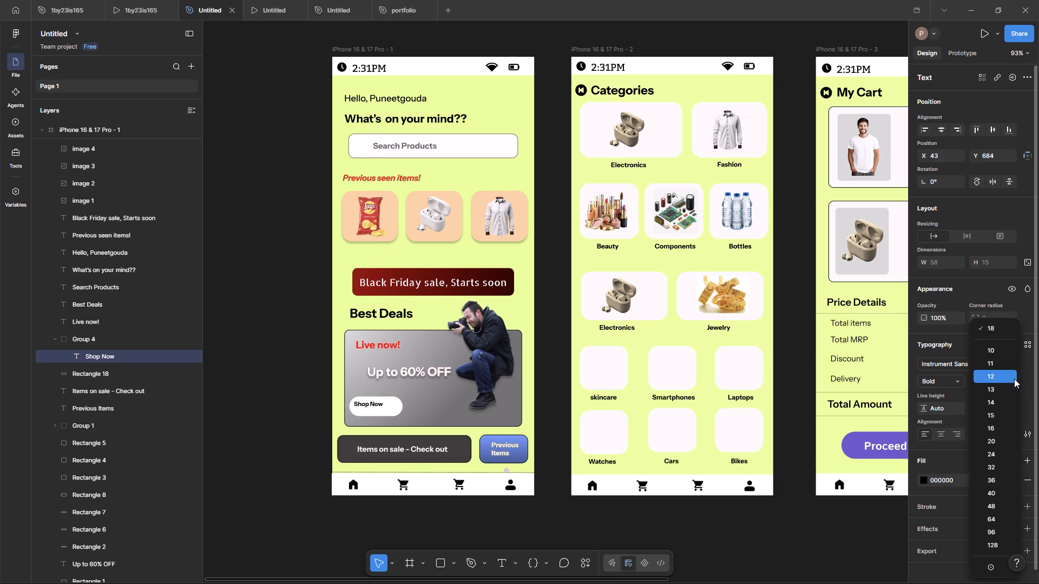
click(997, 421)
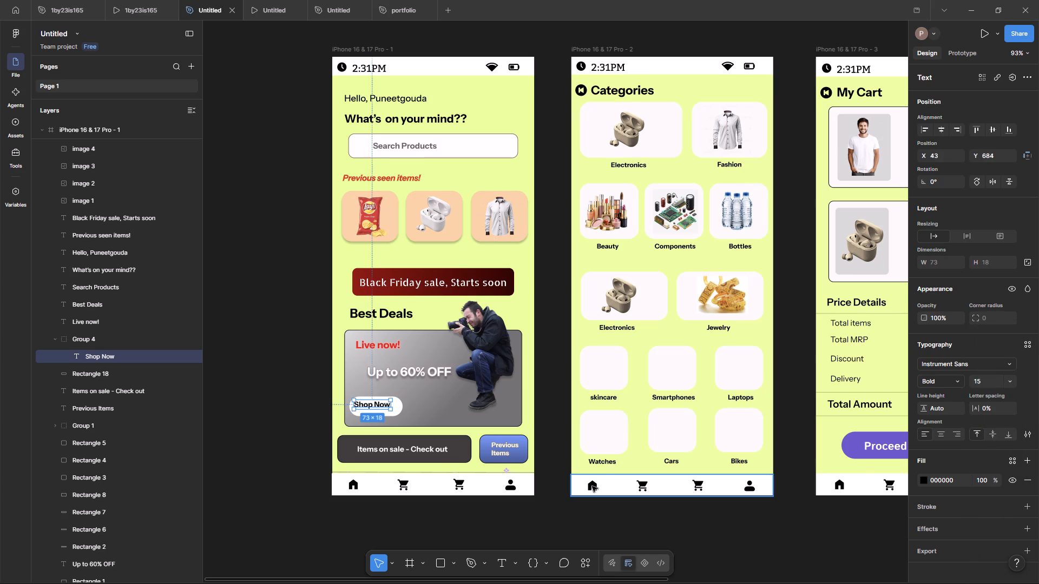
Shift the white rectangle behind the "Shop Now" text to X 29, Y 675 and shrink it to 94 × 29.
click(400, 405)
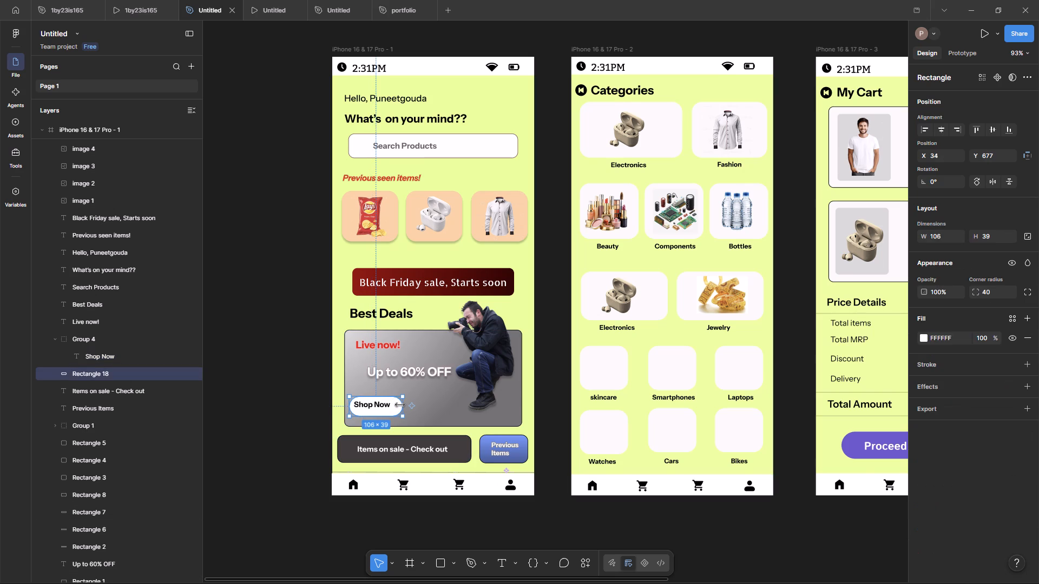
key(Left)
key(Up)
key(Left)
key(Left)
key(Left)
key(Up)
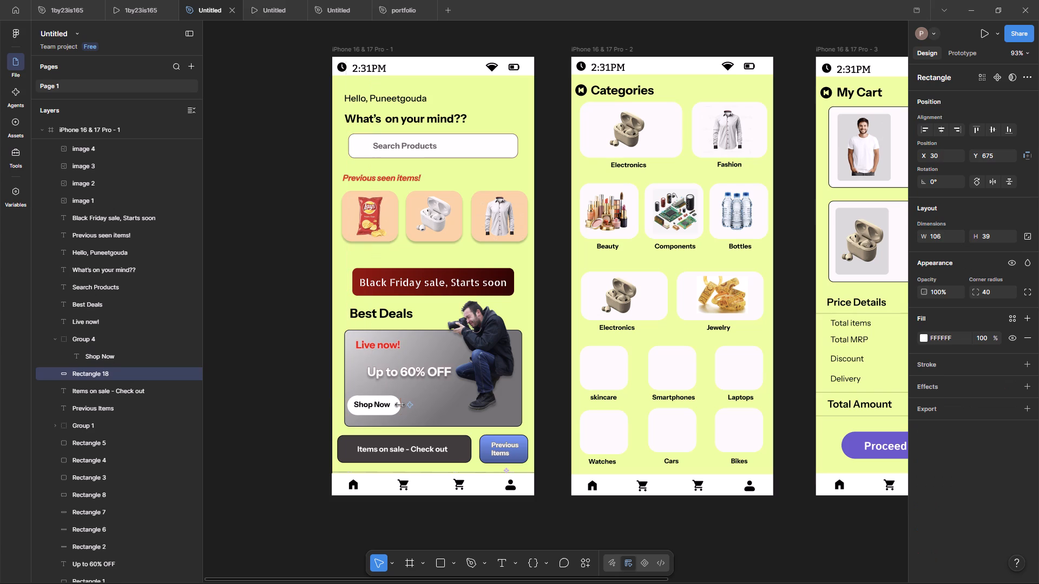
key(Left)
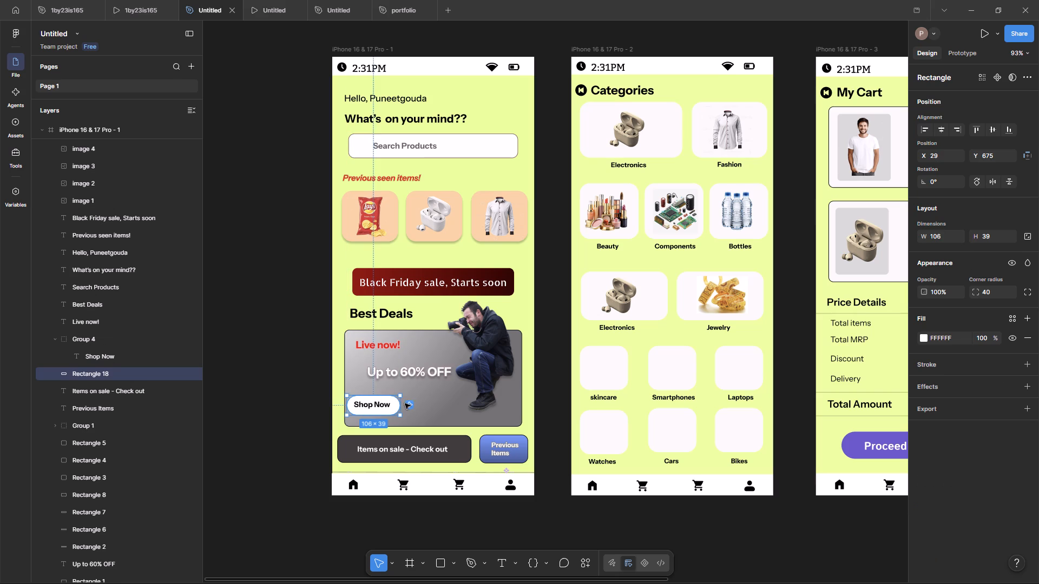
drag(399, 404, 393, 404)
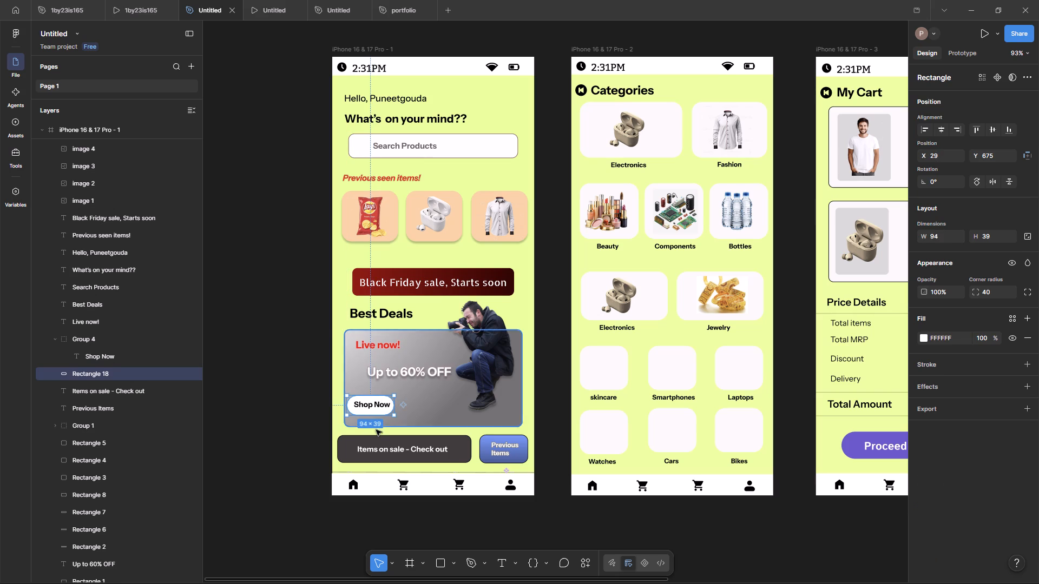
drag(366, 417, 366, 412)
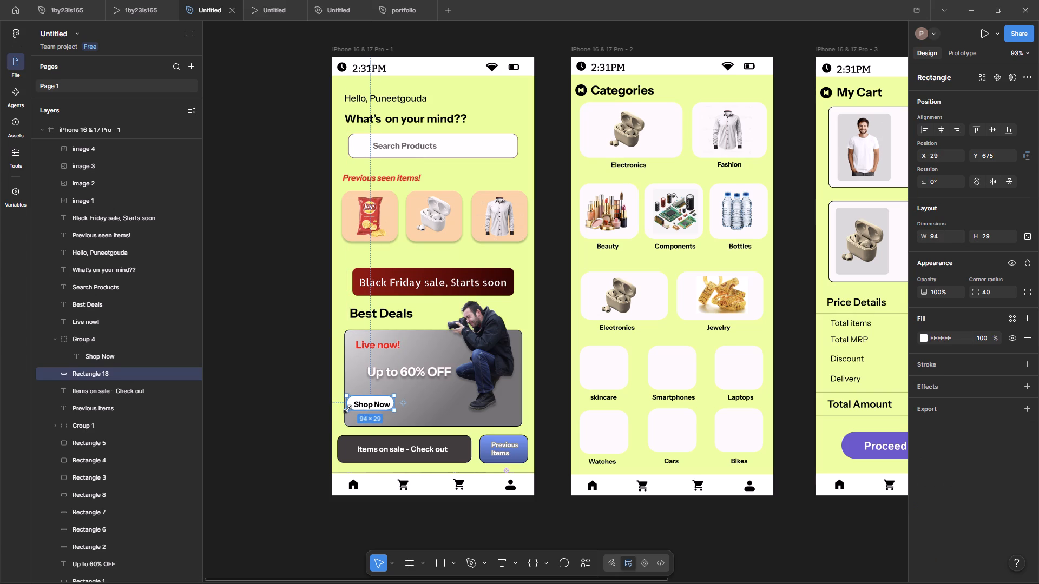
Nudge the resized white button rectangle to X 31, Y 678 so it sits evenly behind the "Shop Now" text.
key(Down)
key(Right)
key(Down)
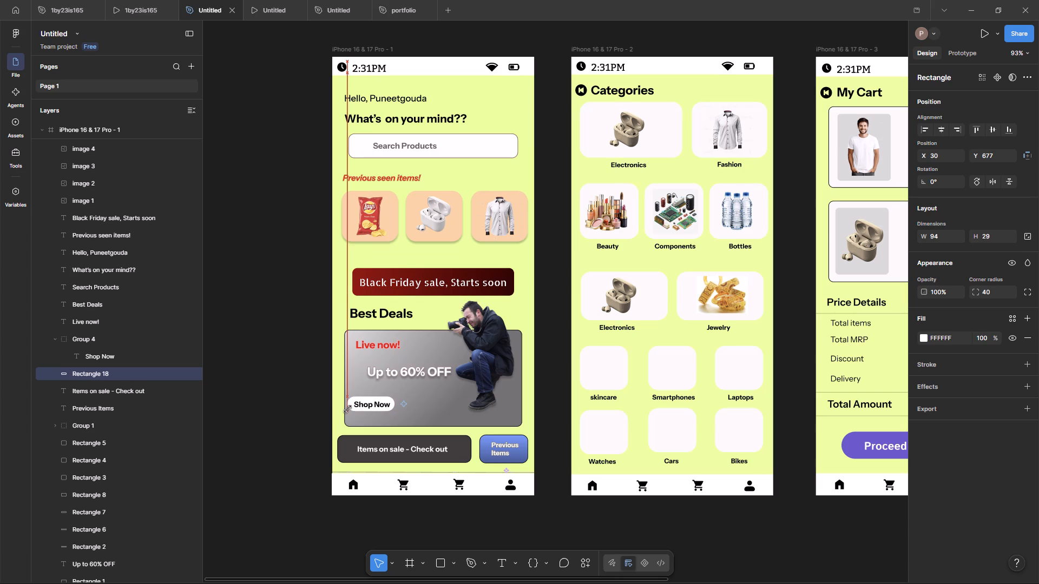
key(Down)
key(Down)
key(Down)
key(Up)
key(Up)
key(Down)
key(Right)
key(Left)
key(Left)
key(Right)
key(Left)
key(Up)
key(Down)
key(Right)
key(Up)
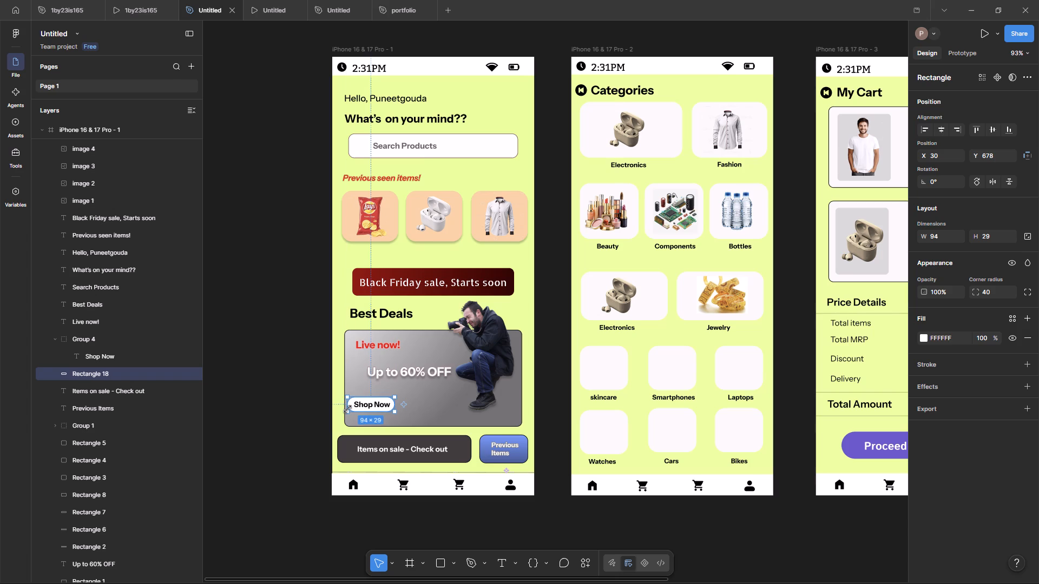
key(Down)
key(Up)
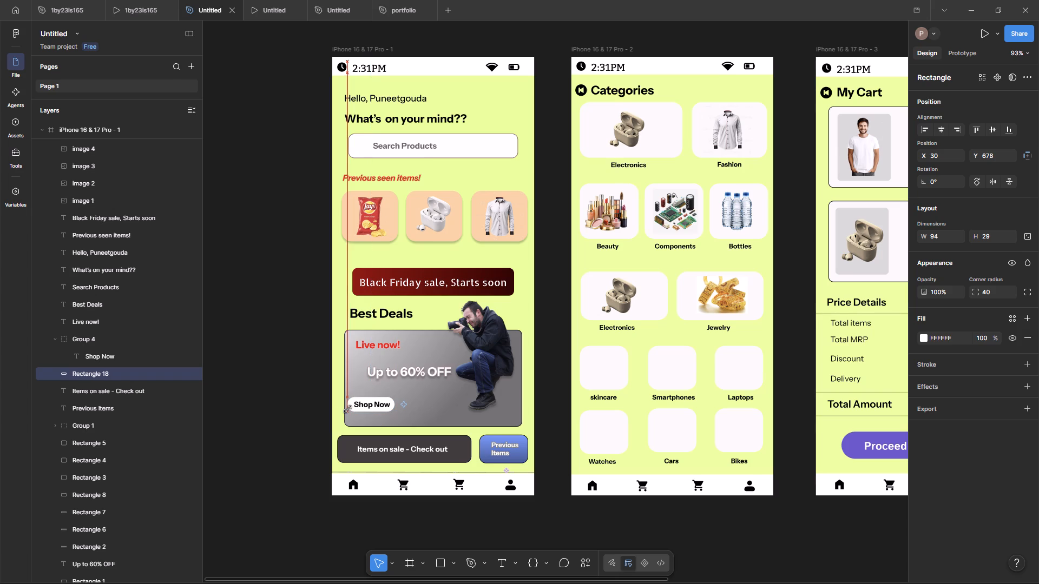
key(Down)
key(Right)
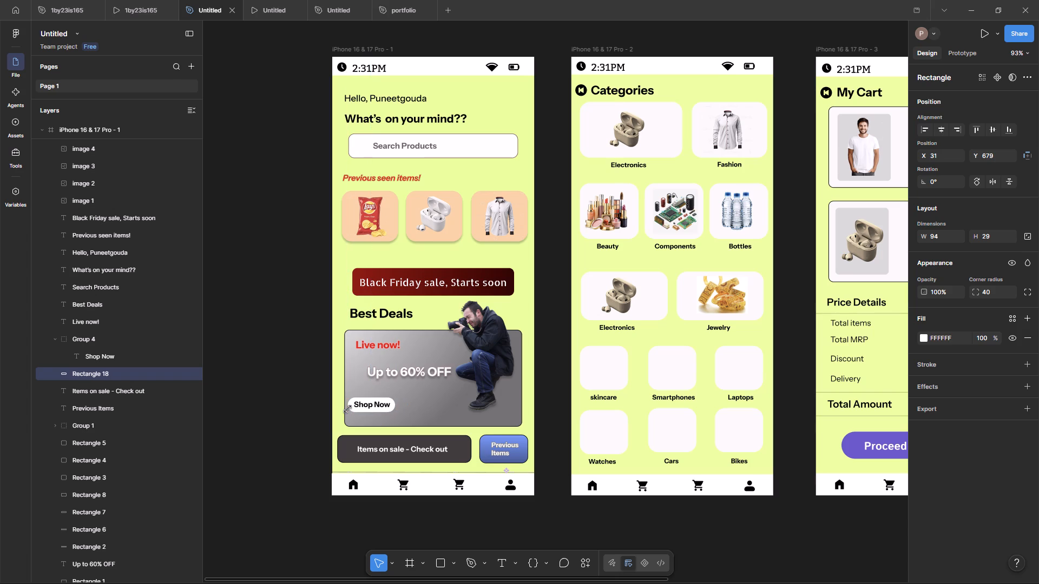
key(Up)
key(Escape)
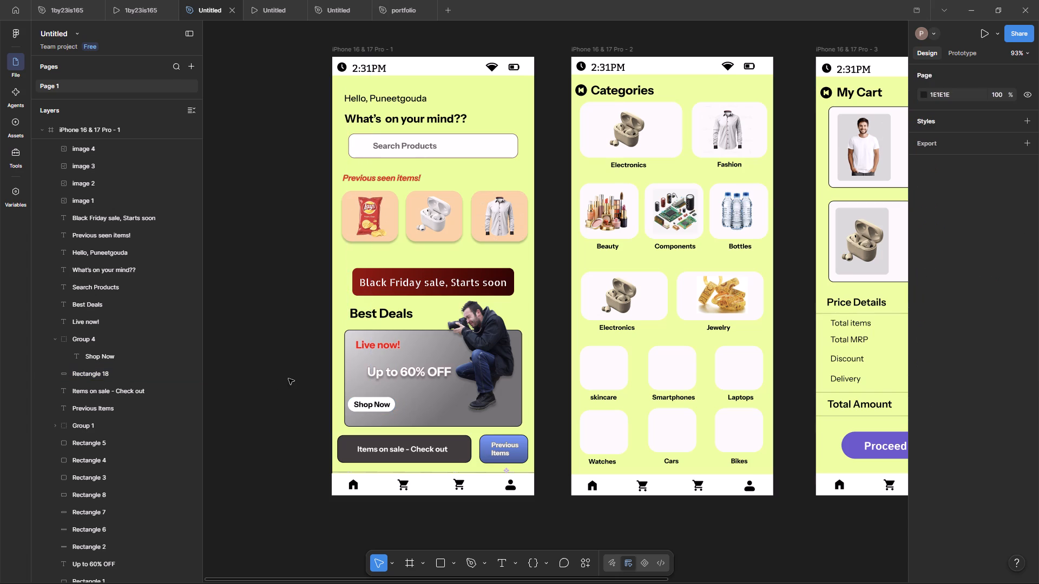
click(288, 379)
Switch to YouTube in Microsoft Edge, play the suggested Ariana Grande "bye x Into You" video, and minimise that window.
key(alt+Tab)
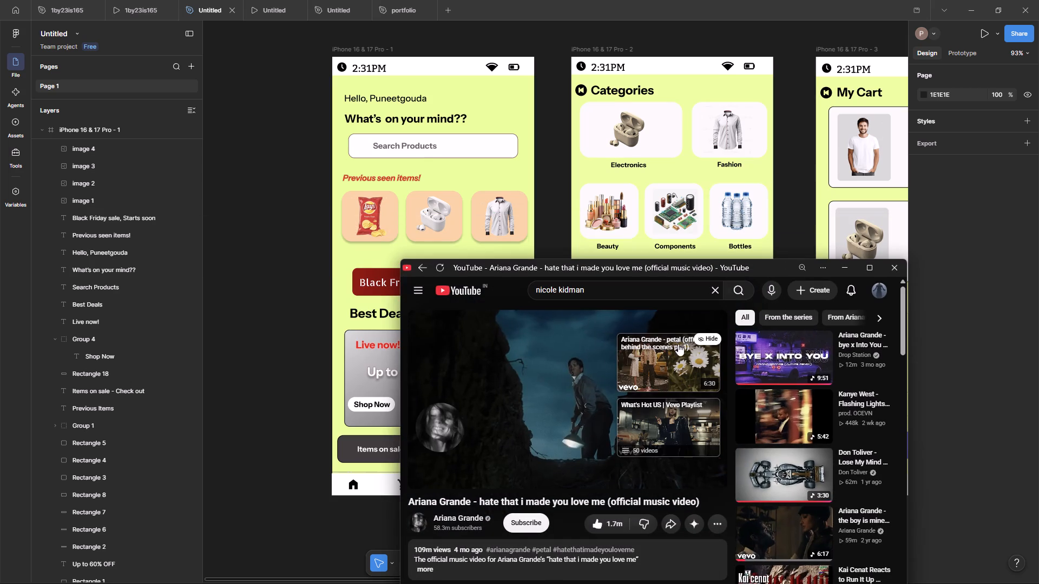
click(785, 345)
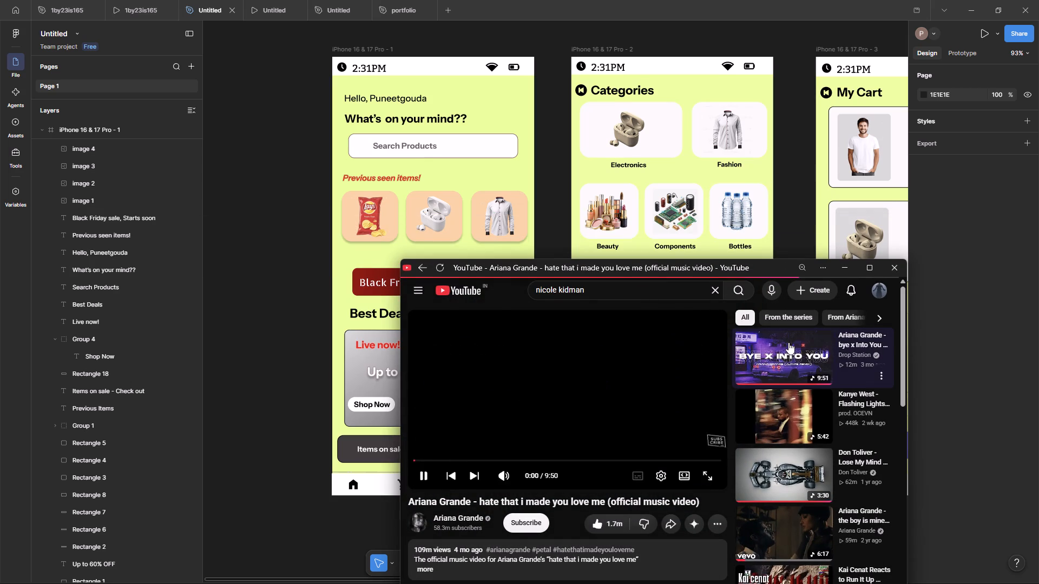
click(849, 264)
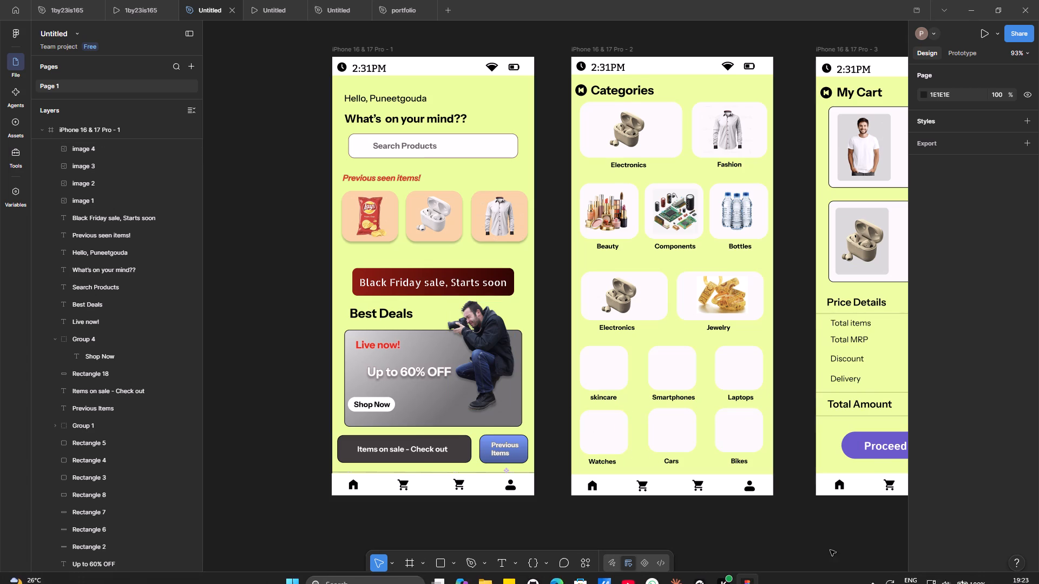
Move the white button rectangle to X 43, Y 684 and place the "Shop Now" text group centrally over it at X 53, Y 689.
click(392, 404)
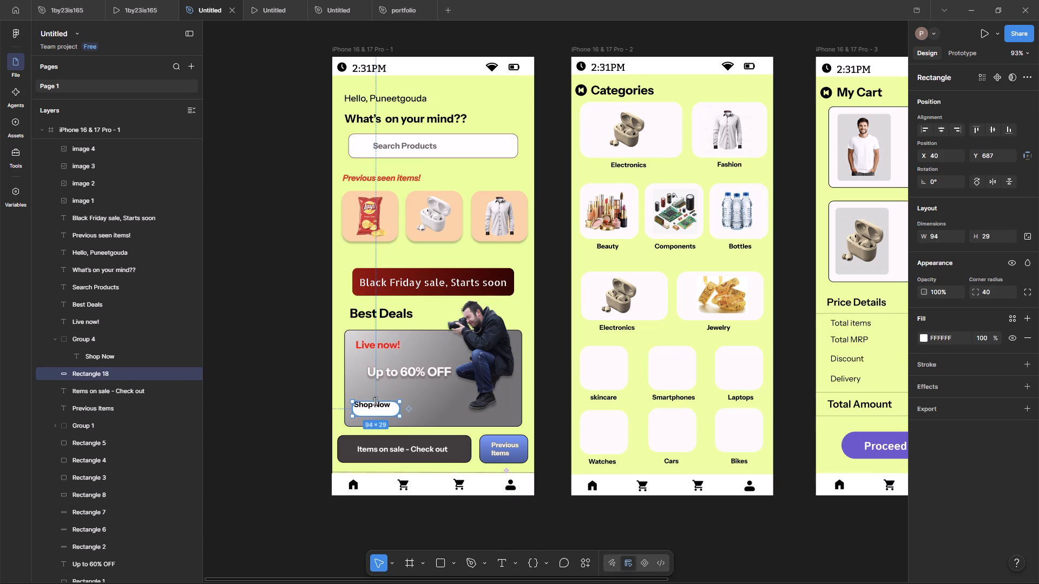
click(376, 407)
click(374, 405)
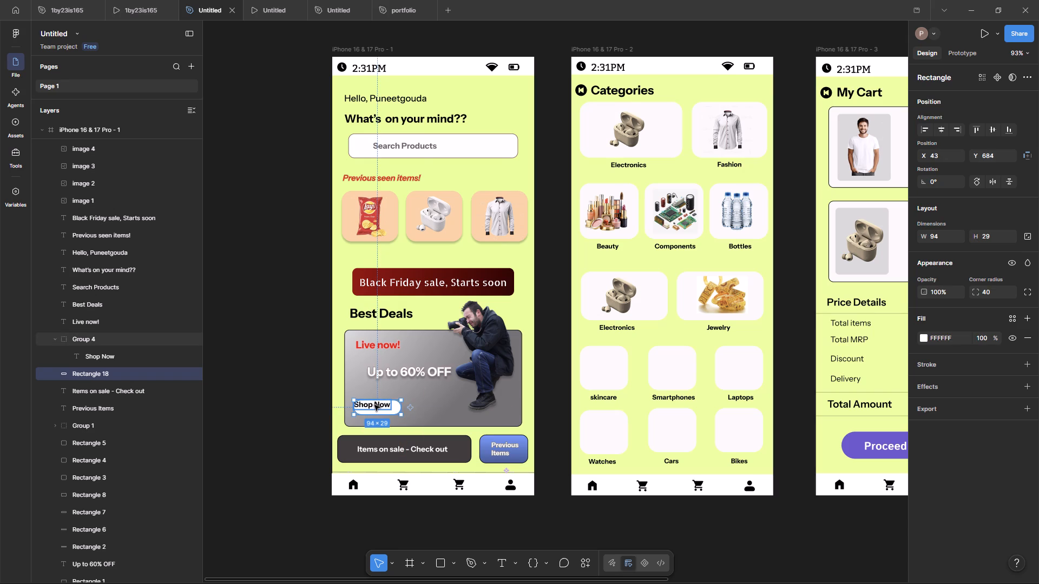
click(374, 405)
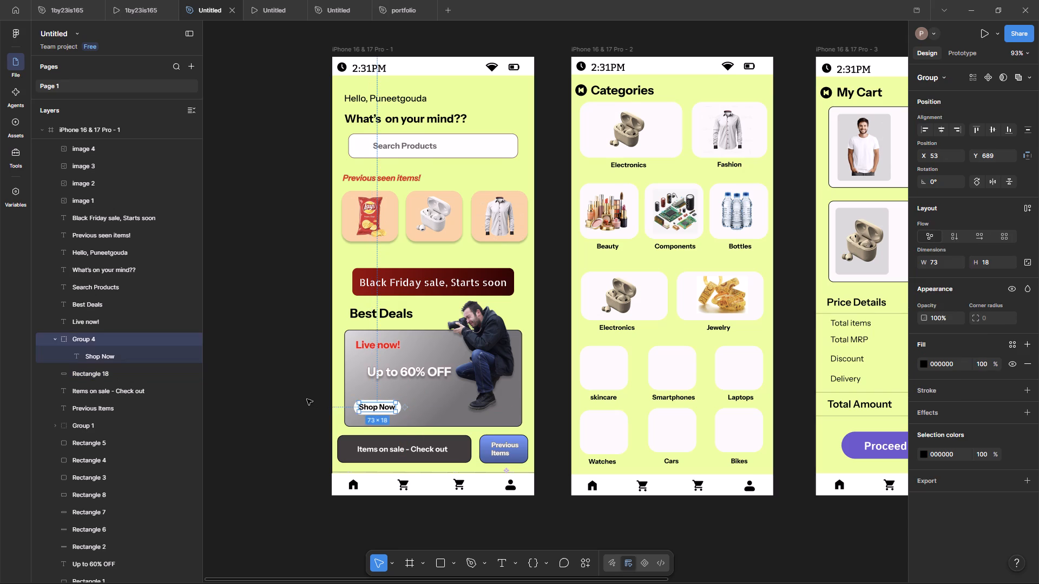
click(307, 399)
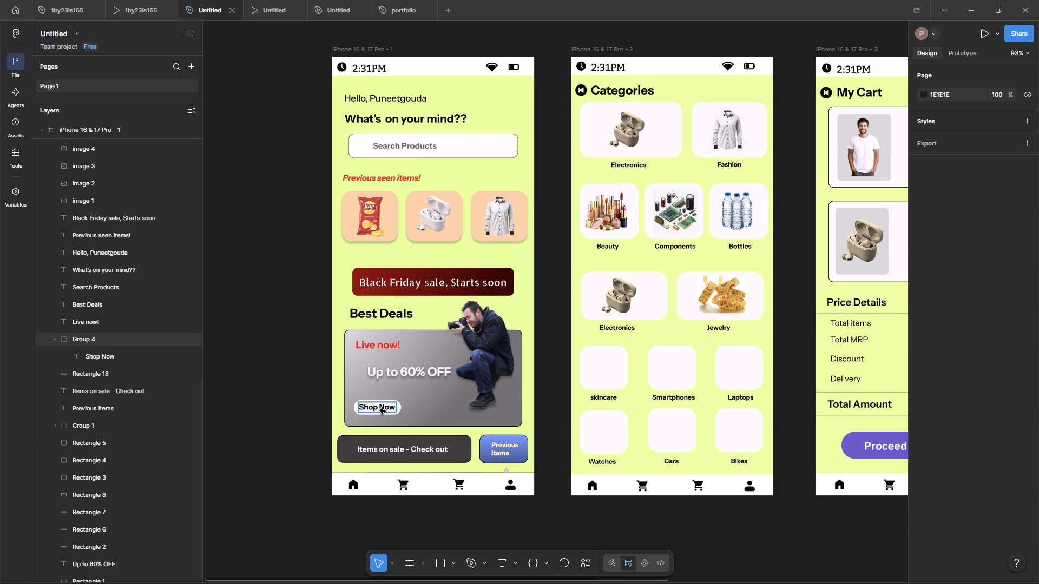
click(380, 409)
click(380, 409)
click(268, 382)
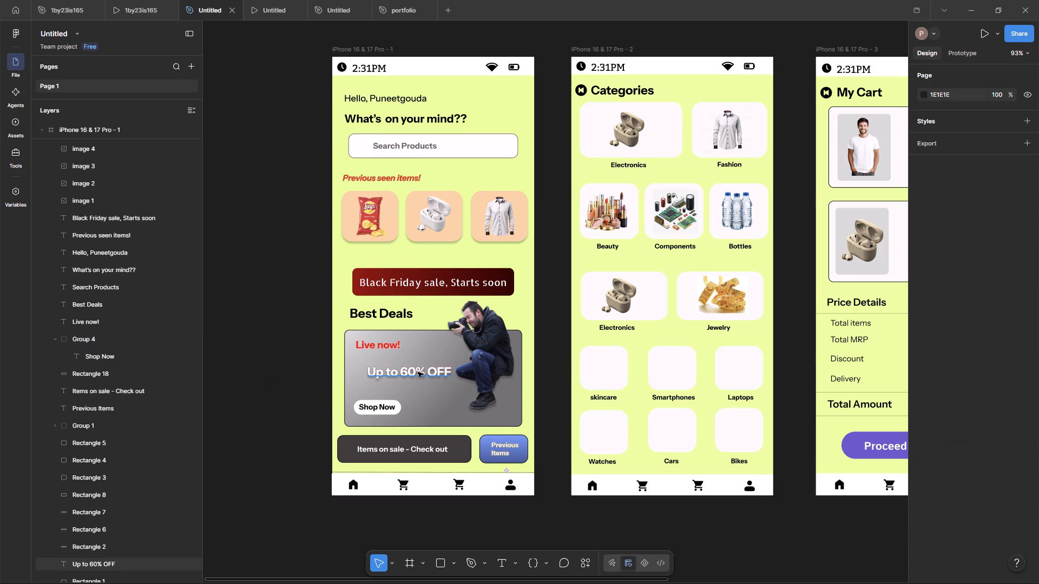
Nudge the "Up to 60% OFF" text one pixel right and one pixel down to X 71, Y 614.
click(422, 372)
key(Right)
key(Down)
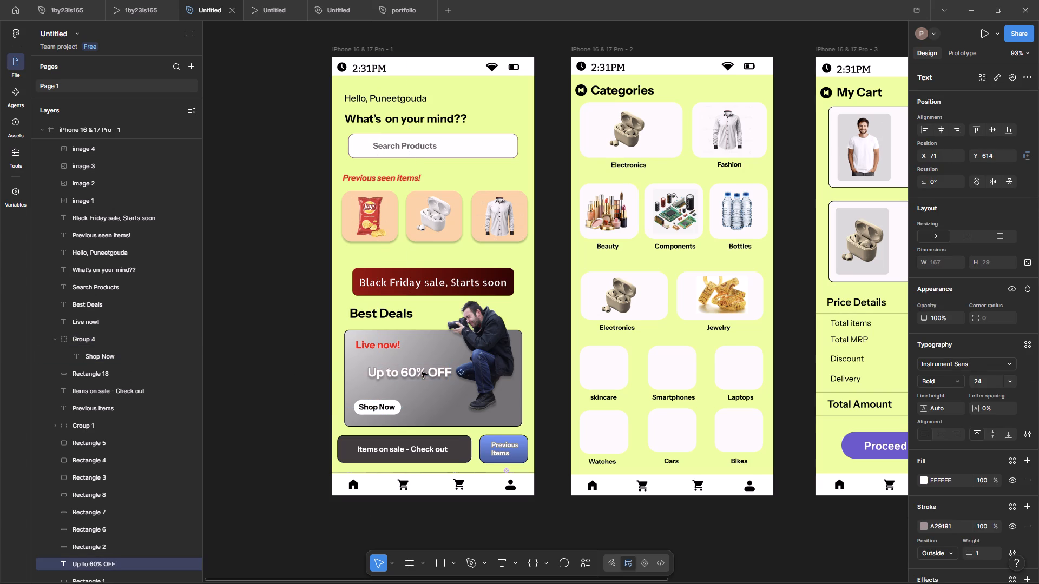
key(Up)
key(Down)
click(274, 286)
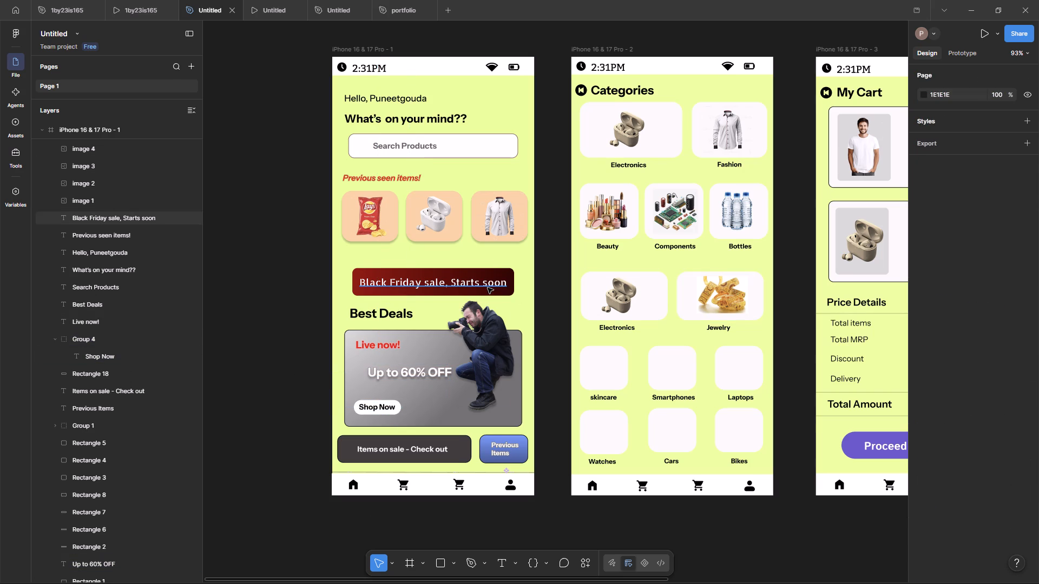
Replace the Best Deals card rectangle's radial gradient fill with a solid fill.
click(502, 428)
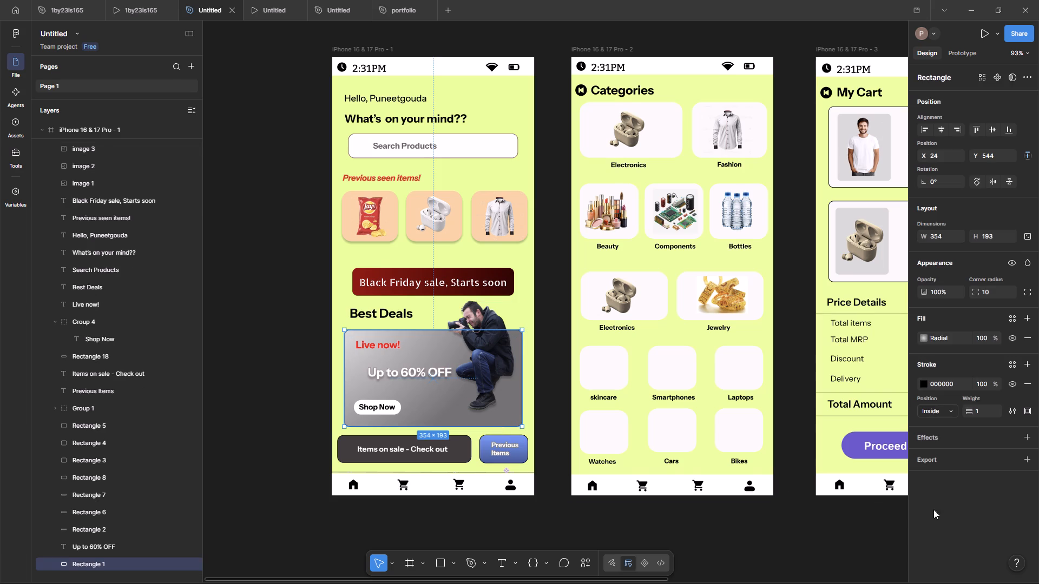
click(821, 557)
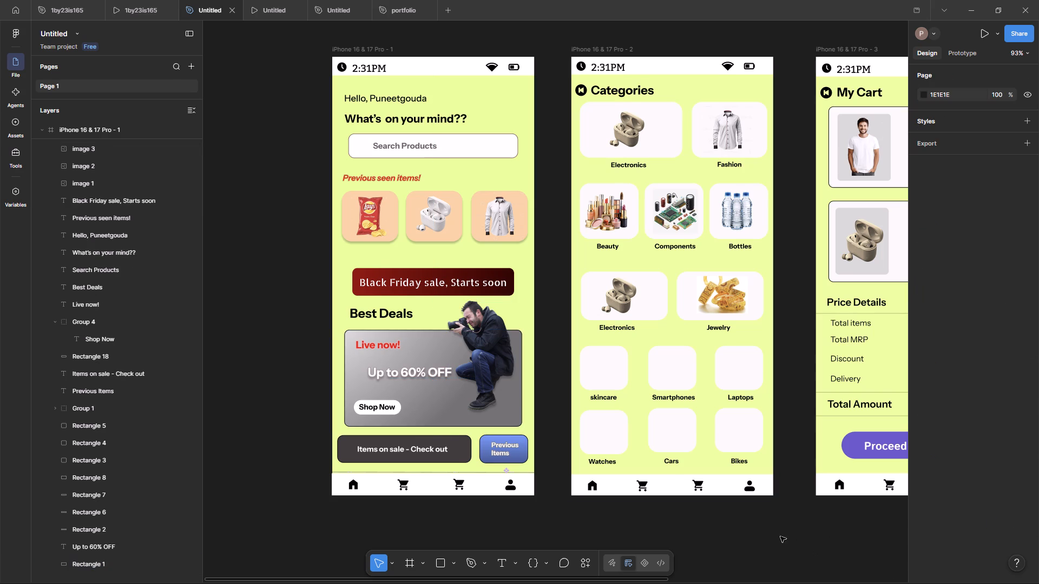
click(503, 416)
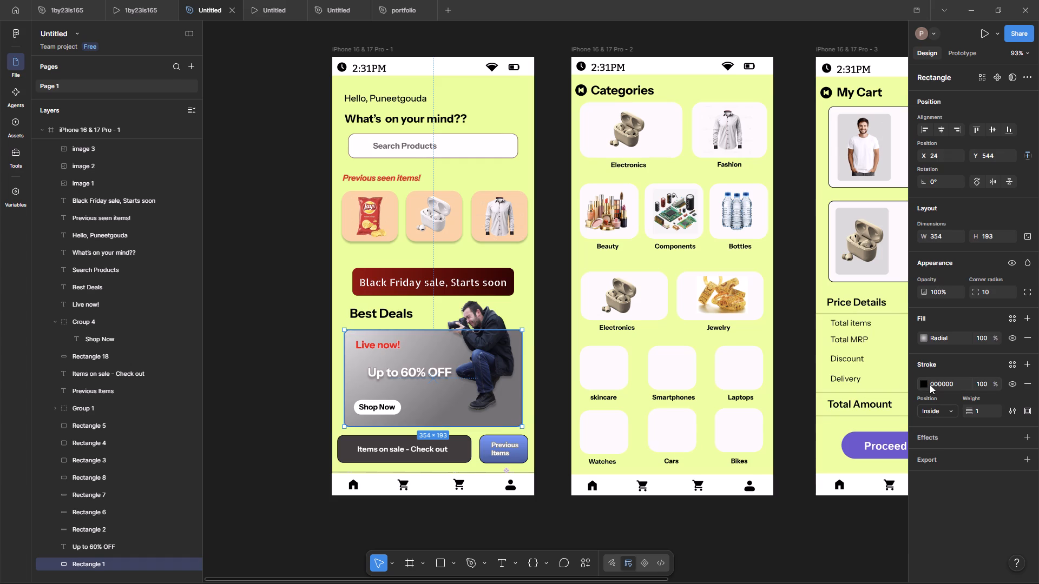
click(936, 416)
click(922, 340)
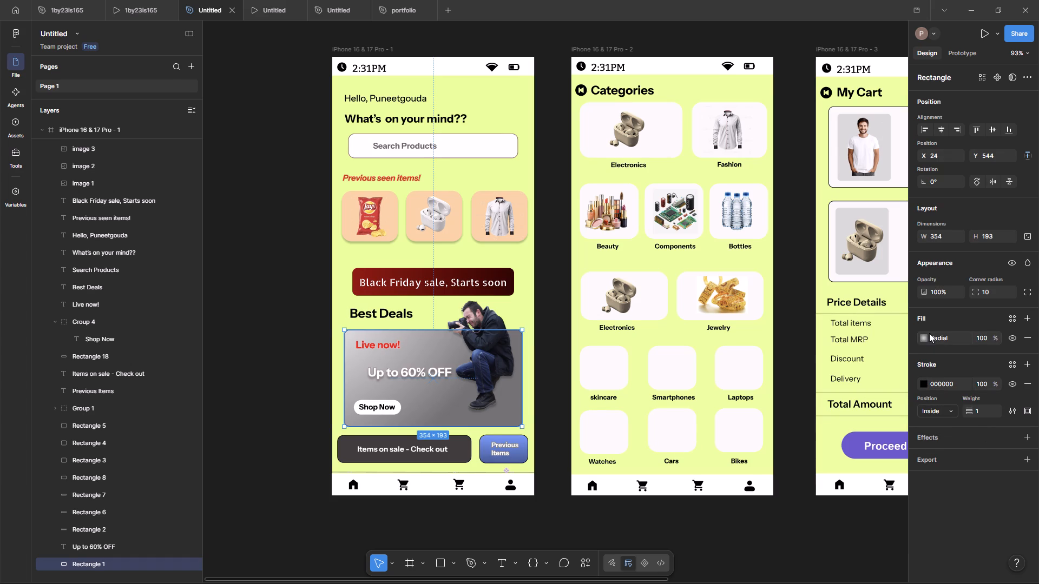
click(926, 336)
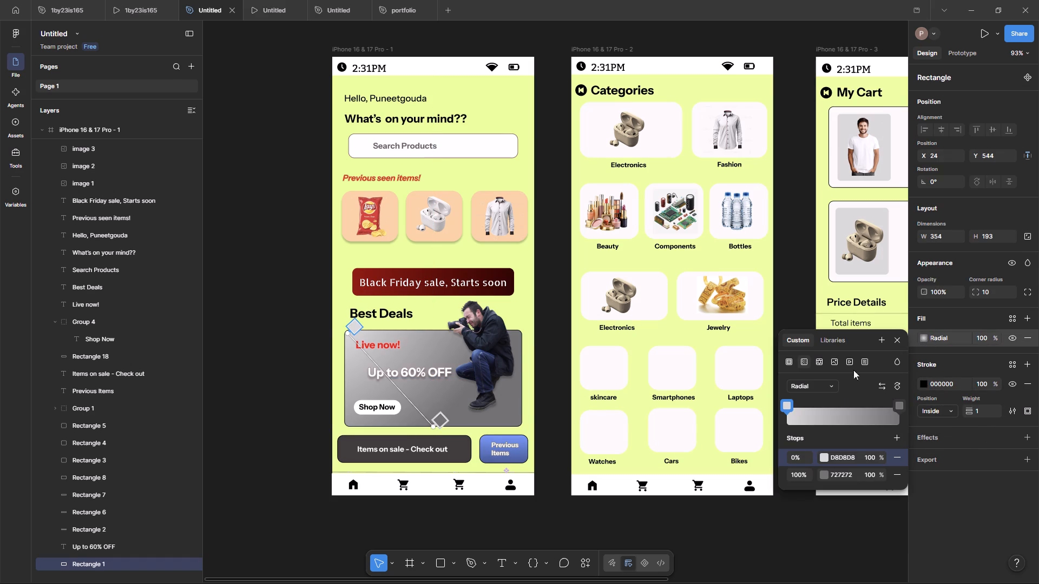
click(789, 362)
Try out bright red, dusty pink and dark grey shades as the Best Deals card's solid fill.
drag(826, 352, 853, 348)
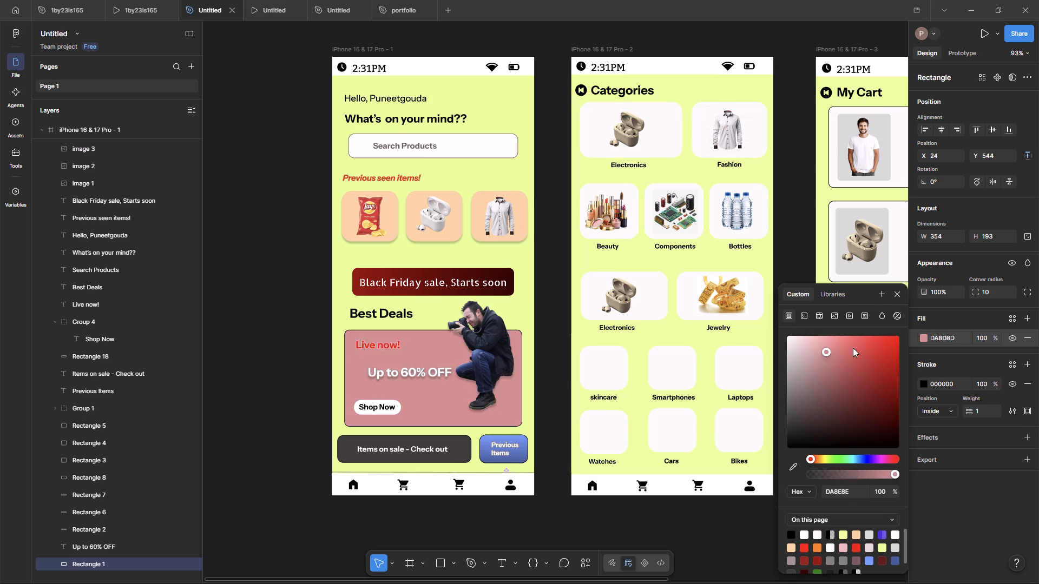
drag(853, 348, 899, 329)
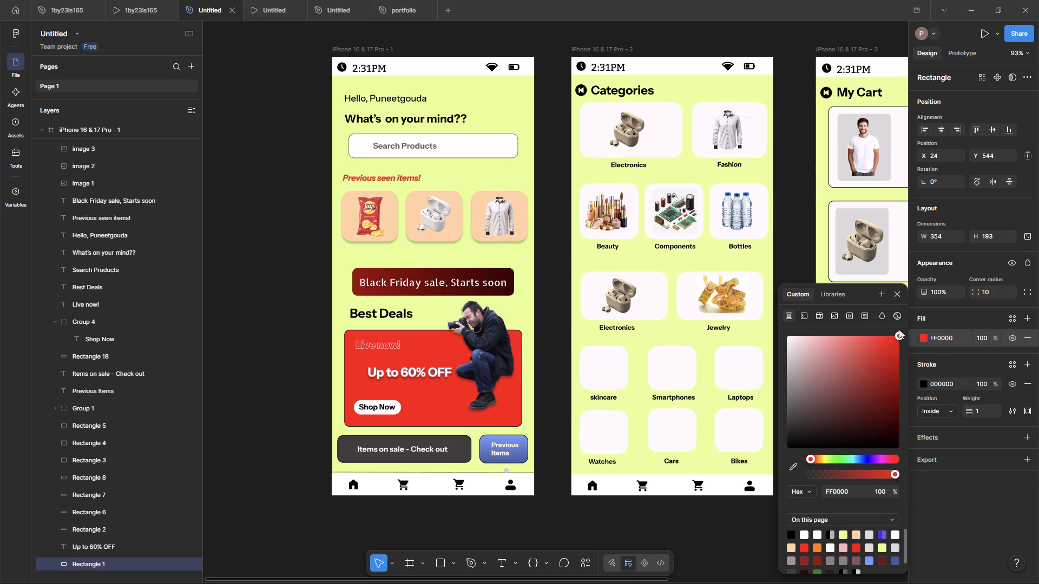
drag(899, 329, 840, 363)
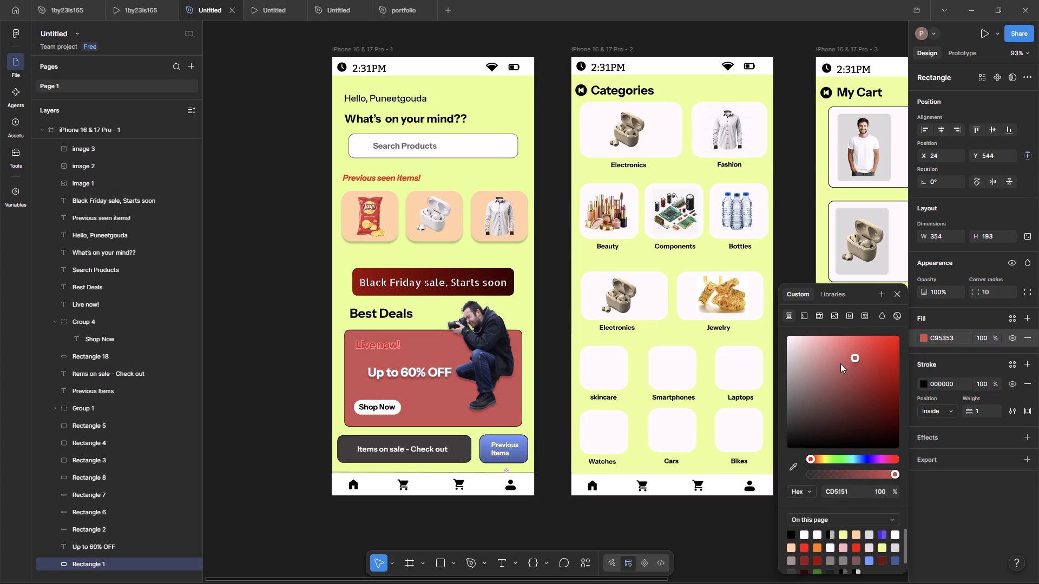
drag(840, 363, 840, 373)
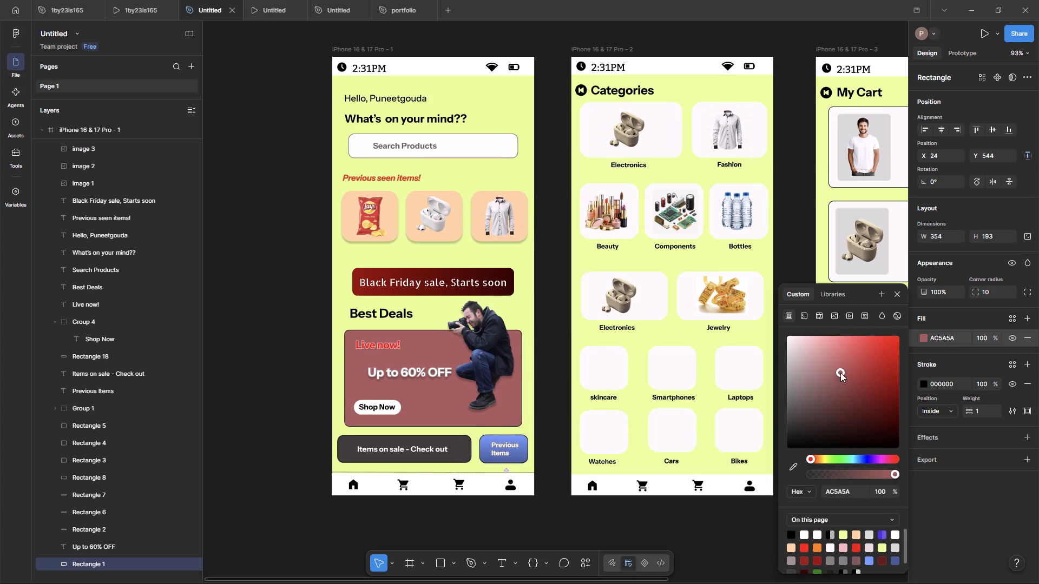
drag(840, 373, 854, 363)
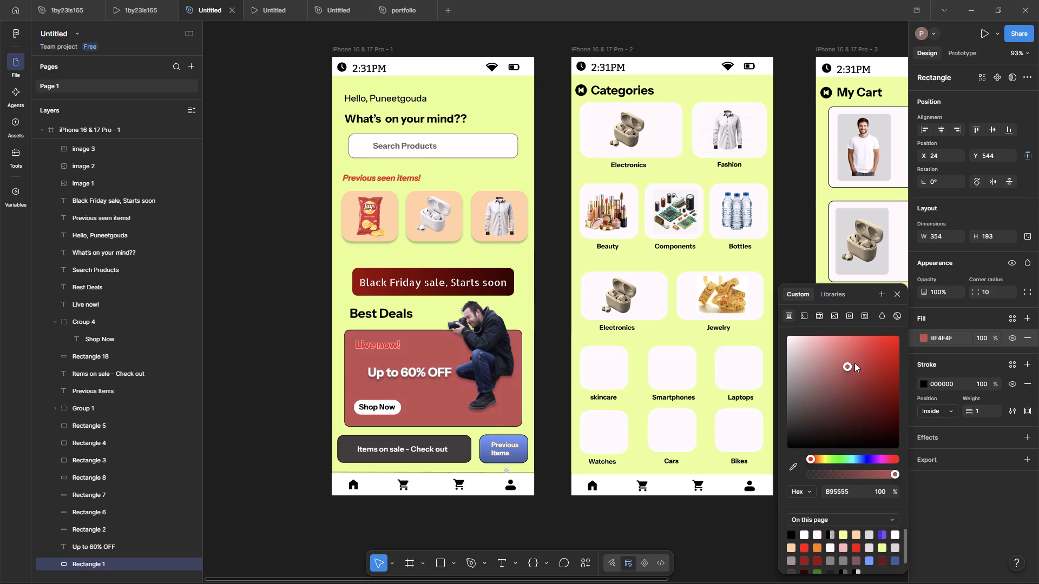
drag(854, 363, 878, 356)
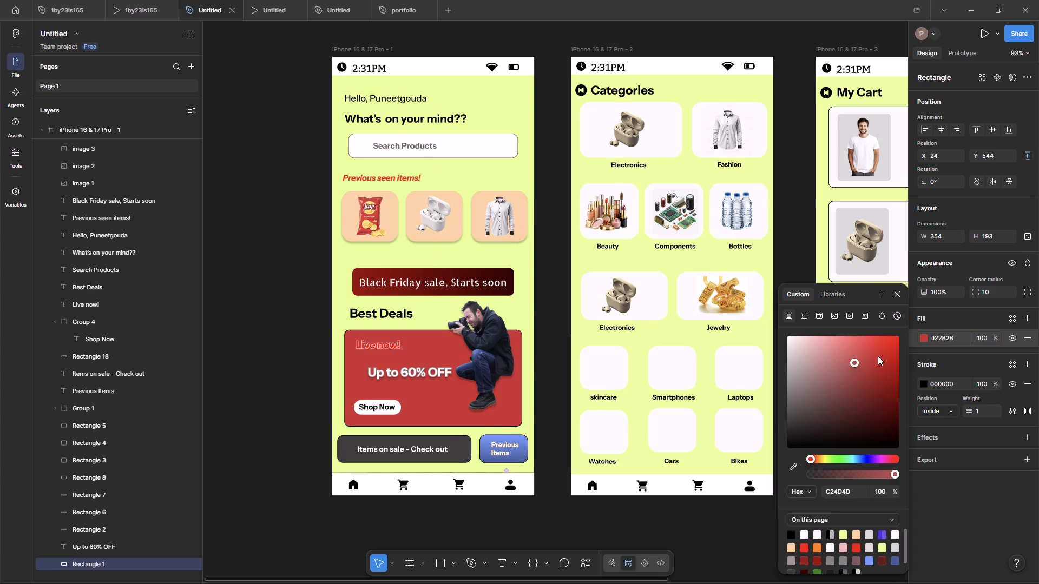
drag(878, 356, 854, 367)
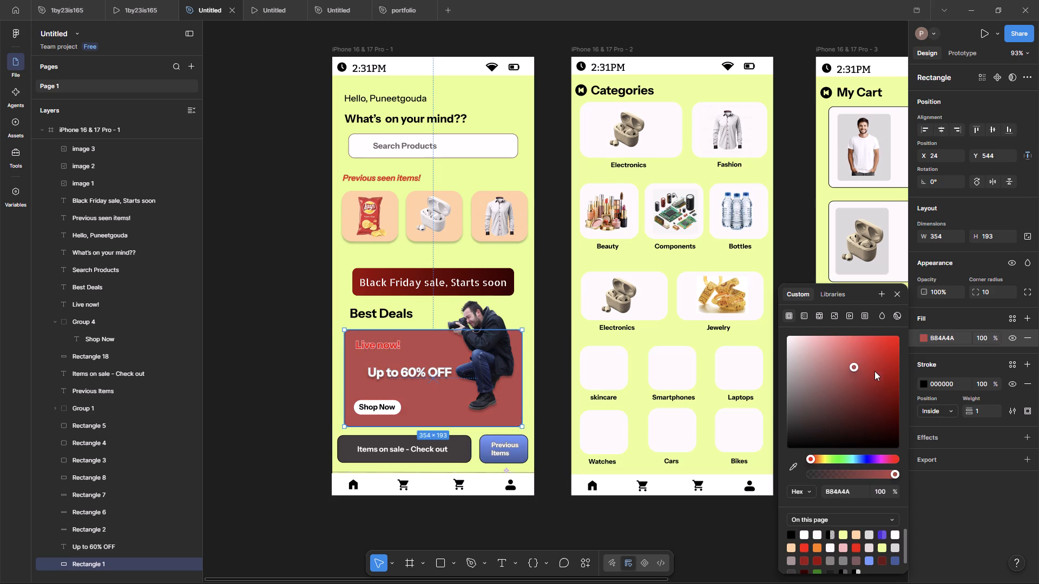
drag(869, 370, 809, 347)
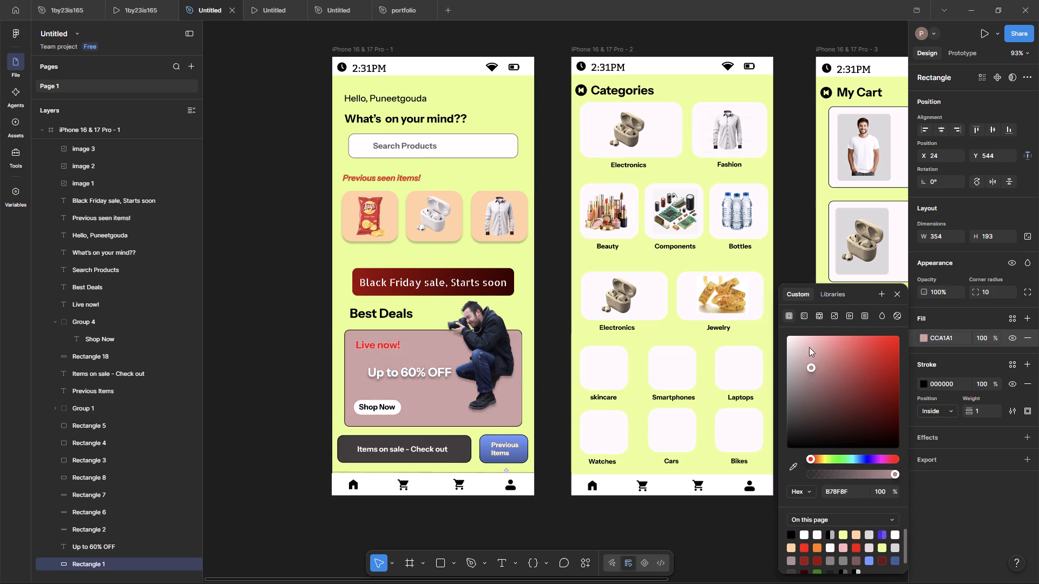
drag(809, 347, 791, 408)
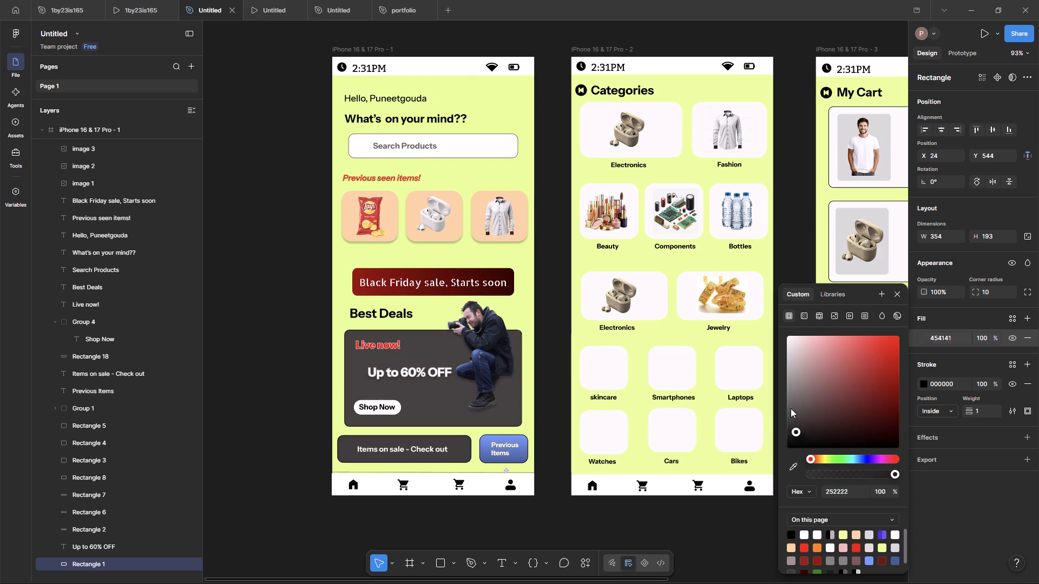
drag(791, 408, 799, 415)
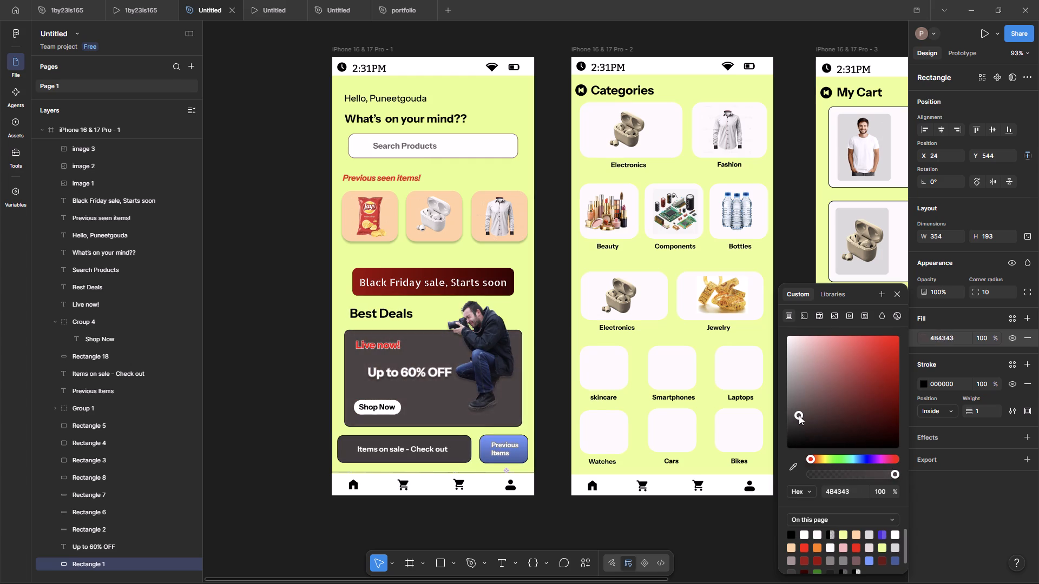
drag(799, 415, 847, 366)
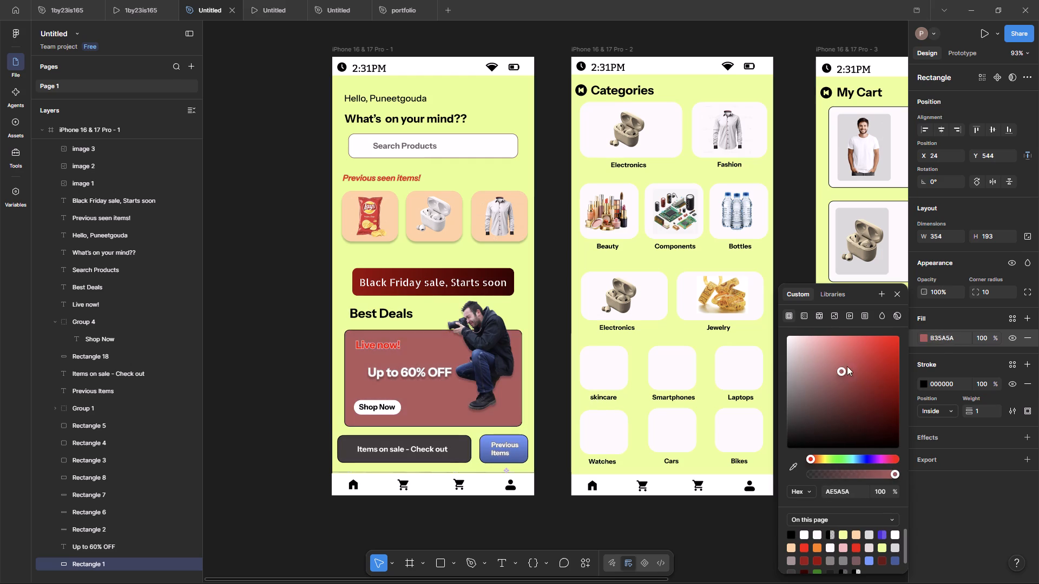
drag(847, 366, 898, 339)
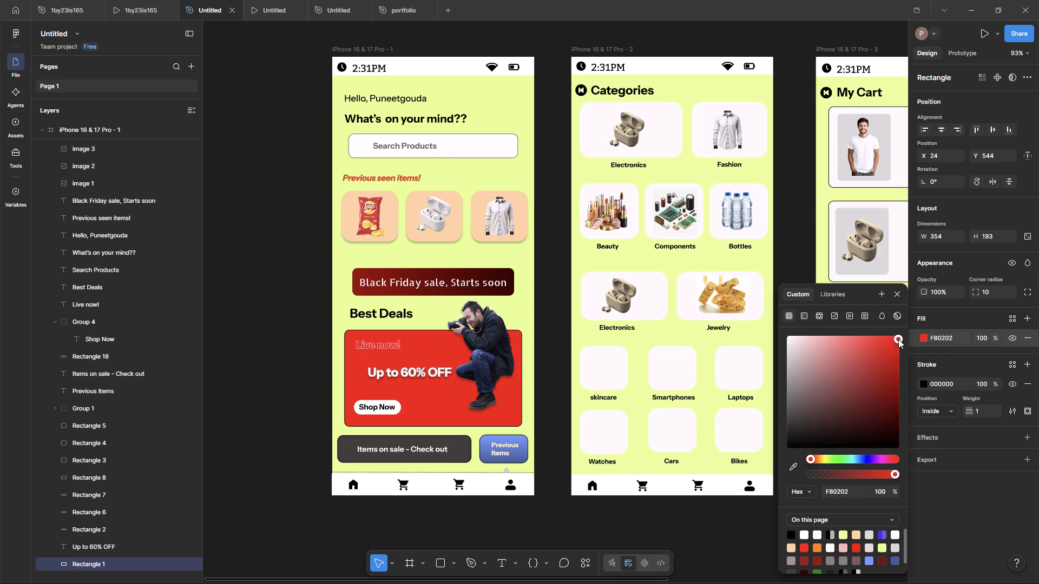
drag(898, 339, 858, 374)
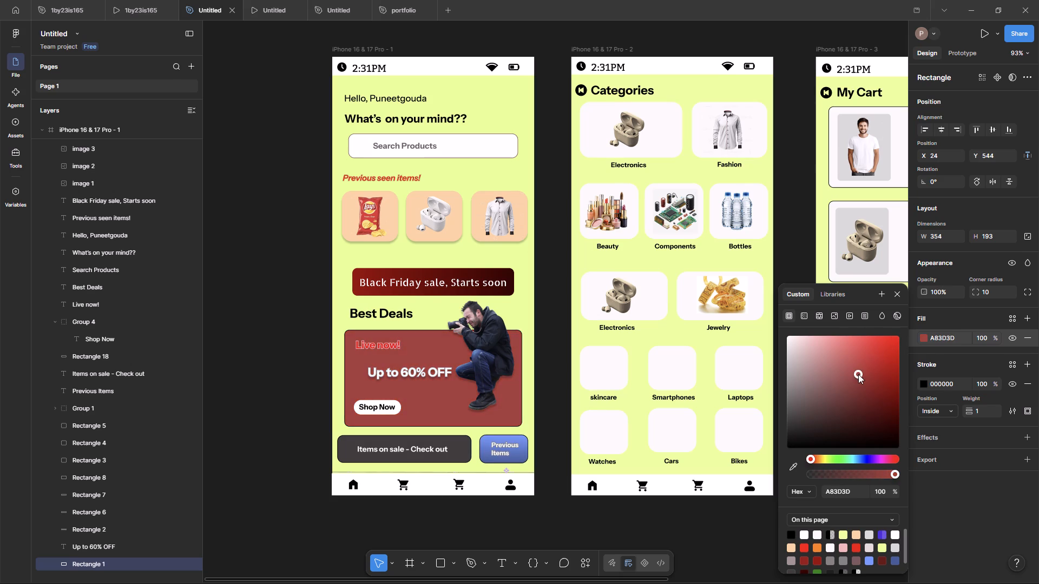
Fine-tune the Best Deals card's solid fill to a muted red close to D04949 and deselect the card.
drag(858, 374, 869, 349)
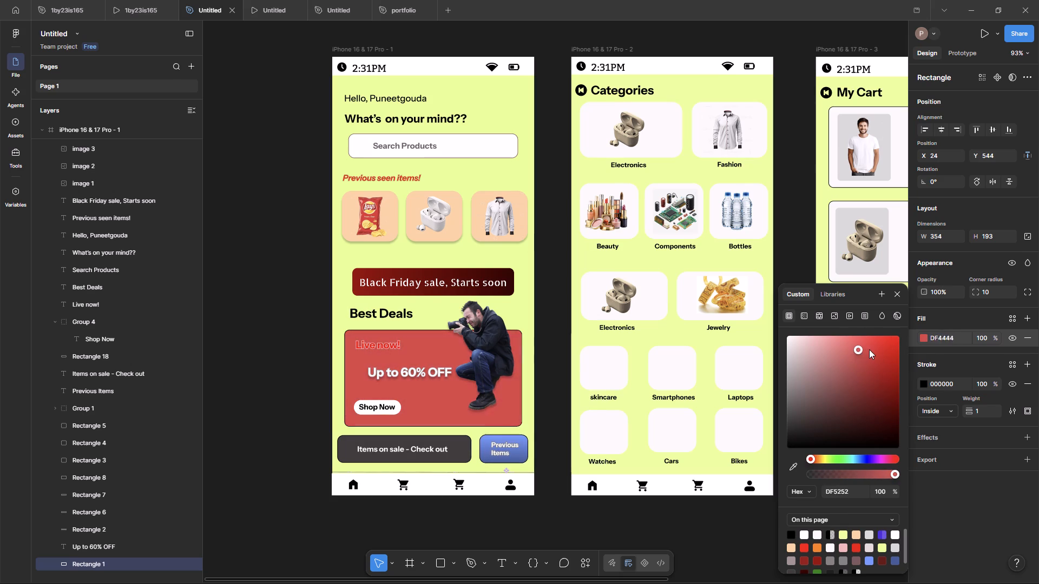
drag(869, 349, 860, 356)
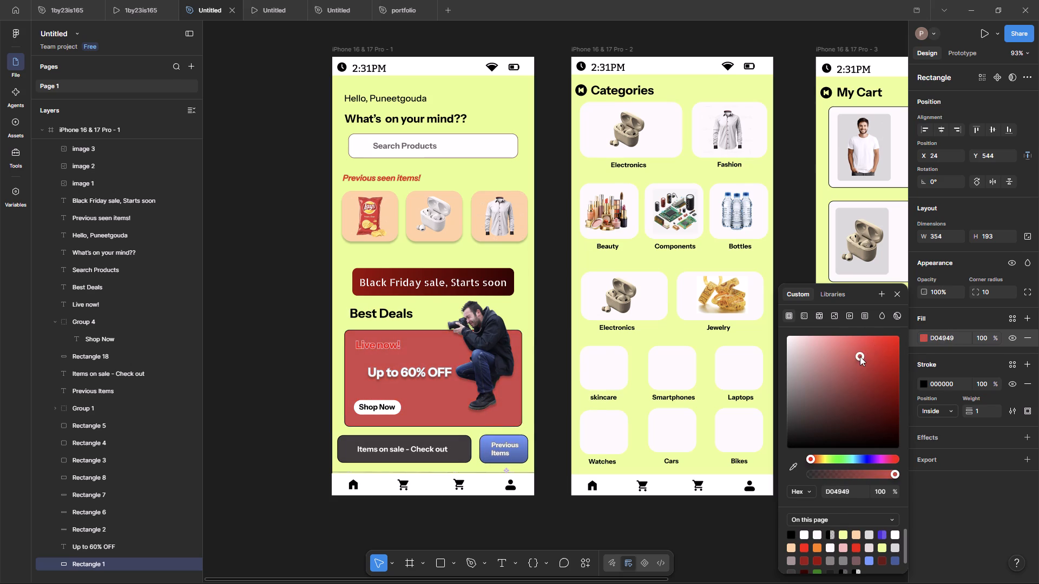
drag(860, 356, 879, 344)
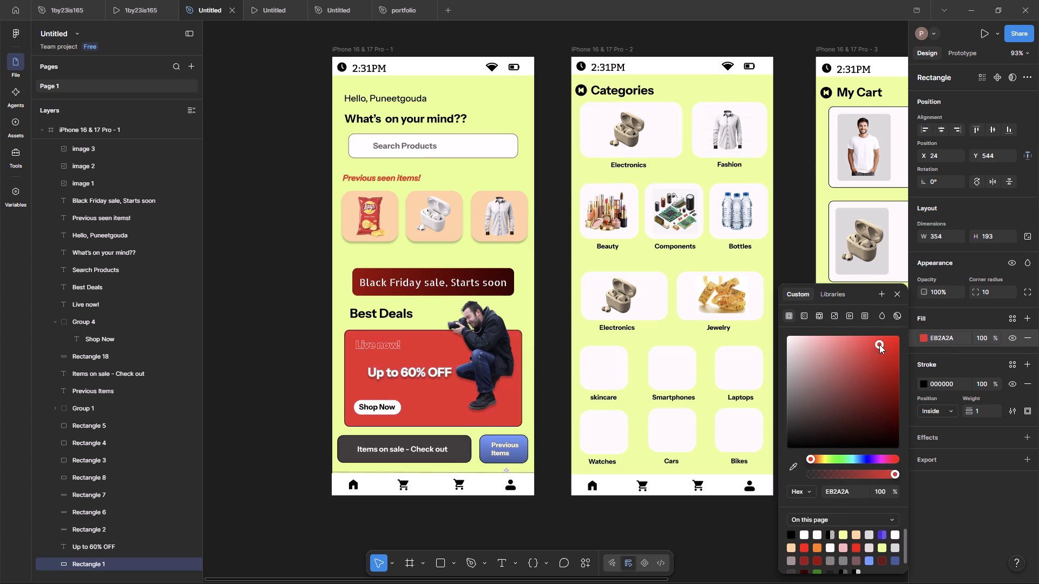
drag(879, 344, 874, 353)
drag(874, 353, 870, 355)
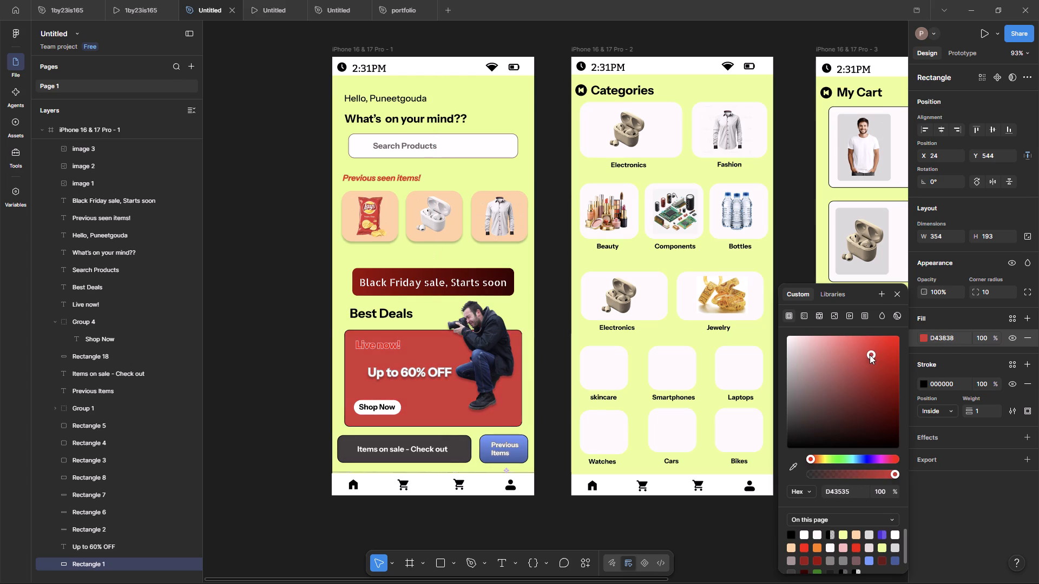
drag(870, 355, 860, 356)
click(280, 337)
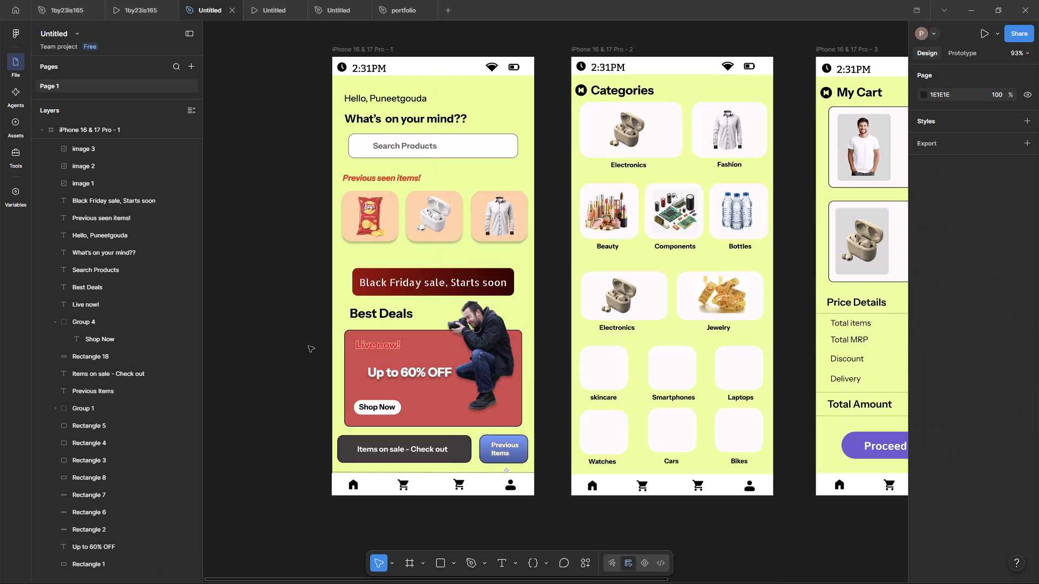
Set the fill of the "Live now!" text on the Best Deals card to black, 000000.
click(395, 348)
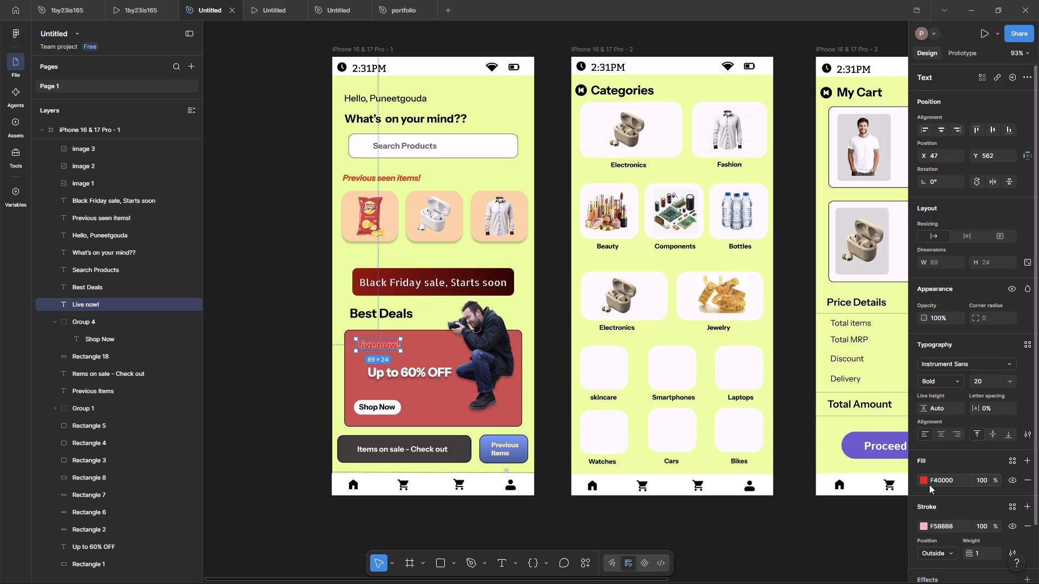
click(918, 483)
click(926, 476)
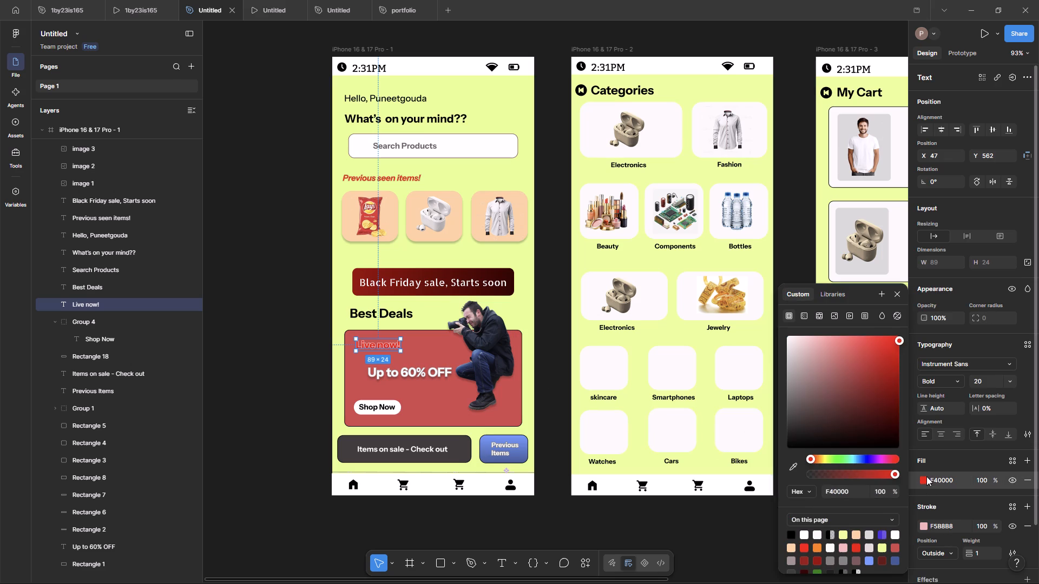
drag(866, 412, 876, 462)
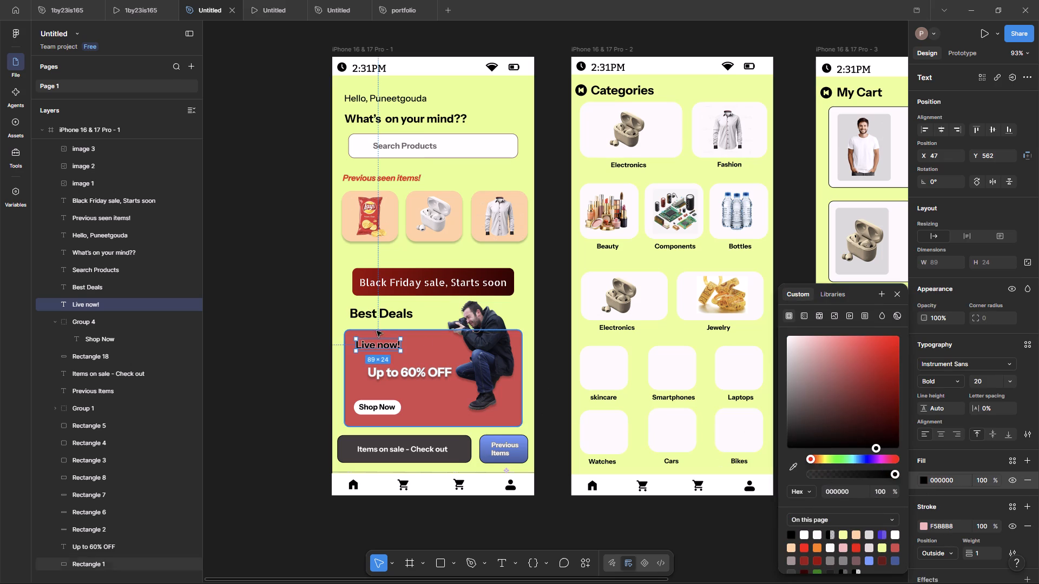
Recolour the "Live now!" text's outside stroke to a red that blends with the card background.
click(924, 528)
drag(854, 384, 873, 414)
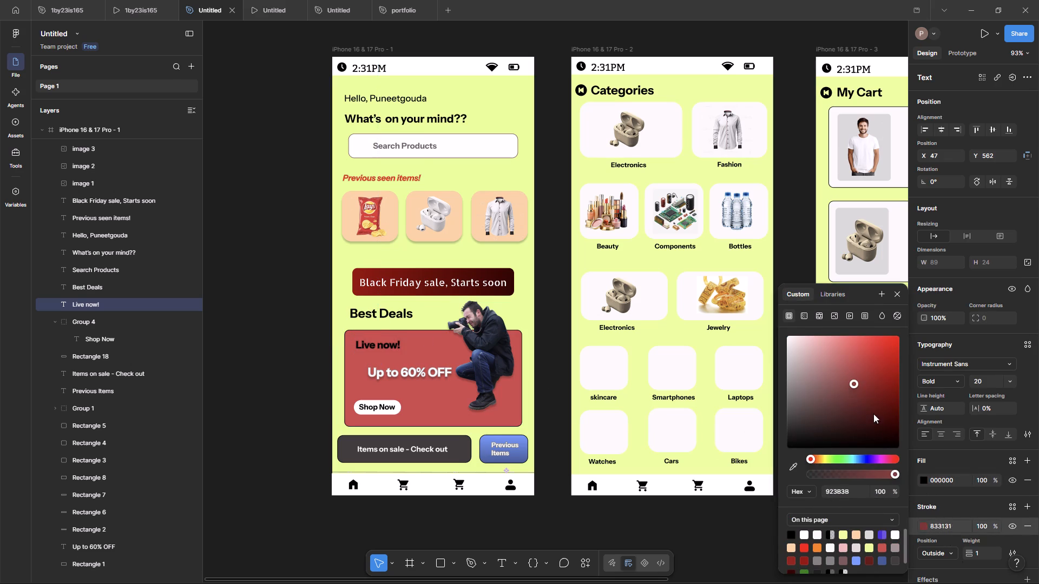
drag(873, 414, 788, 383)
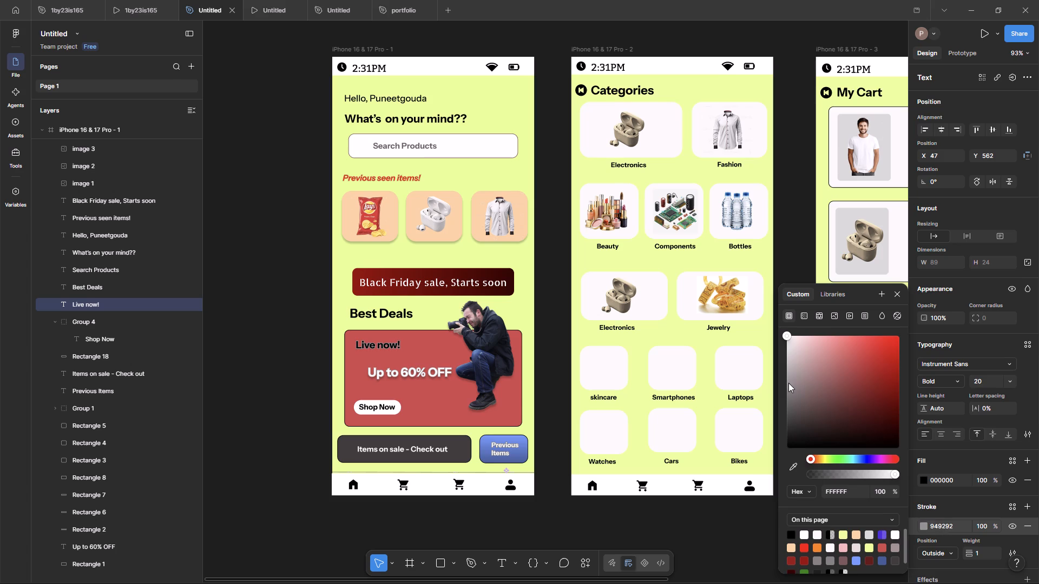
drag(788, 383, 868, 351)
click(719, 535)
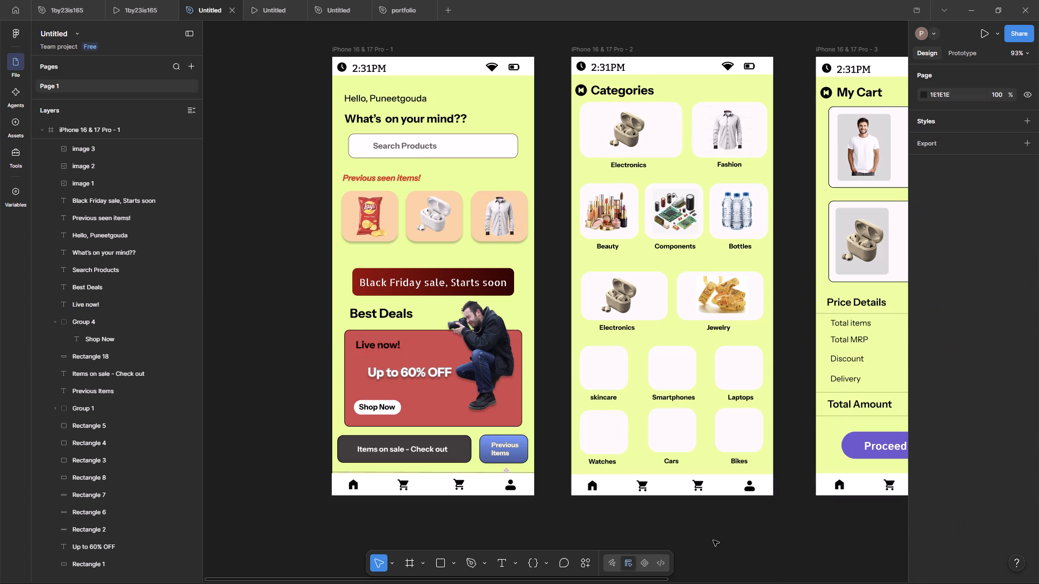
Recolour the outside stroke of the "Up to 60% OFF" text to a light dusty pink close to D7A7A7 and deselect it.
click(405, 372)
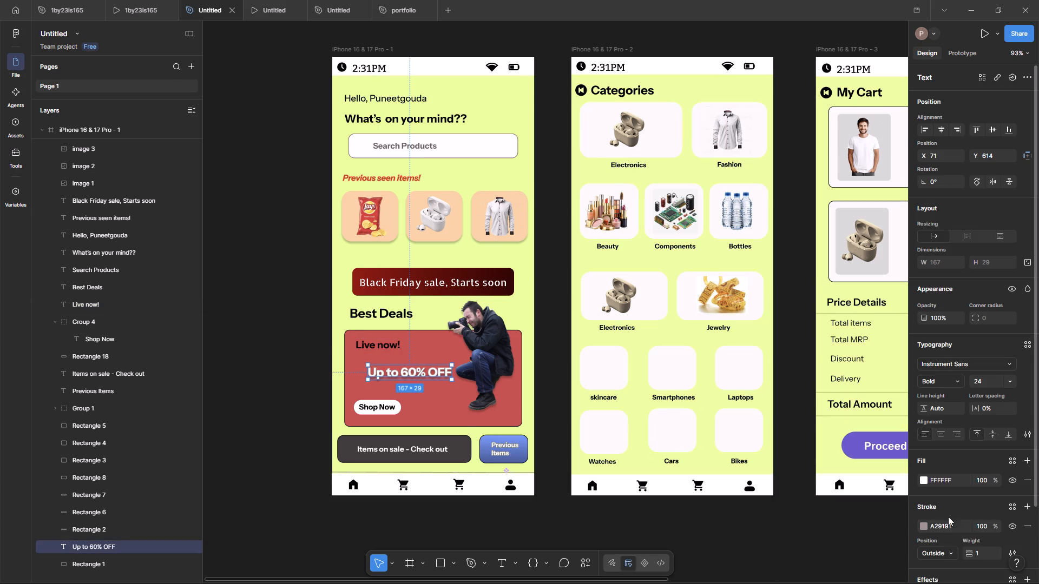
click(924, 526)
drag(849, 376, 866, 341)
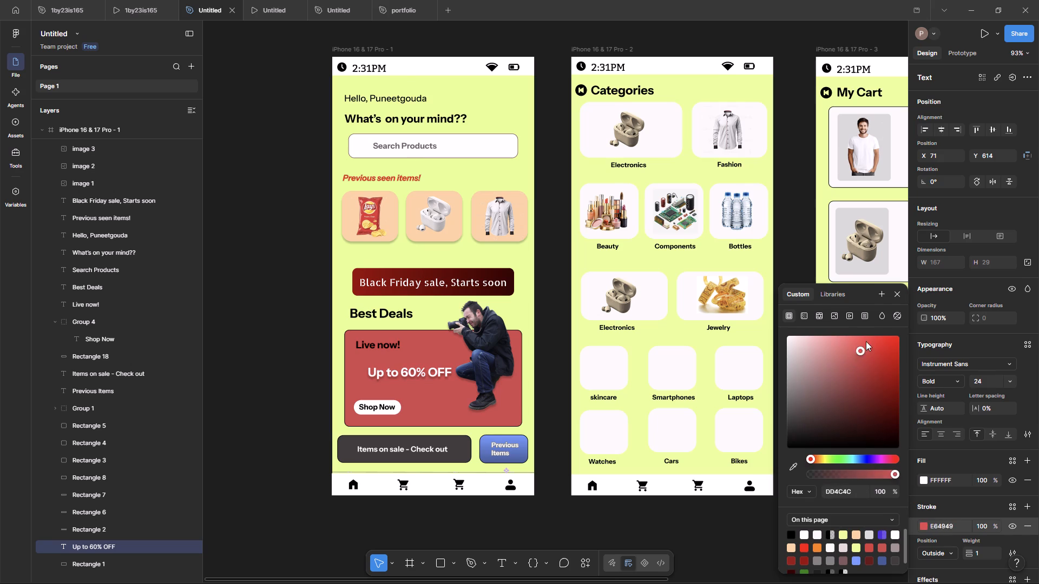
drag(866, 341, 887, 429)
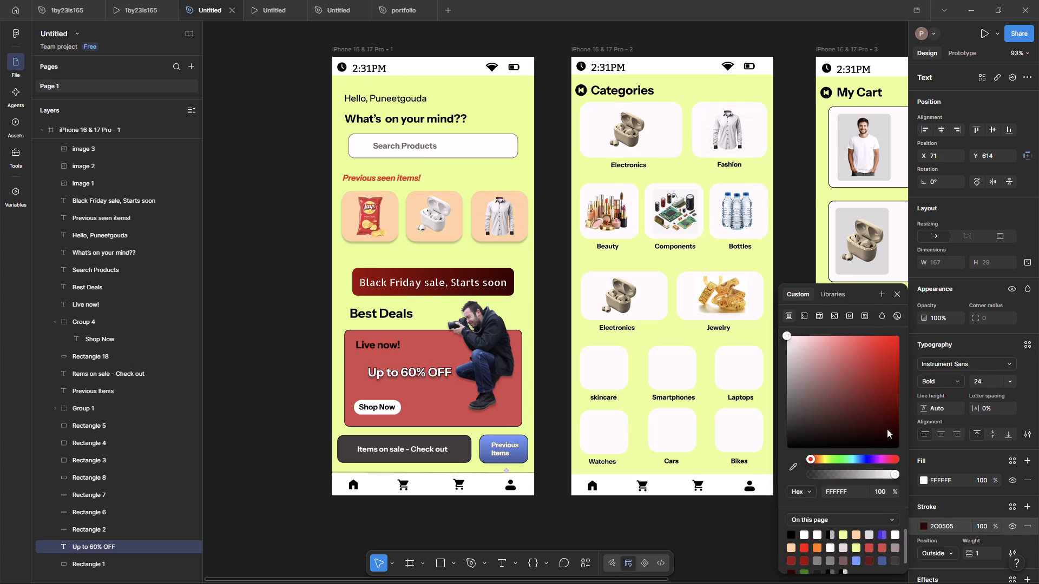
drag(887, 429, 810, 359)
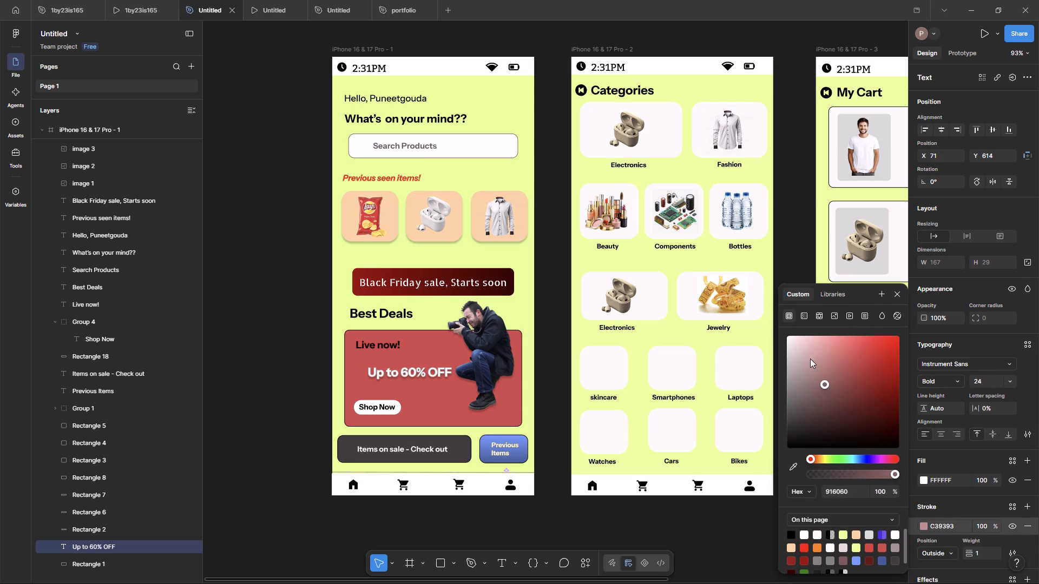
drag(810, 359, 807, 353)
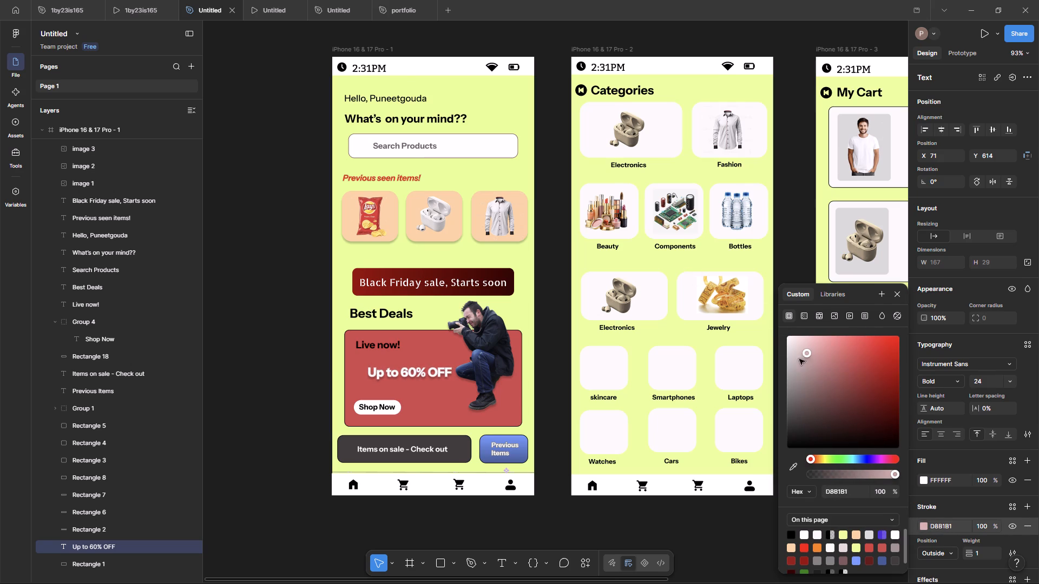
click(813, 359)
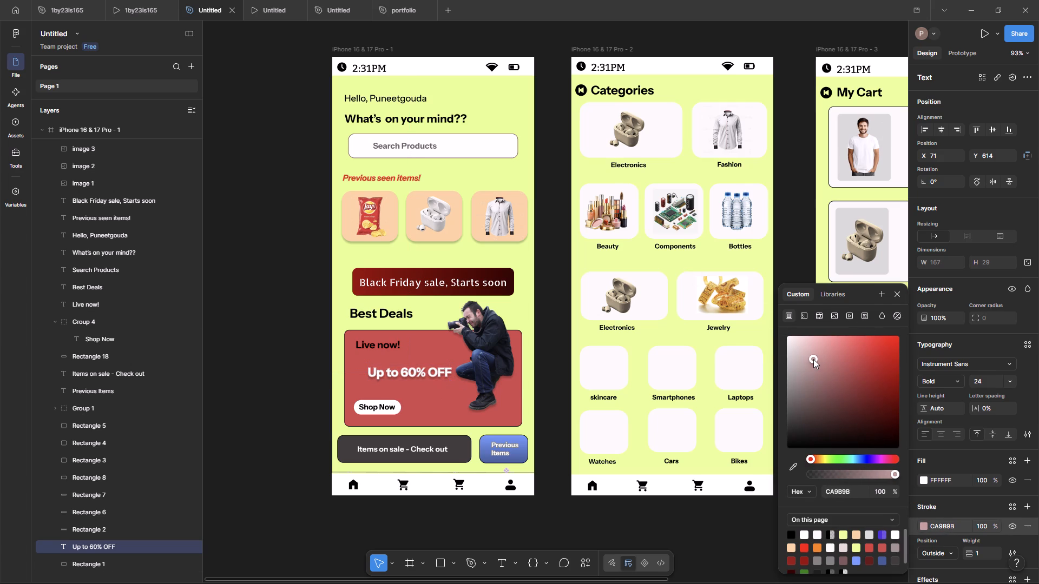
click(811, 353)
click(811, 353)
click(284, 329)
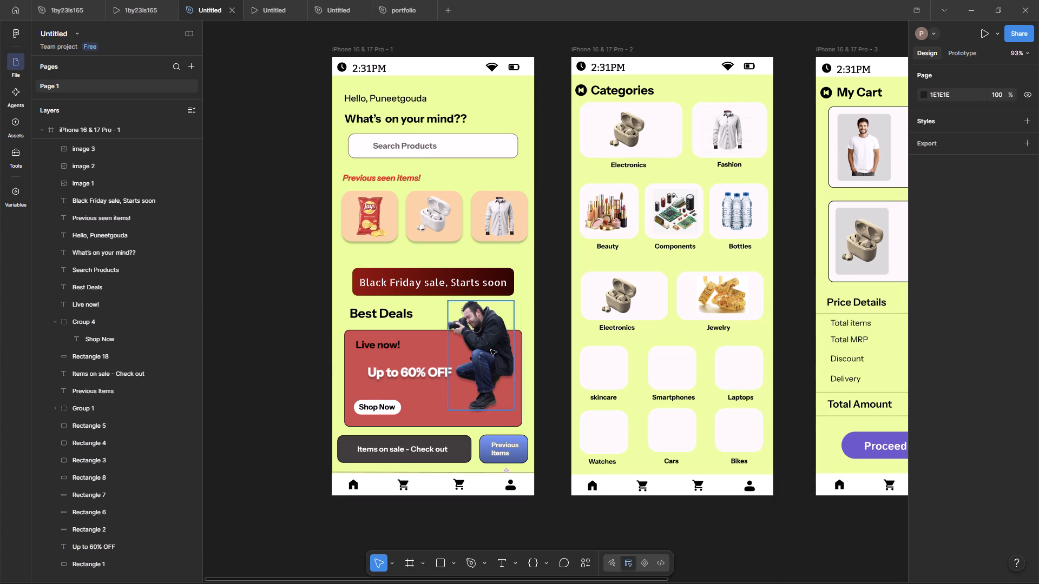
Reduce the Black Friday sale banner rectangle's height to 40, then position it at Y 431 and centre it horizontally on the home screen.
click(440, 271)
click(442, 270)
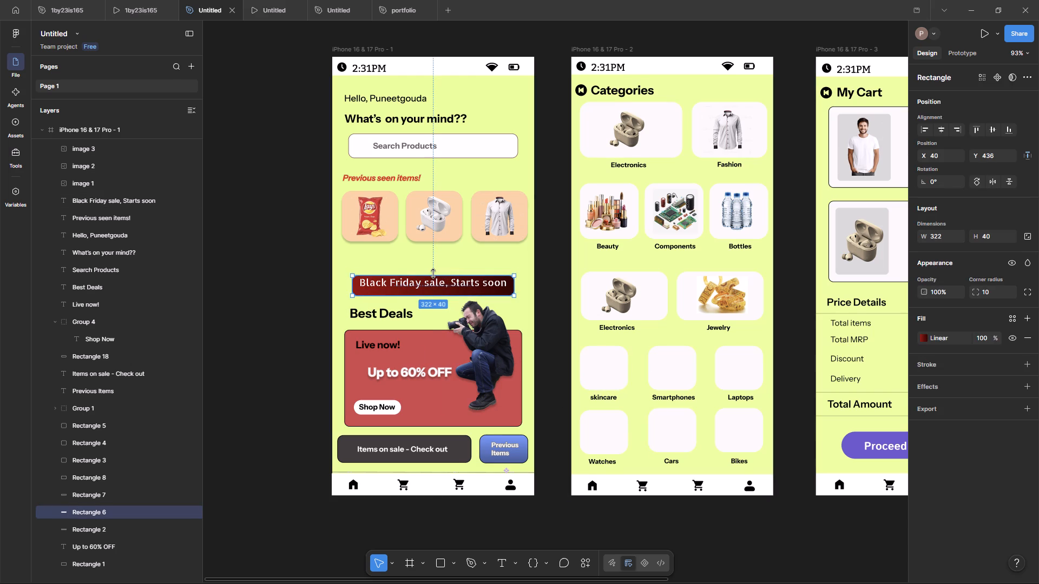
key(Up)
key(Up)
key(Up)
key(Up)
key(Right)
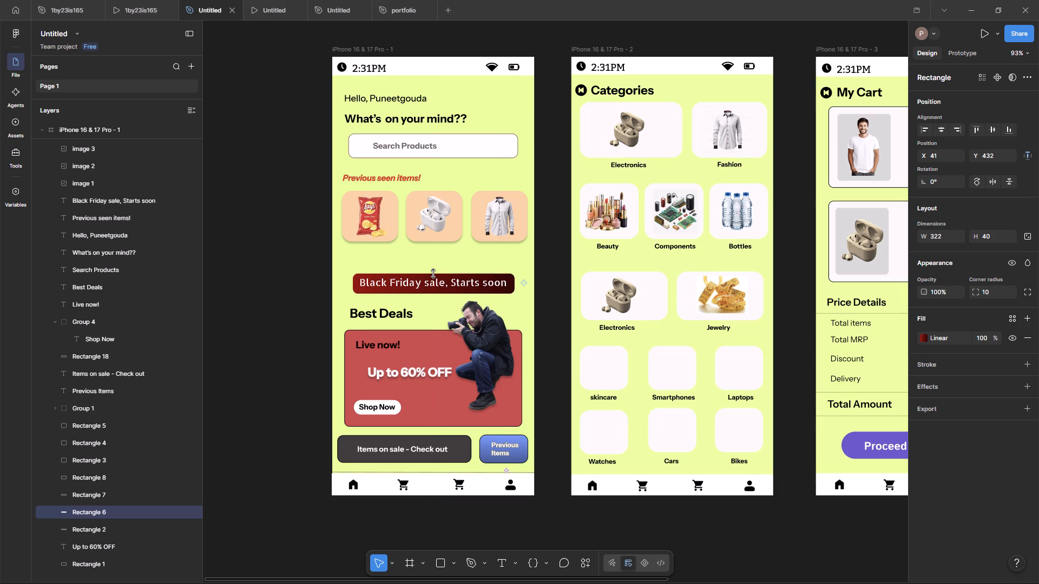
key(Up)
click(945, 134)
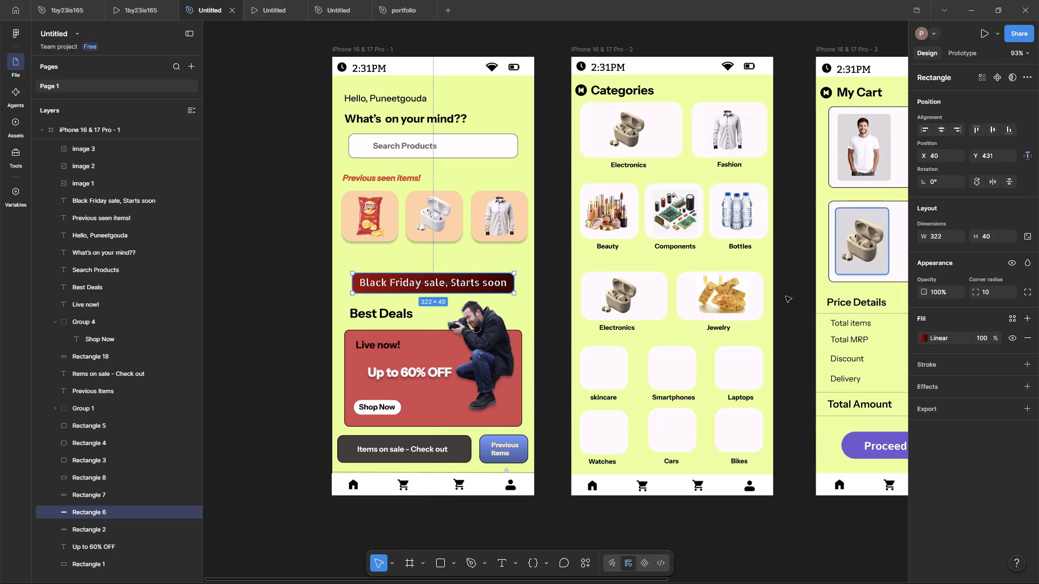
click(278, 294)
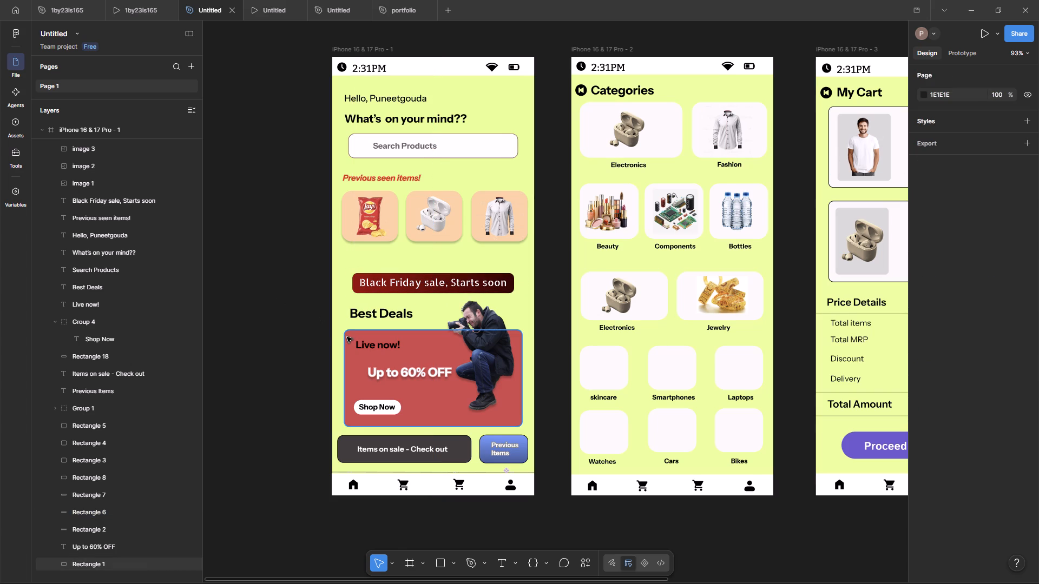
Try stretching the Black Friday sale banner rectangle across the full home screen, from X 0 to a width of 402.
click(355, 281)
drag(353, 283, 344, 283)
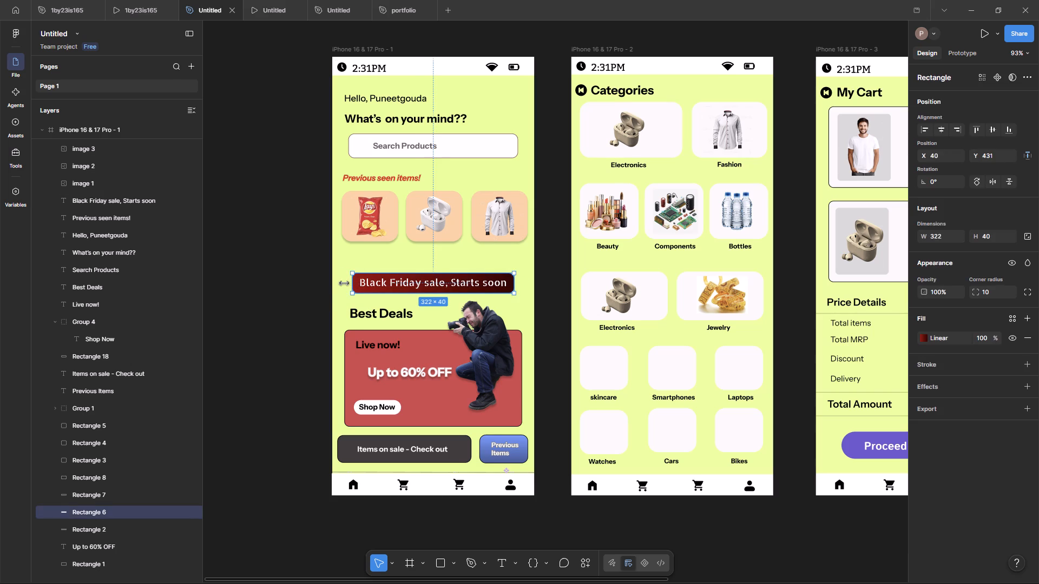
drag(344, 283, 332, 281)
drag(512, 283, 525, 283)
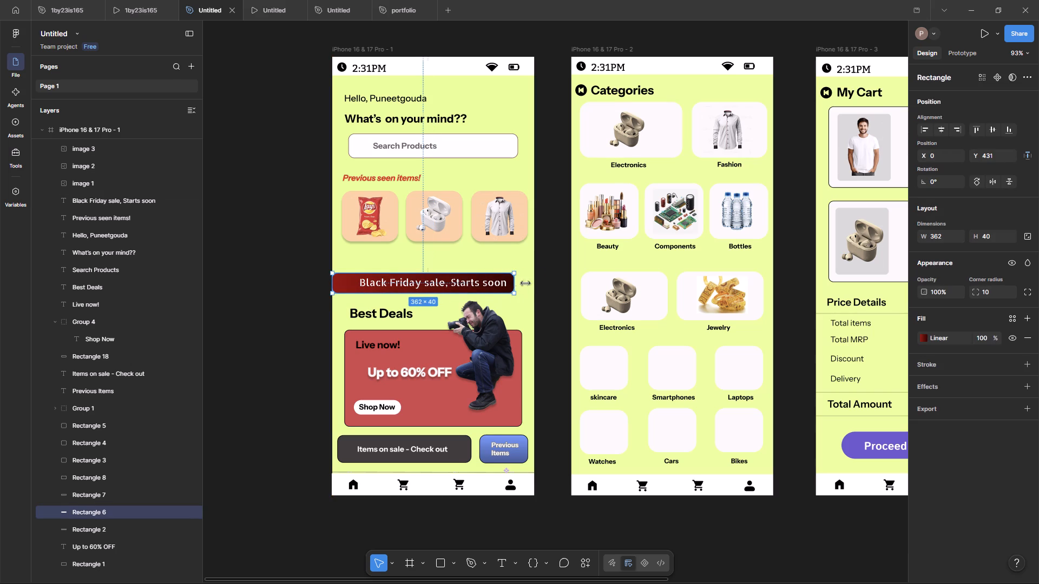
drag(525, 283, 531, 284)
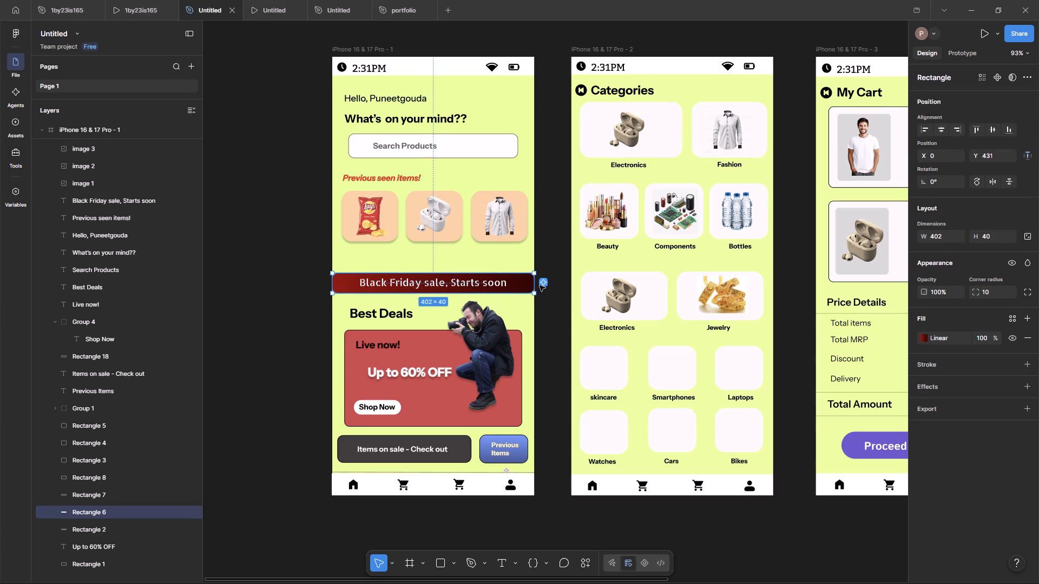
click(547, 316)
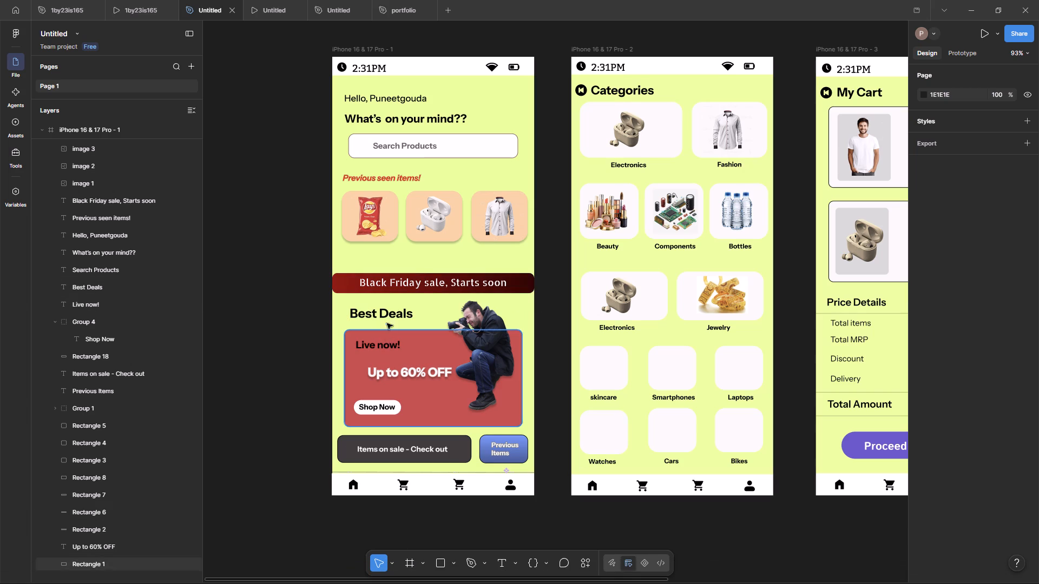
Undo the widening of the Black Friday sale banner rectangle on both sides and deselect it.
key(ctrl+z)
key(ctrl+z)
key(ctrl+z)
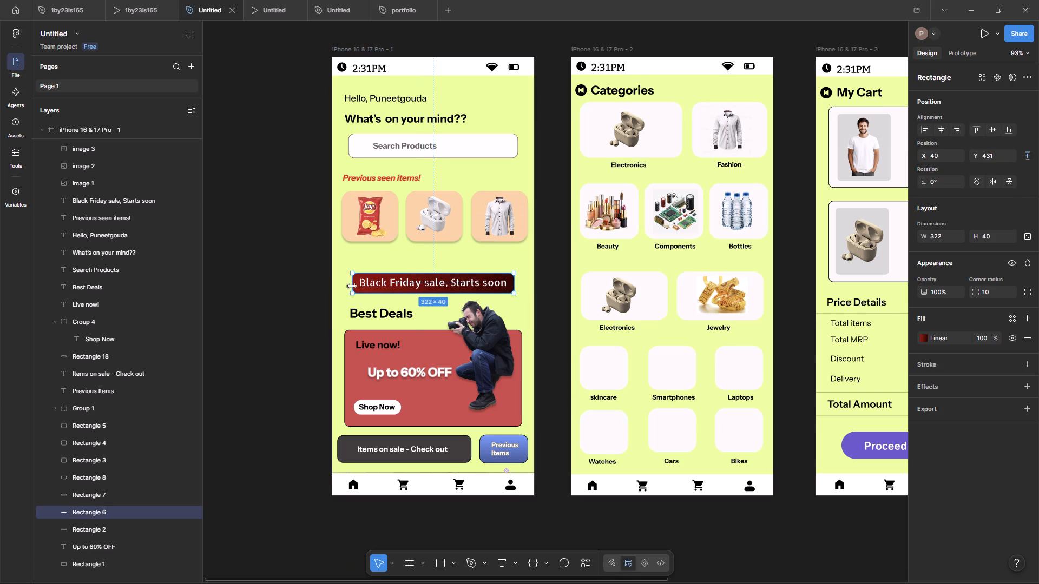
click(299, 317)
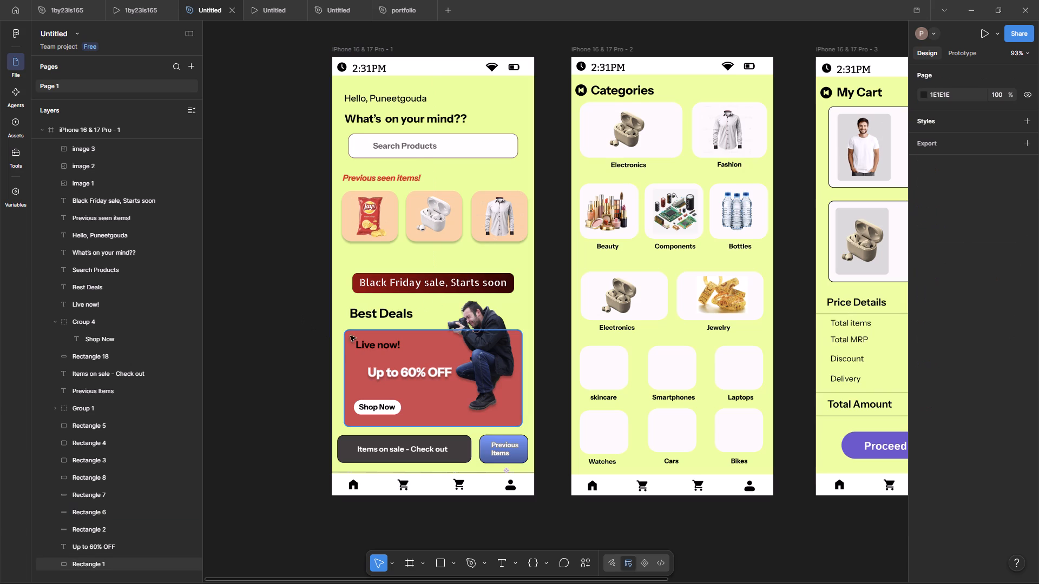
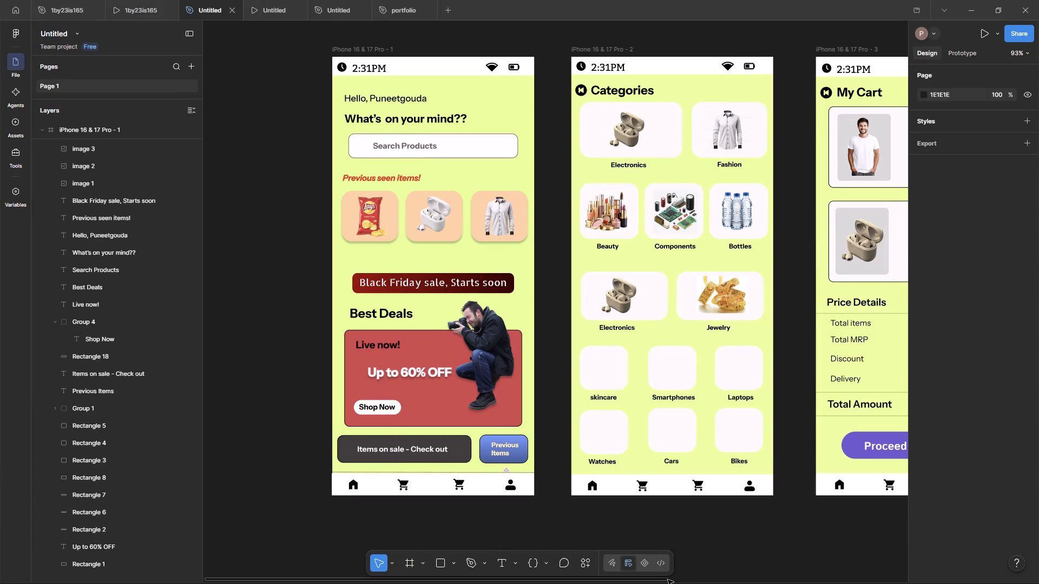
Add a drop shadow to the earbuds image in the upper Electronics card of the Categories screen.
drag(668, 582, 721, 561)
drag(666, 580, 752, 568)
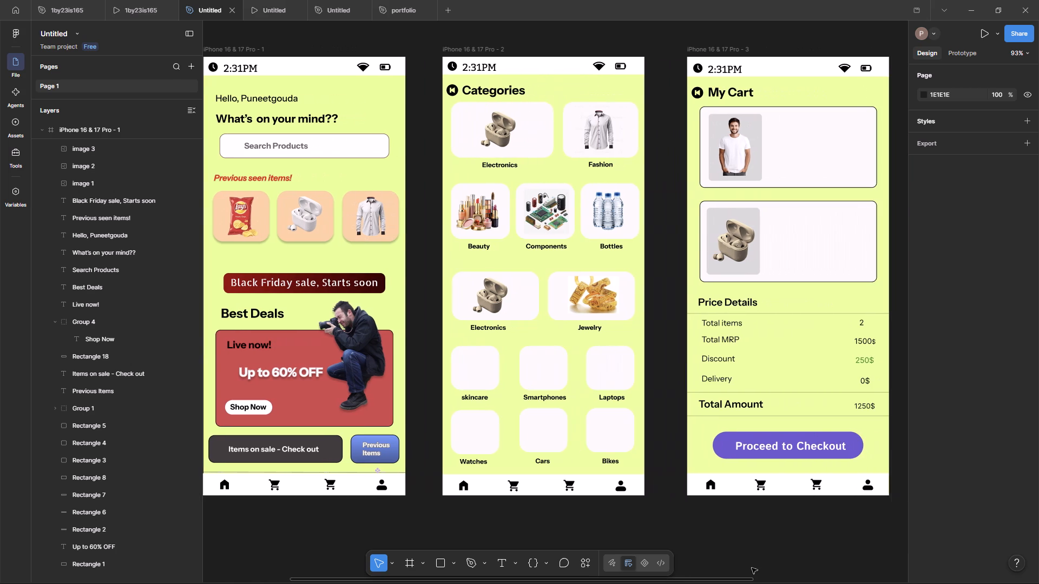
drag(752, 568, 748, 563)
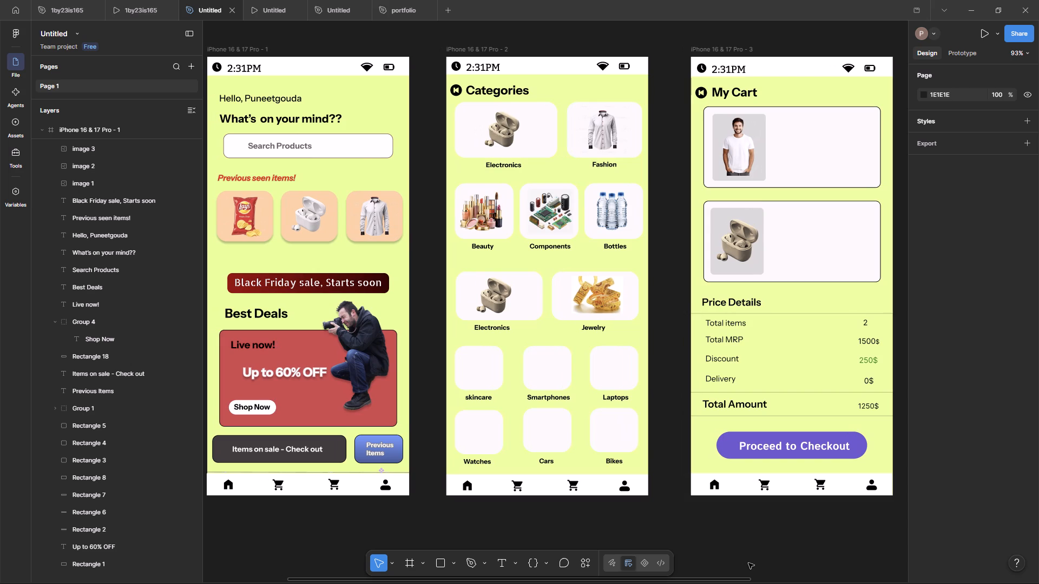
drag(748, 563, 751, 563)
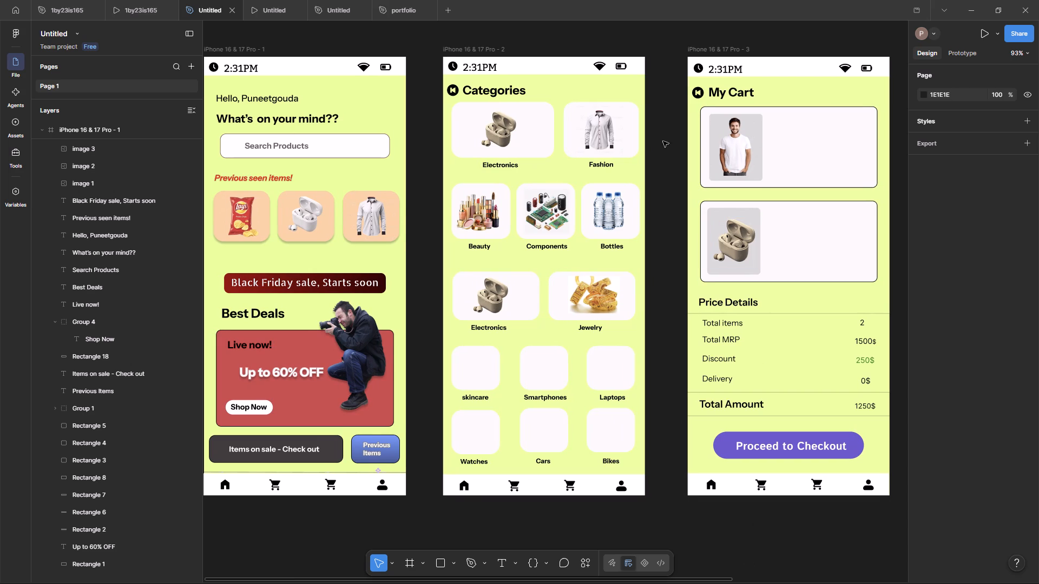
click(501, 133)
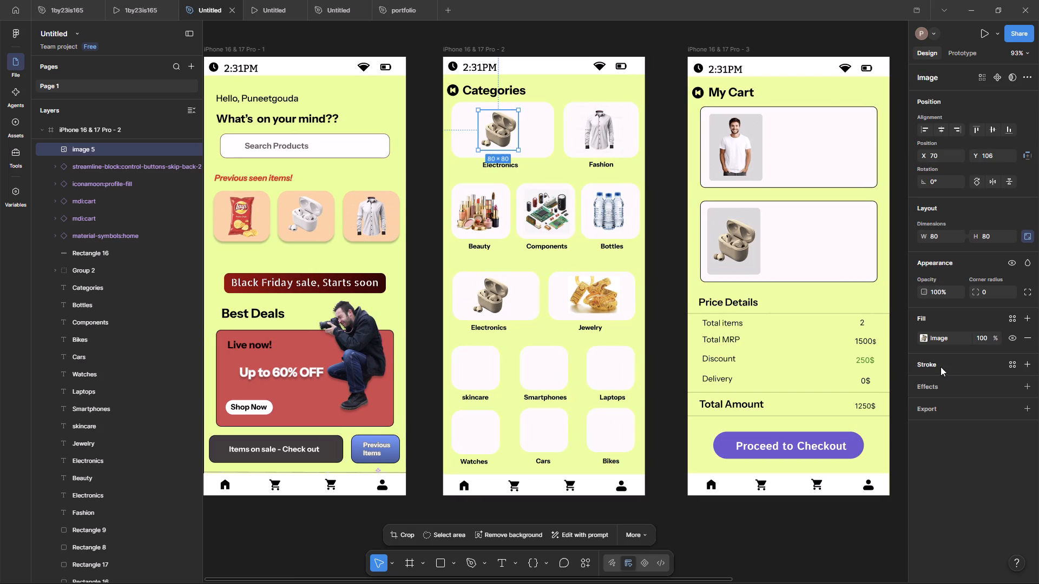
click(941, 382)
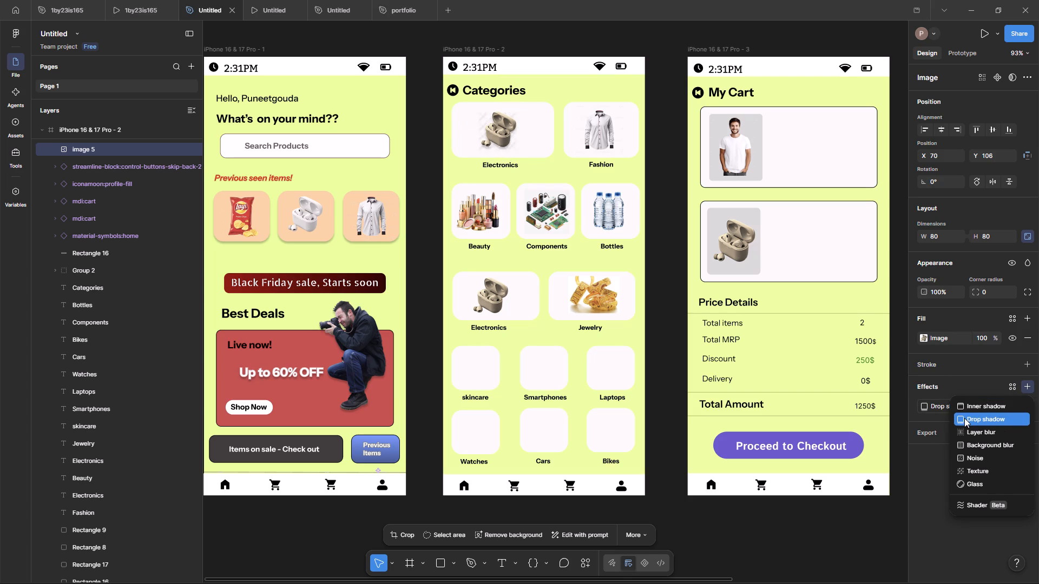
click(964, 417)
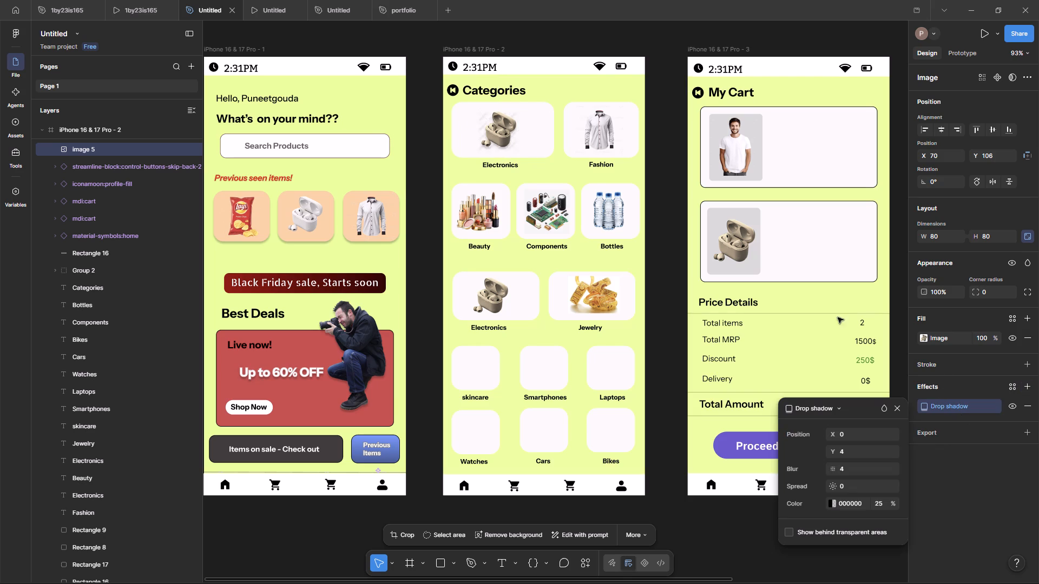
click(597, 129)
Add a drop shadow to all six product images layered on the Categories screen's cards, from image 10 down to image 5, and deselect them.
ctrl+click(597, 129)
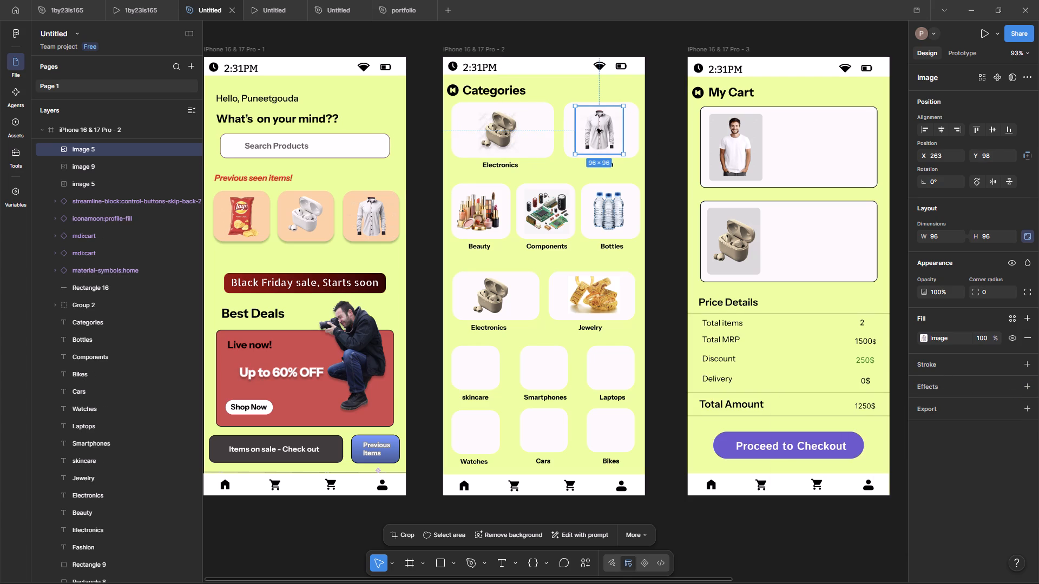
ctrl+click(477, 216)
ctrl+click(591, 142)
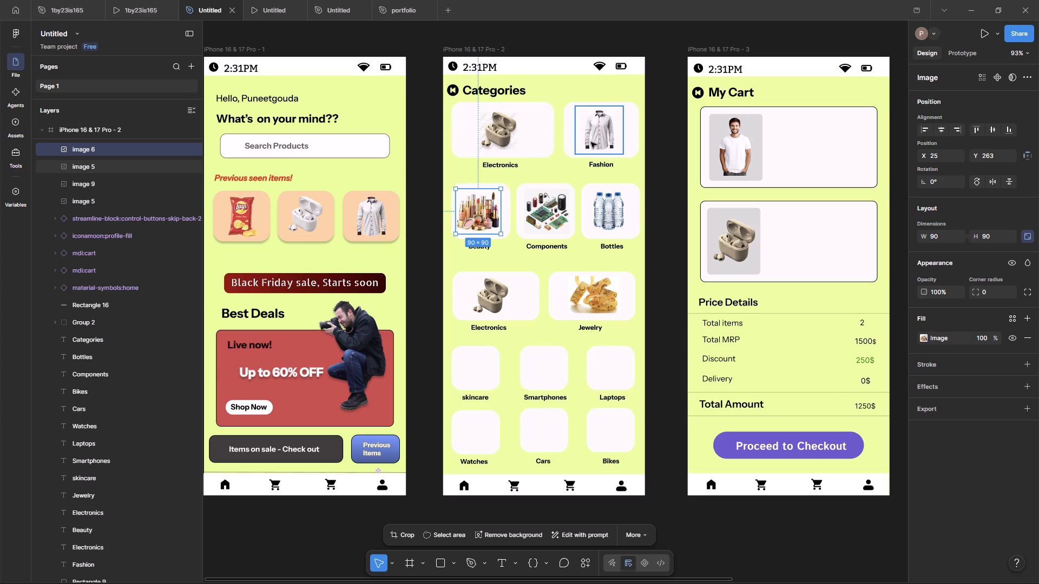
scroll(159, 187, up, 2)
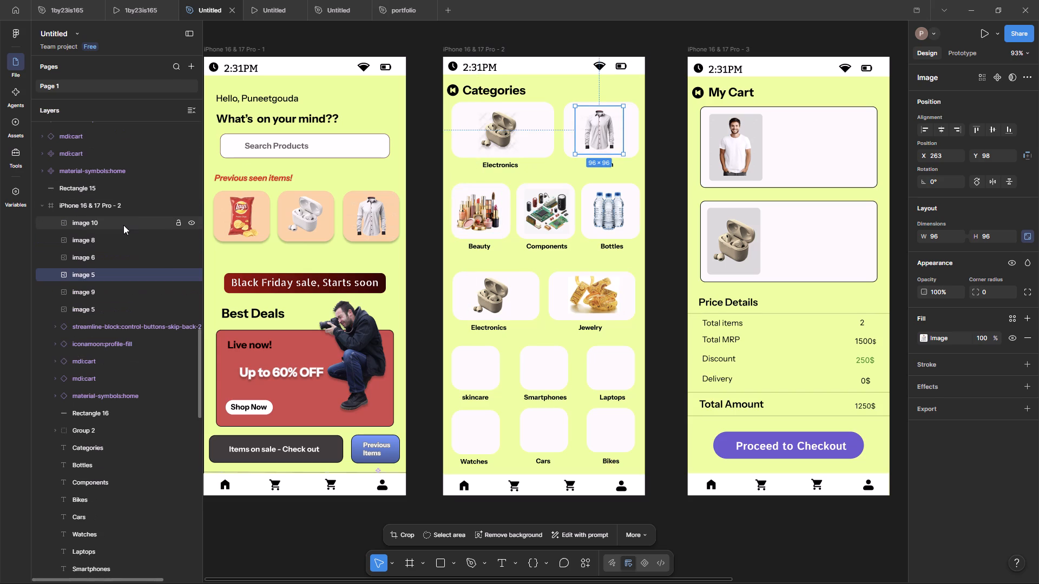
ctrl+click(123, 225)
ctrl+click(119, 236)
ctrl+click(111, 254)
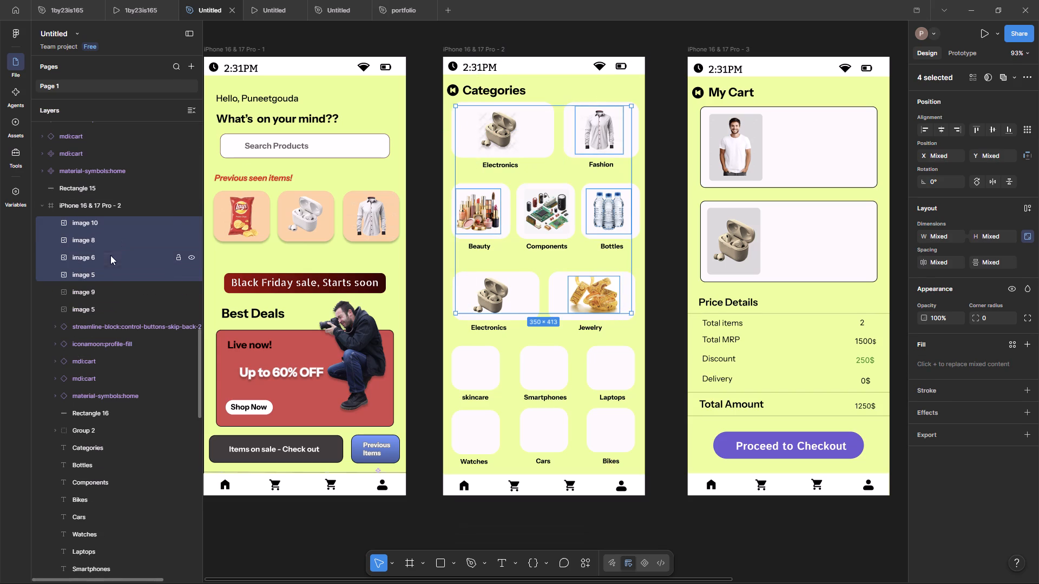
ctrl+click(87, 292)
ctrl+click(80, 305)
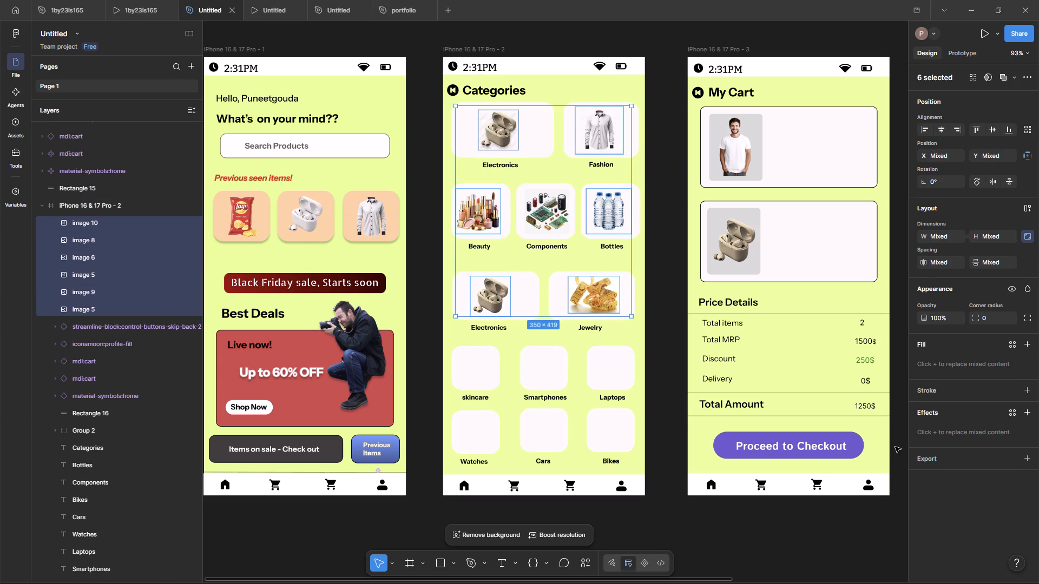
click(937, 416)
click(1027, 412)
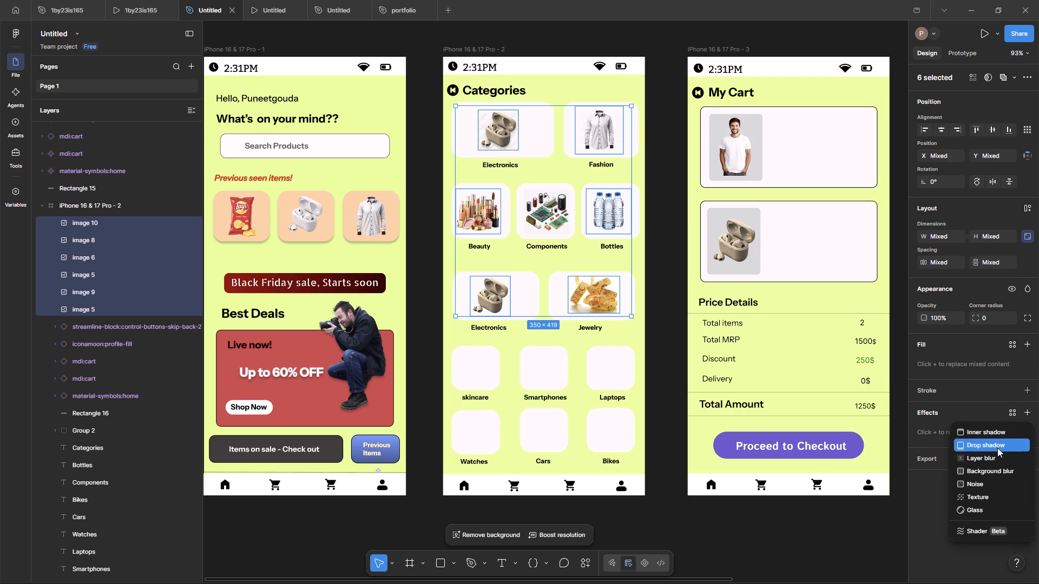
click(997, 447)
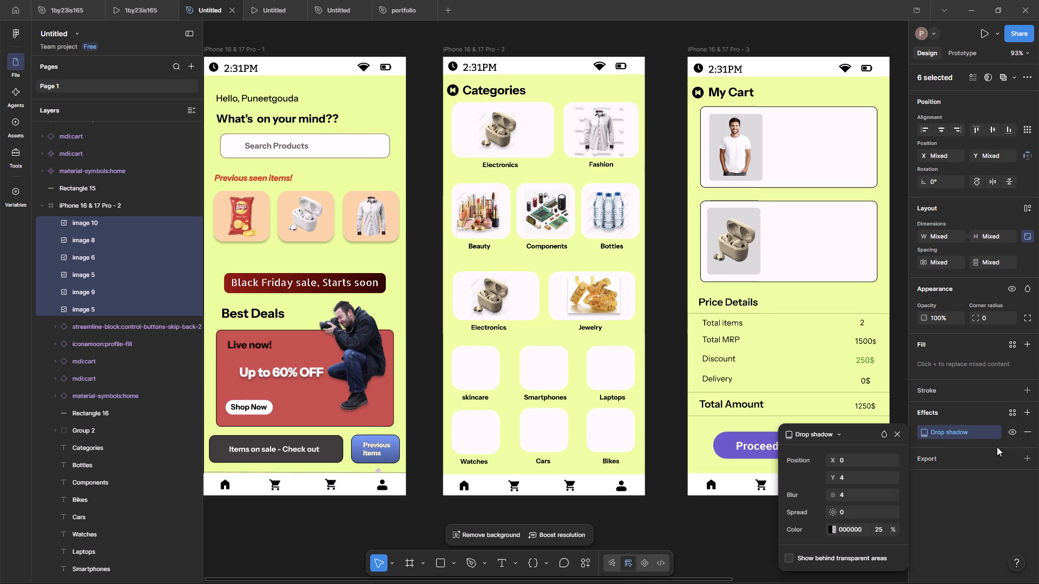
click(897, 434)
click(766, 537)
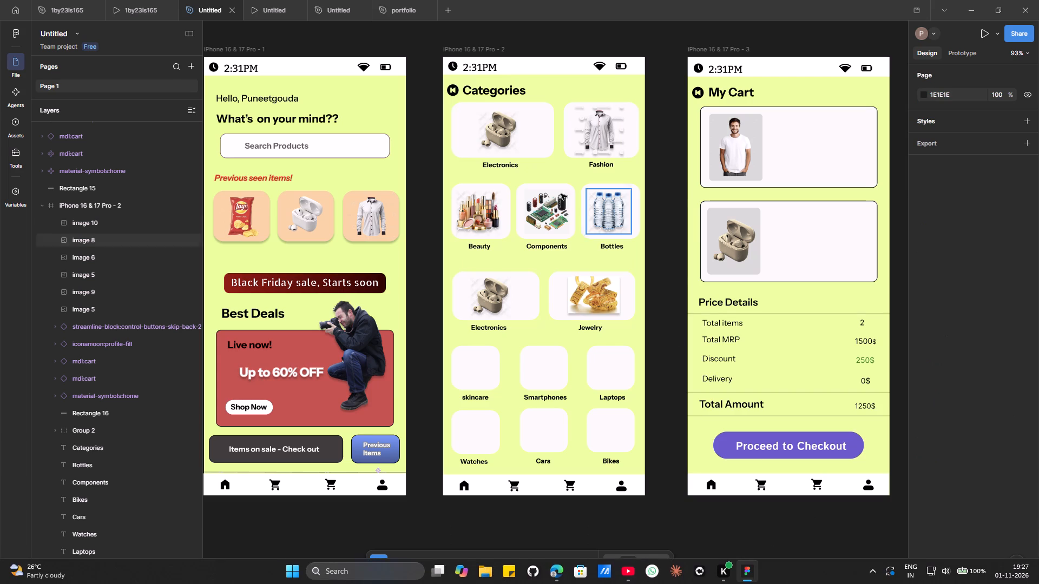
Remove the drop shadow from the shirt image in the Fashion card.
click(589, 143)
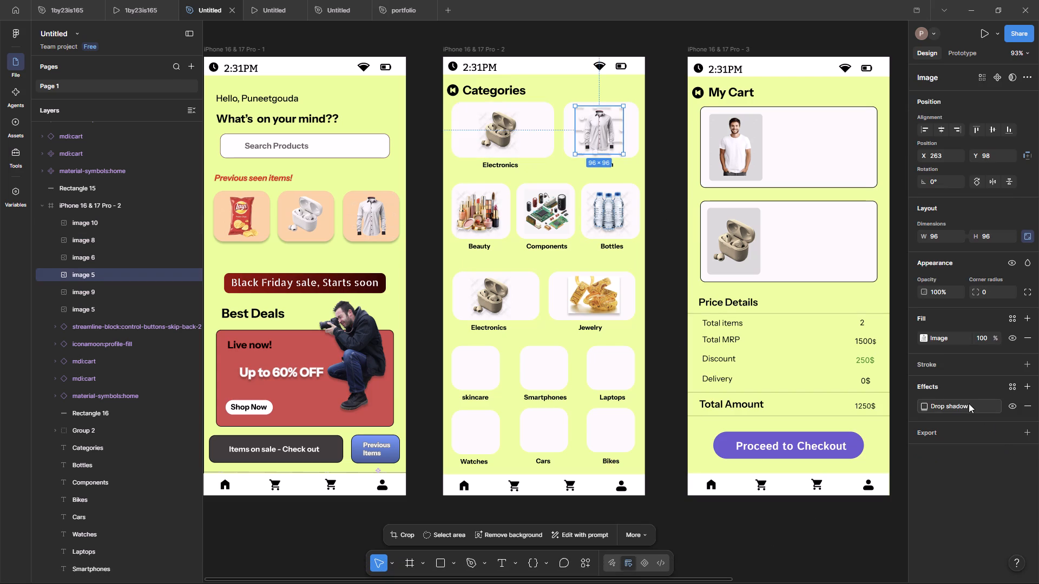
click(969, 403)
click(896, 408)
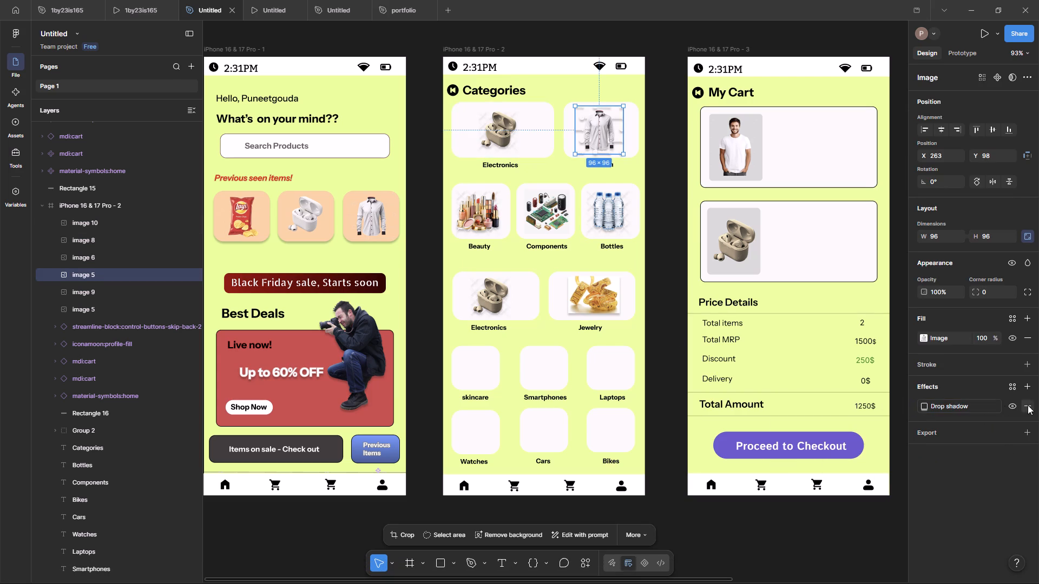
click(1028, 405)
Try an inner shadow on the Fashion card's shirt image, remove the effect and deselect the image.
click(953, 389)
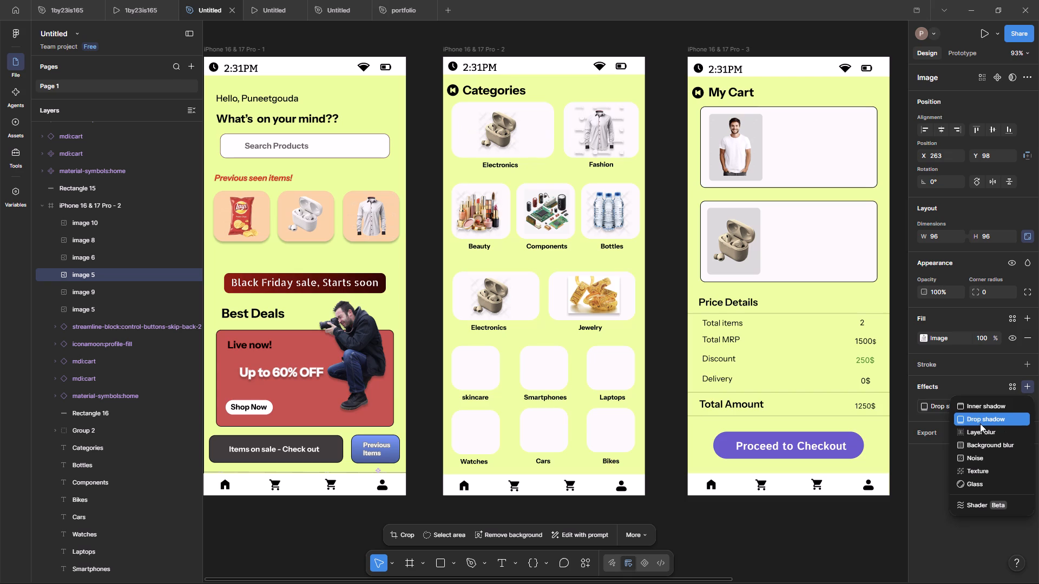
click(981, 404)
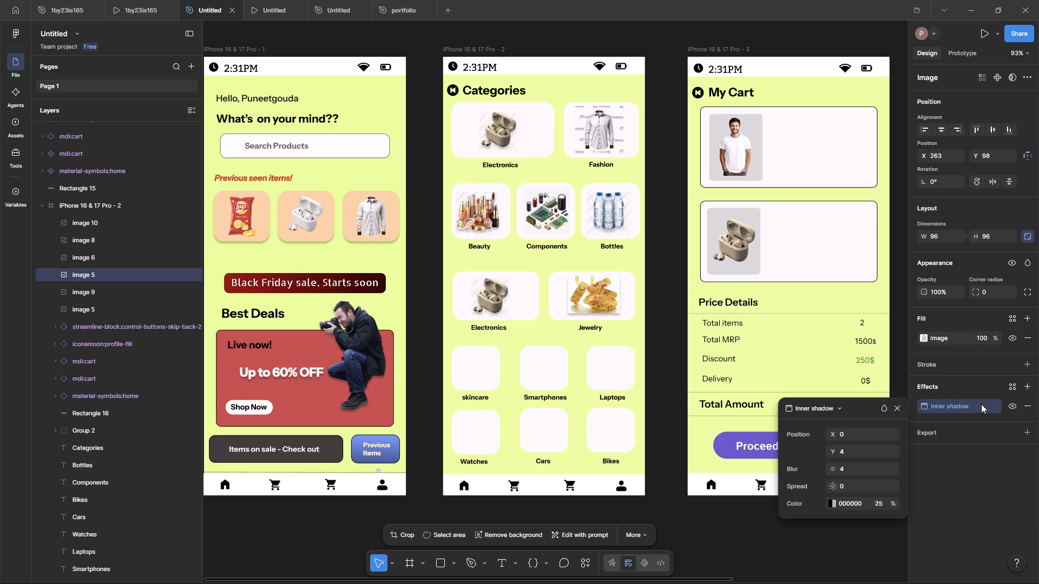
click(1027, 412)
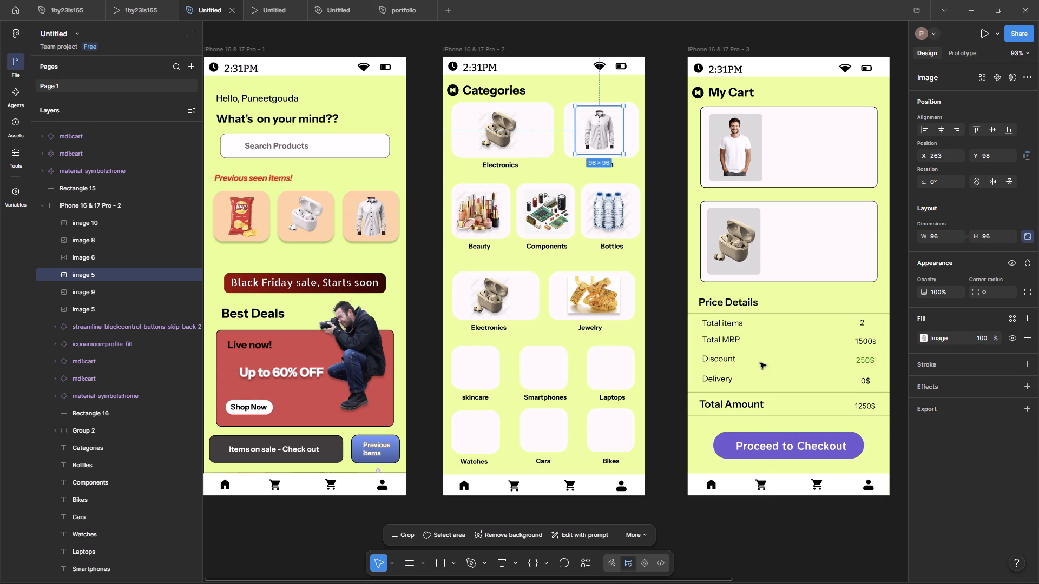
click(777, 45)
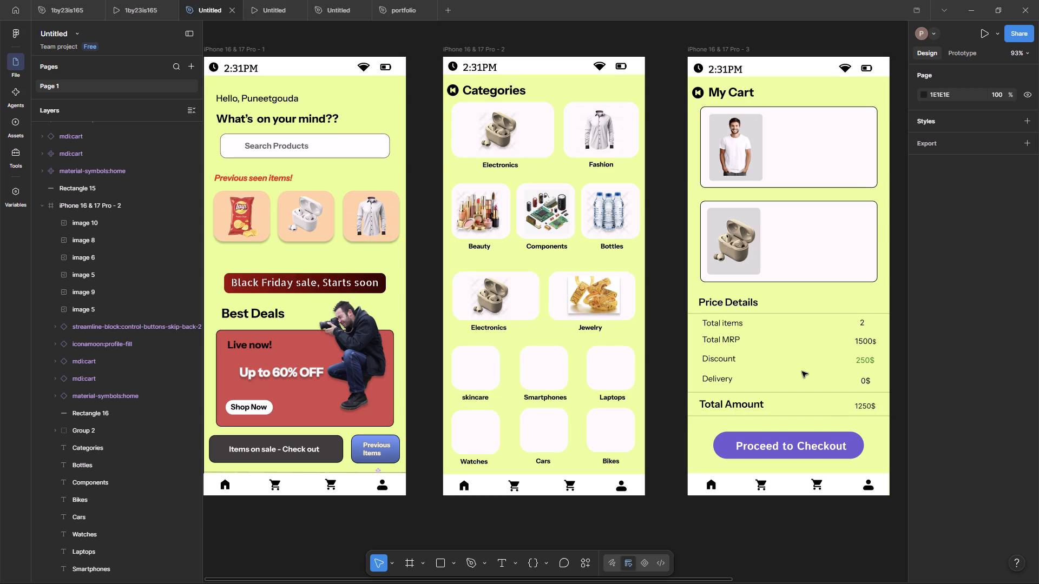
Move the earbuds image in the lower Electronics card to X 60, Y 436 and deselect it.
click(498, 296)
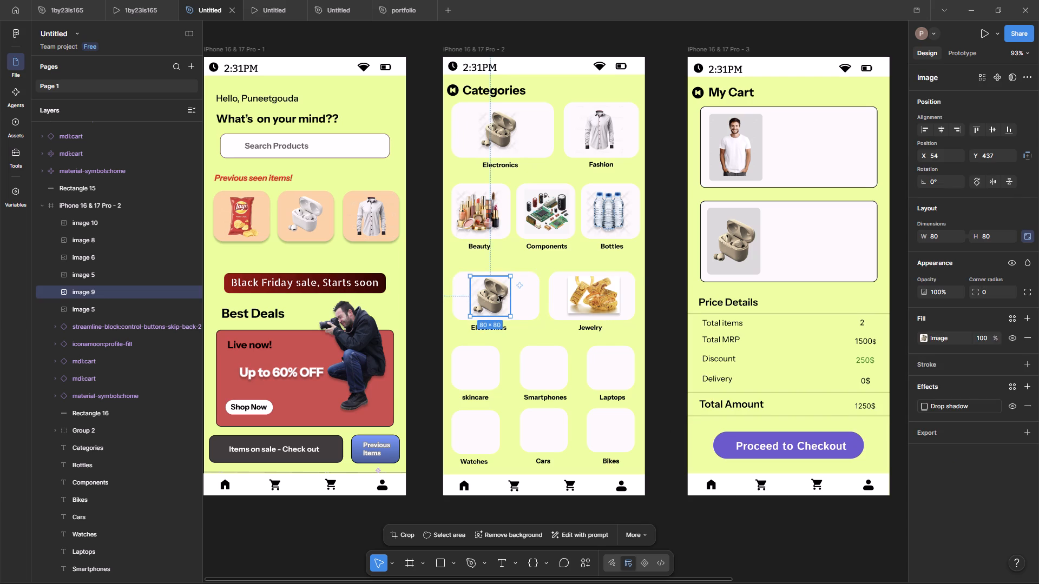
key(Right)
key(Right)
key(Right)
key(Right)
key(Right)
key(Right)
key(Up)
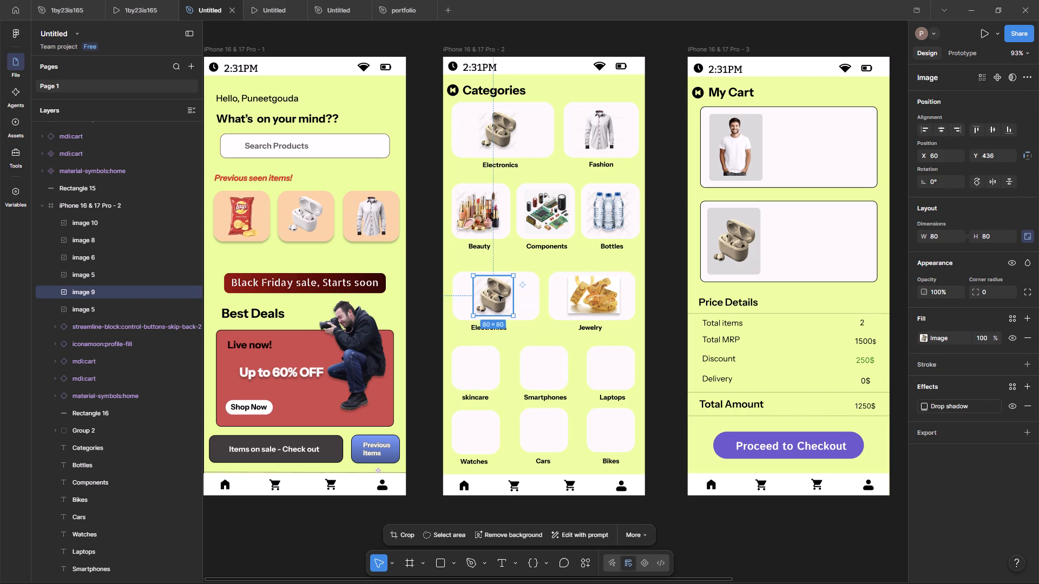
key(Escape)
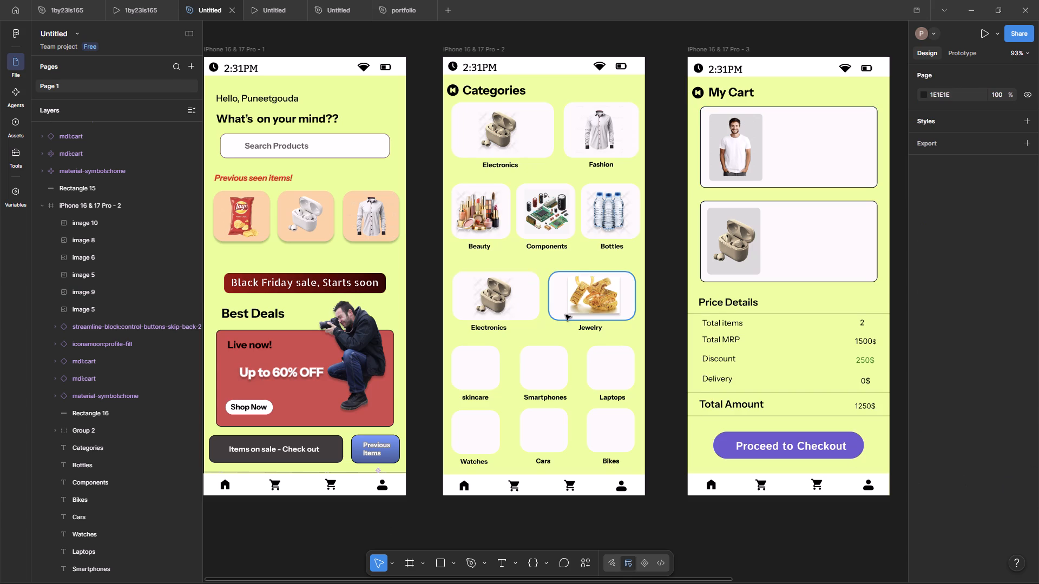
Switch to Microsoft Edge, search Bing Images for "skincare png" and copy the first skincare products picture.
key(alt+Tab)
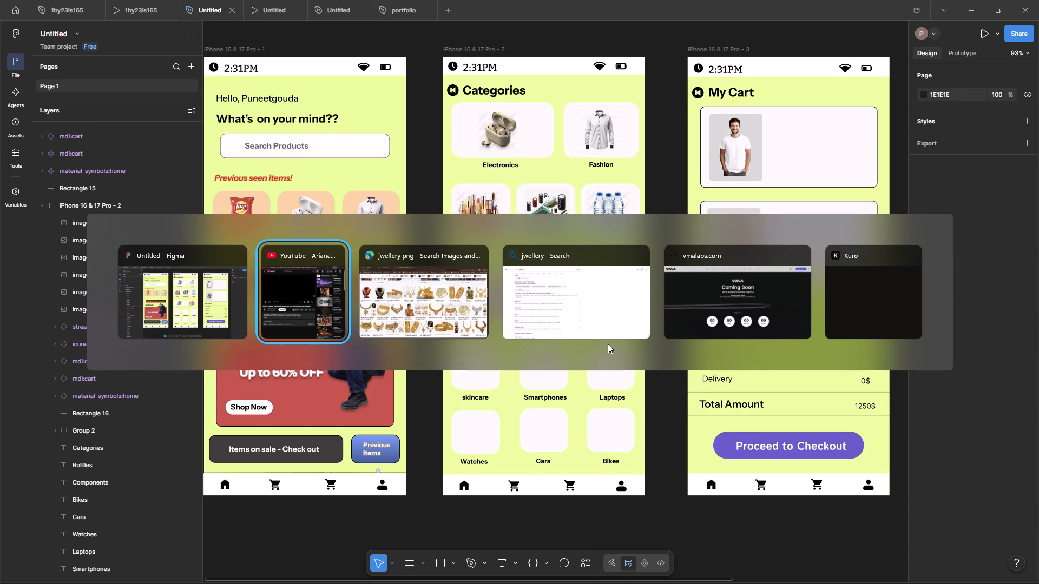
key(alt+Tab)
scroll(269, 190, up, 4)
drag(134, 79, 134, 79)
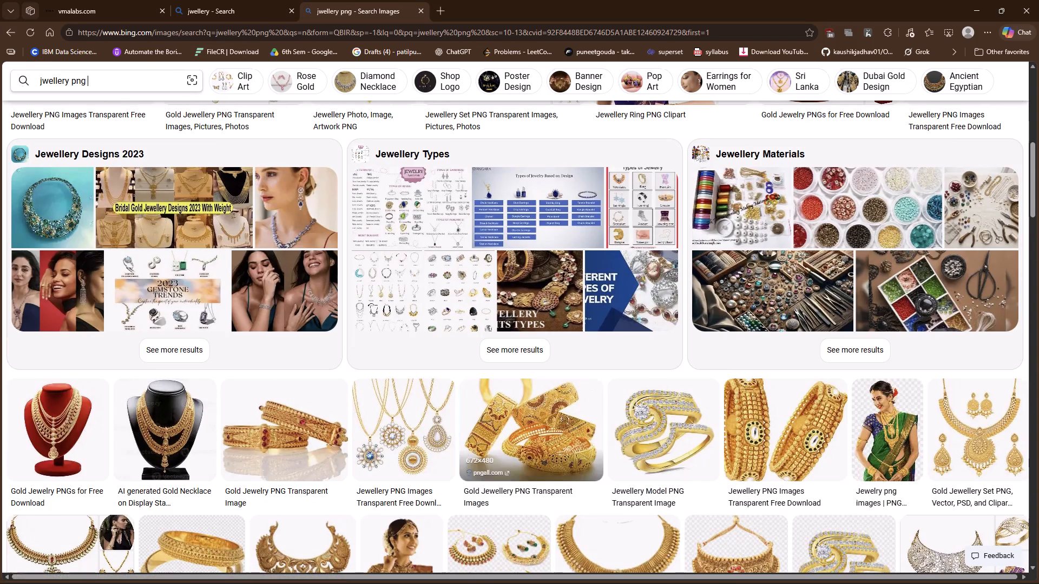
drag(134, 79, 10, 66)
key(alt+Tab)
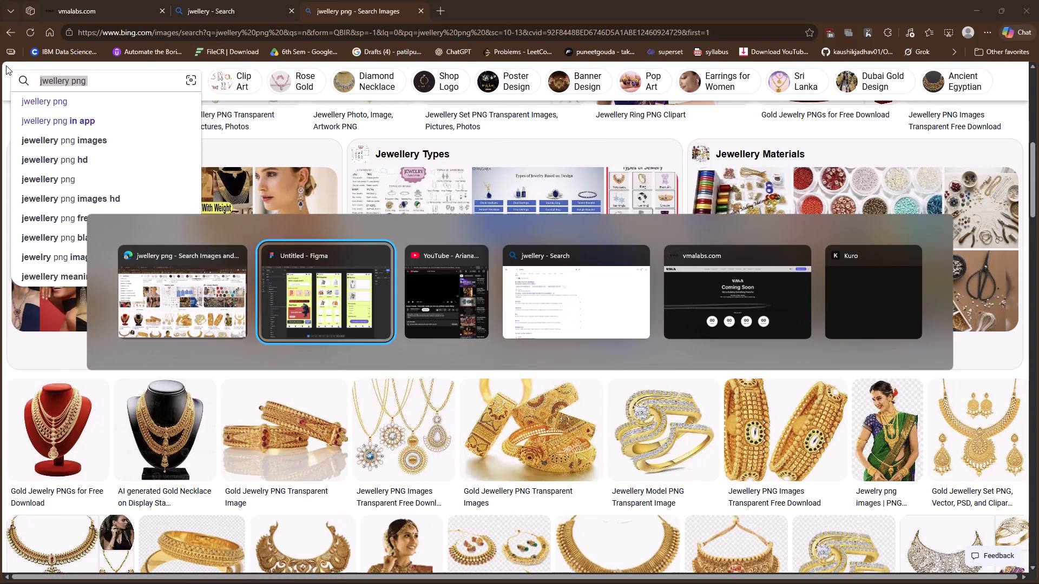
key(alt+Tab)
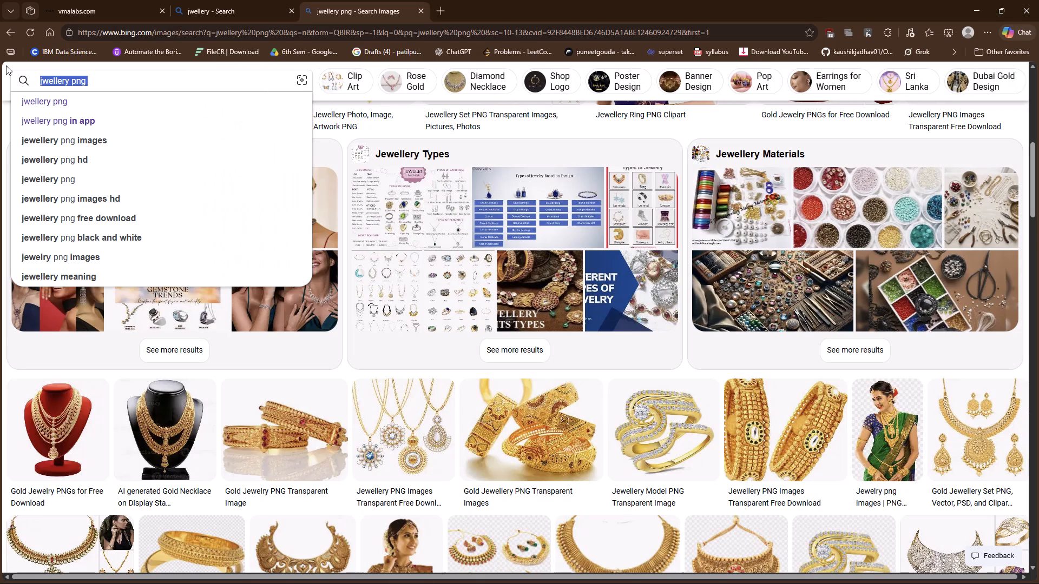
text(skin)
text(care png)
key(Return)
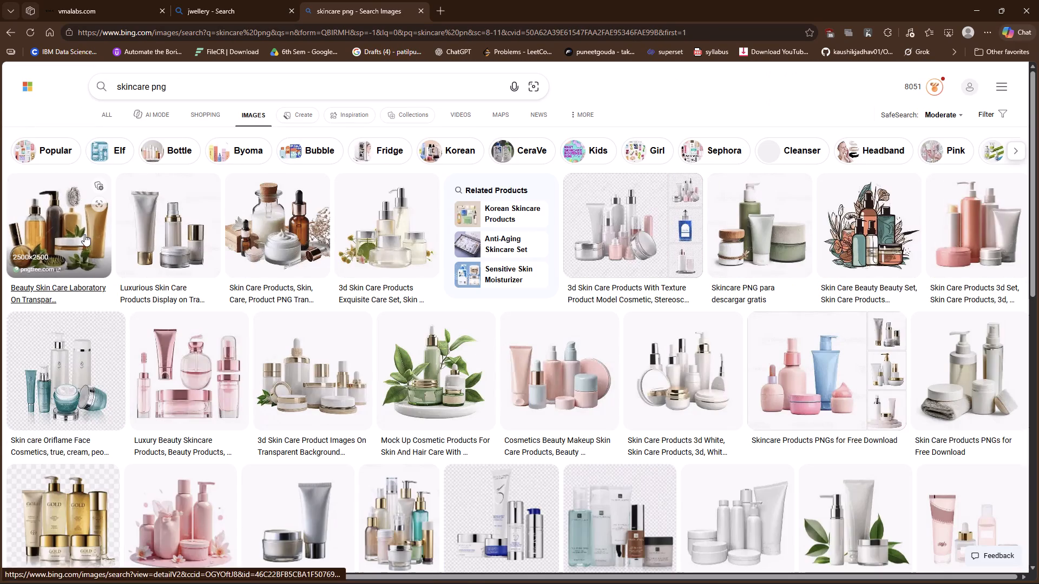
right_click(88, 215)
click(148, 404)
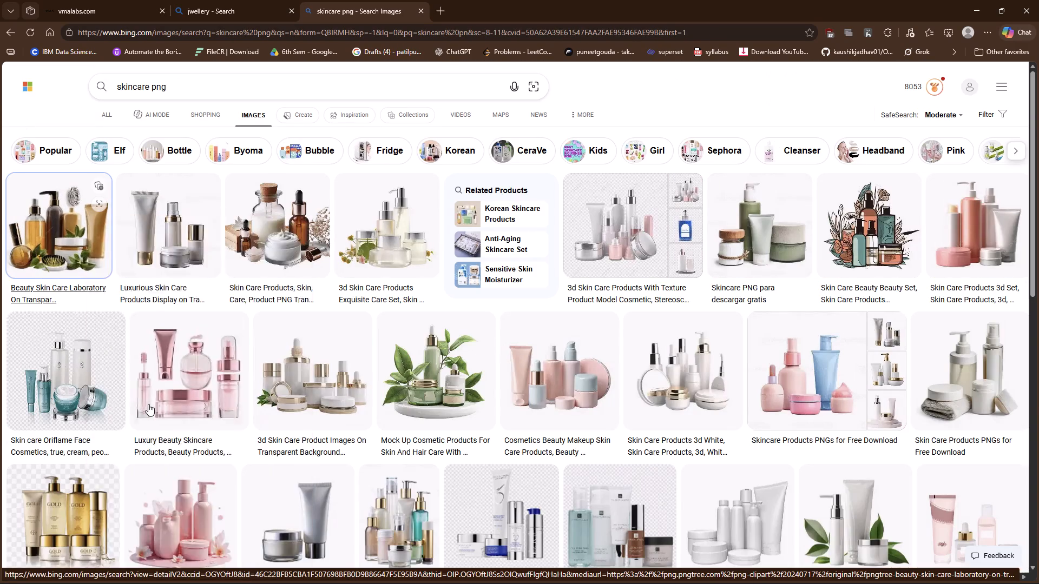
Back in Figma, fill the empty skincare card with the copied skincare products picture and deselect it.
key(alt+Tab)
right_click(472, 375)
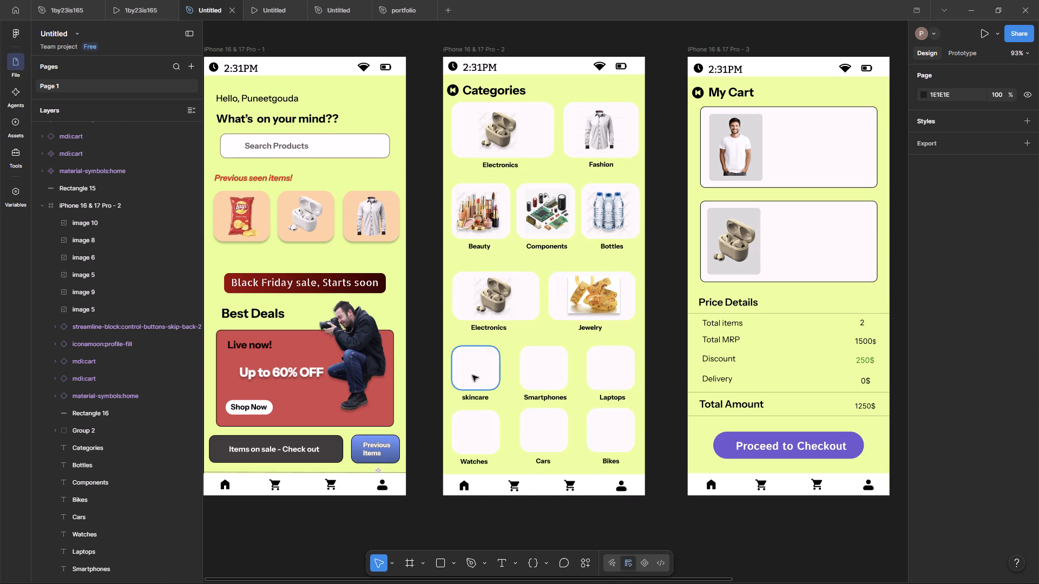
key(ctrl+v)
click(820, 518)
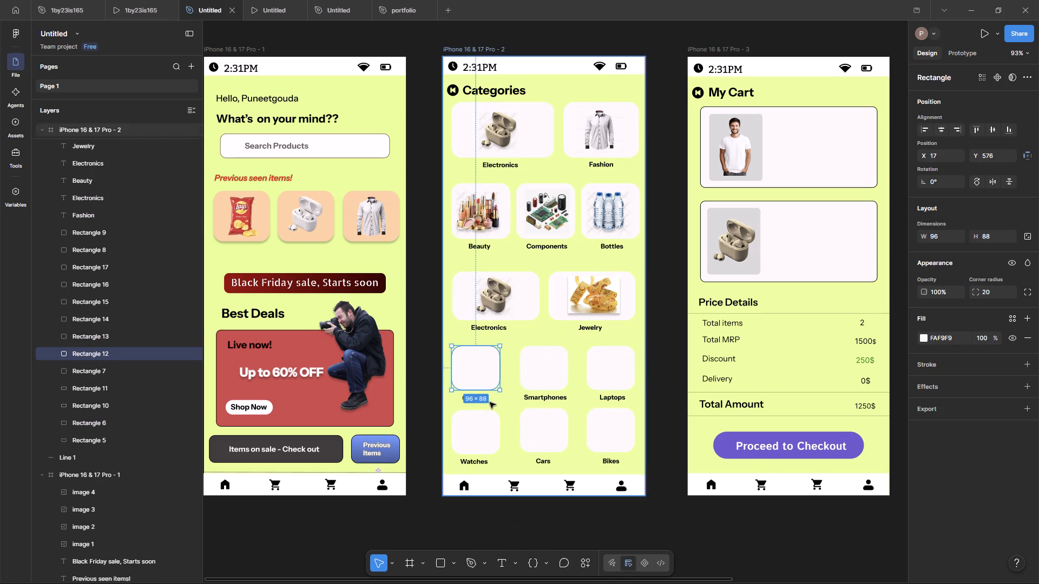
key(ctrl+v)
click(806, 545)
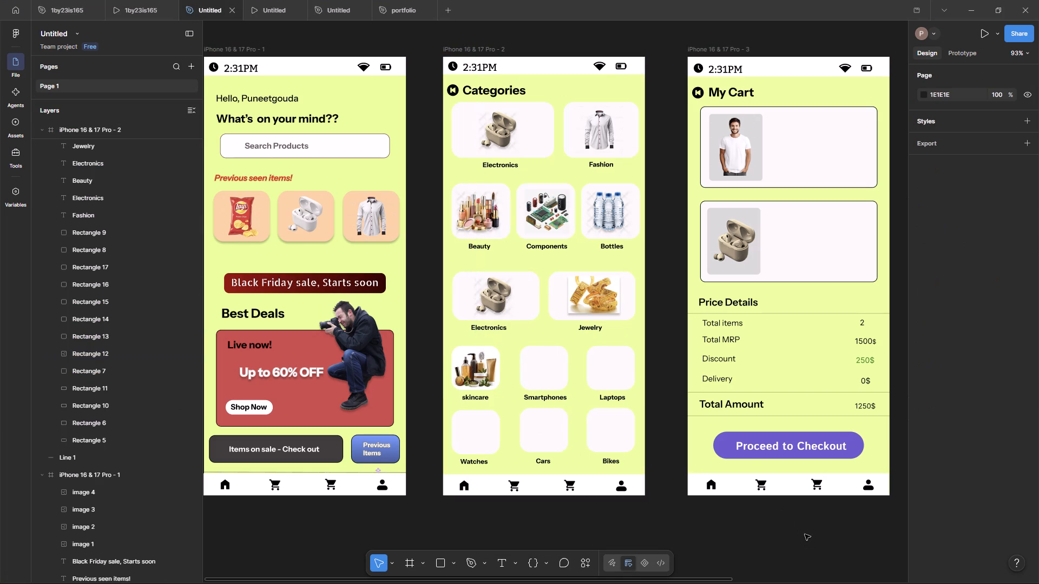
Switch to Microsoft Edge, search Bing Images for "laptops png" and copy the first laptop picture.
key(alt+Tab)
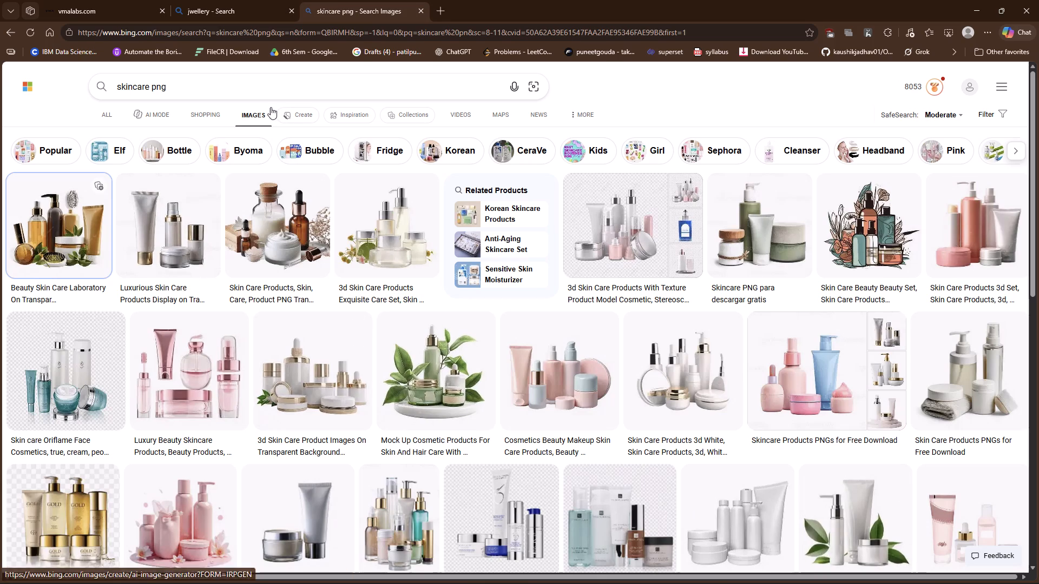
key(alt+Tab)
key(alt+Tab)
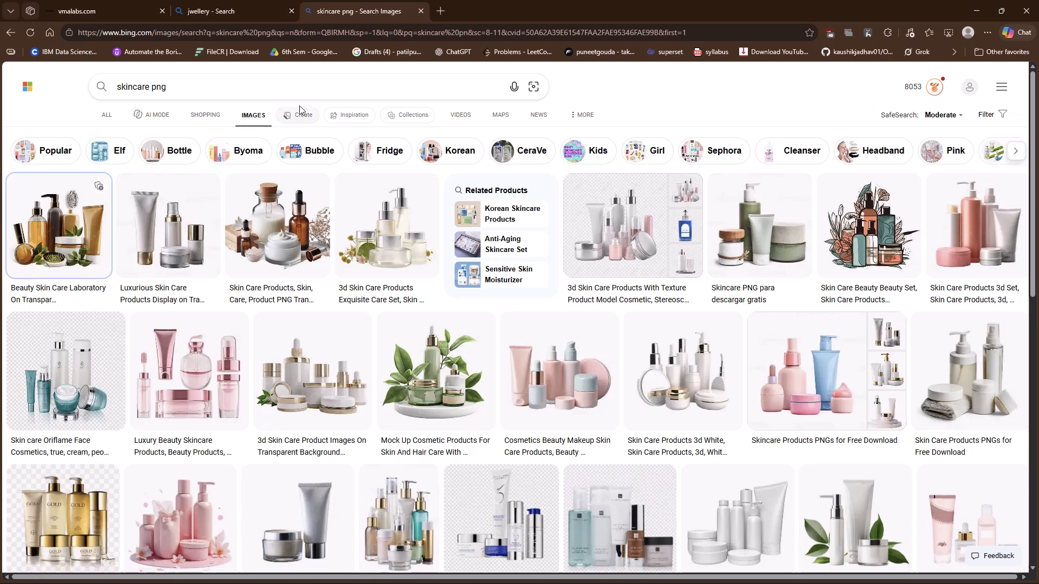
drag(253, 90, 100, 75)
text(laptops png)
key(Return)
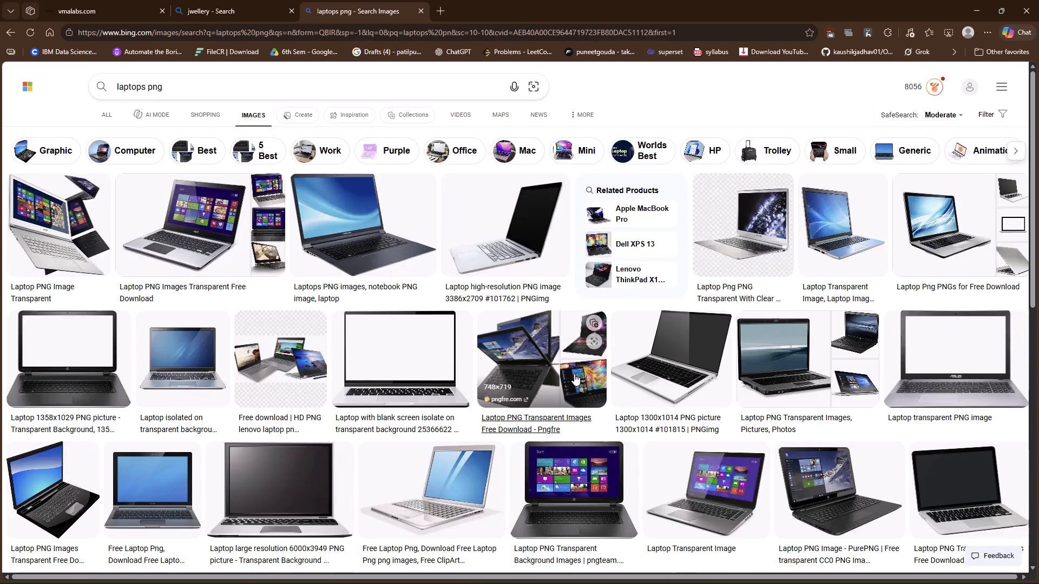
right_click(69, 205)
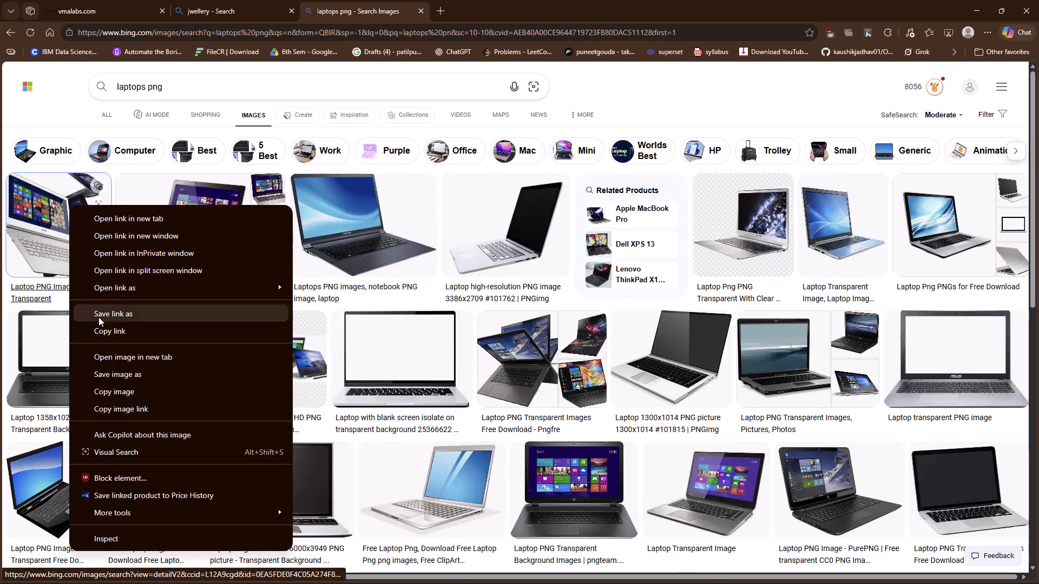
click(108, 393)
Back in Figma, fill the empty Laptops card with the copied laptop picture and deselect it.
key(alt+Tab)
click(593, 366)
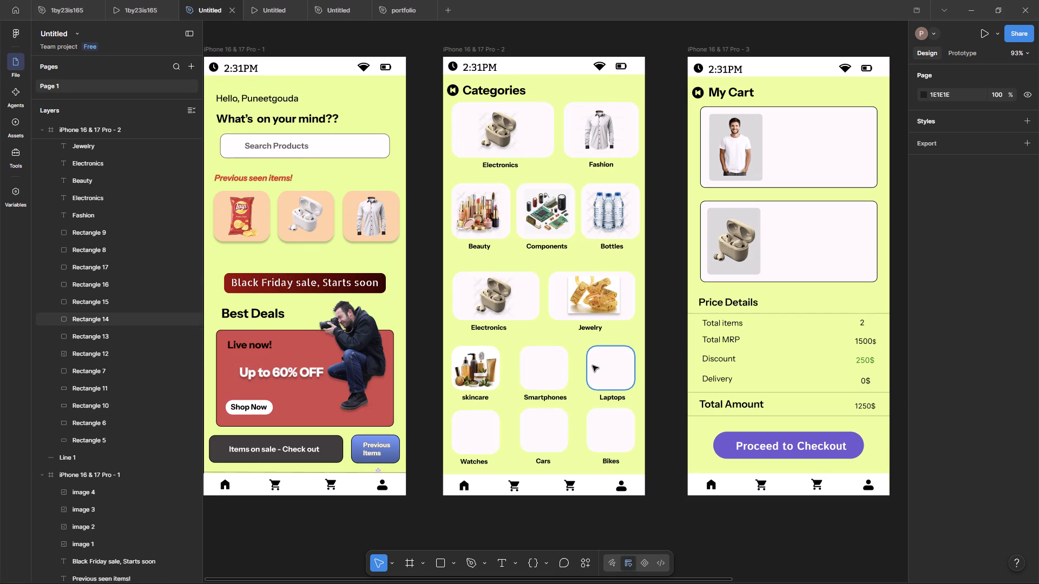
key(ctrl+v)
click(787, 562)
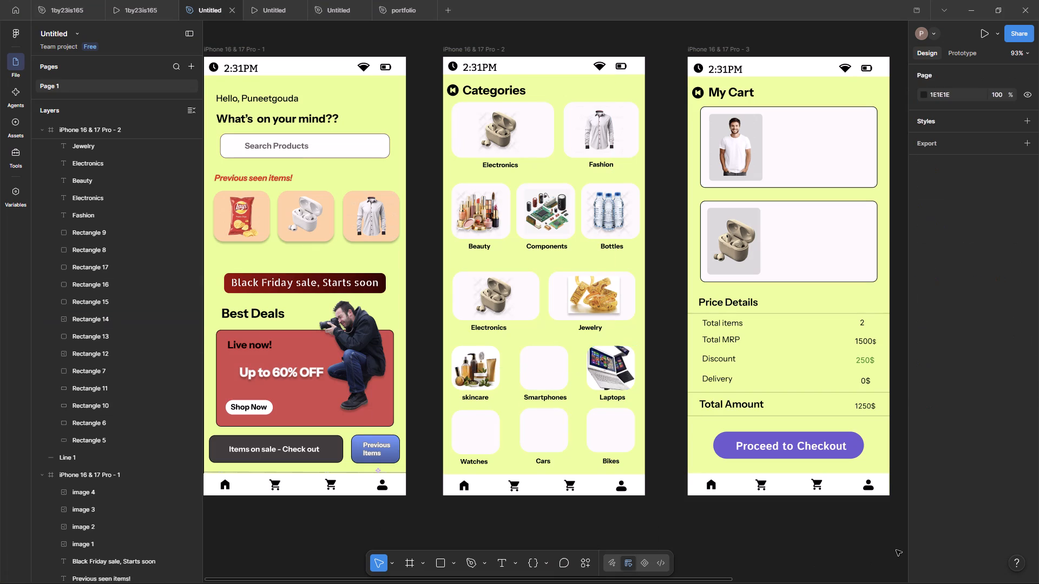
Switch to Microsoft Edge, search Bing Images for "phones png" and copy the first smartphones picture.
key(alt+Tab)
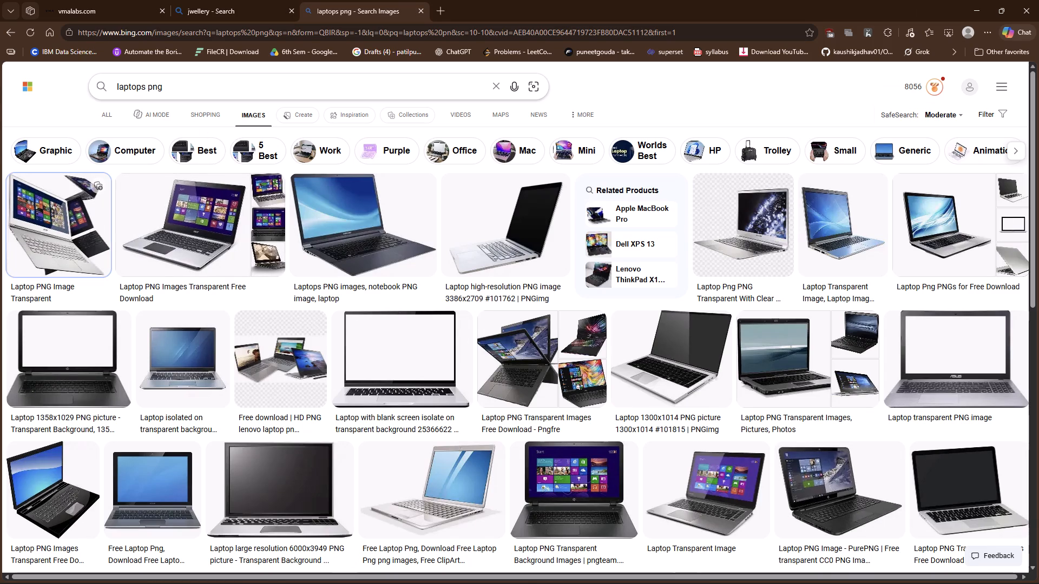
drag(146, 88, 16, 84)
text(phones)
key(Return)
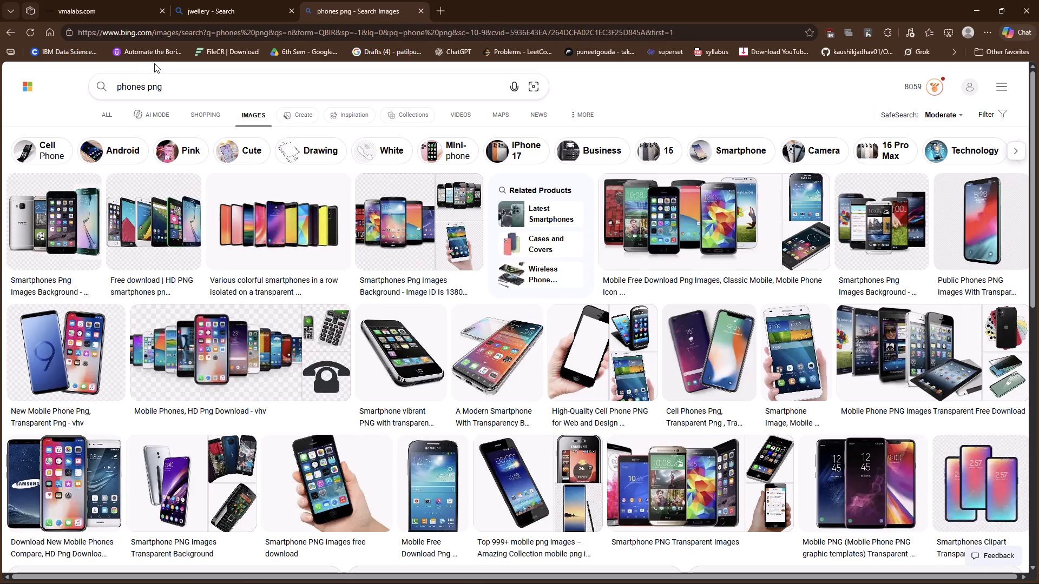
right_click(73, 225)
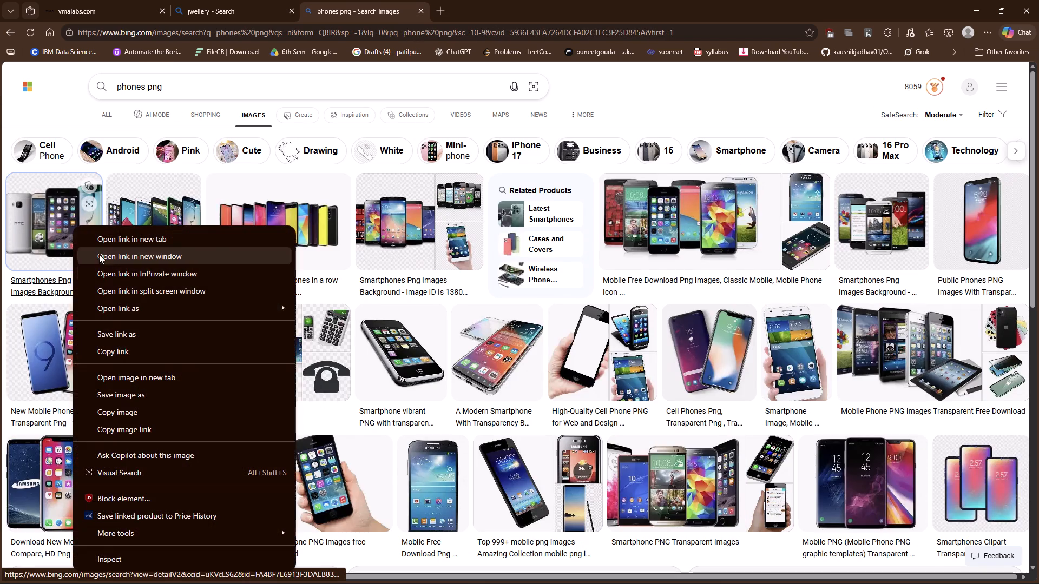
click(120, 407)
Back in Figma, fill the empty Smartphones card with the copied smartphones picture and deselect it.
key(alt+Tab)
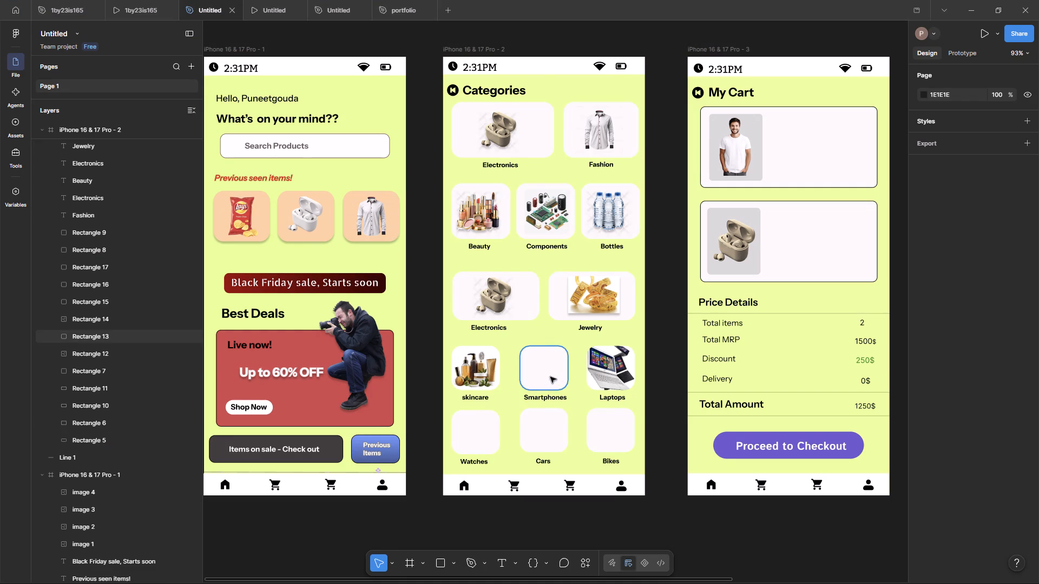
click(550, 377)
key(ctrl+v)
click(806, 537)
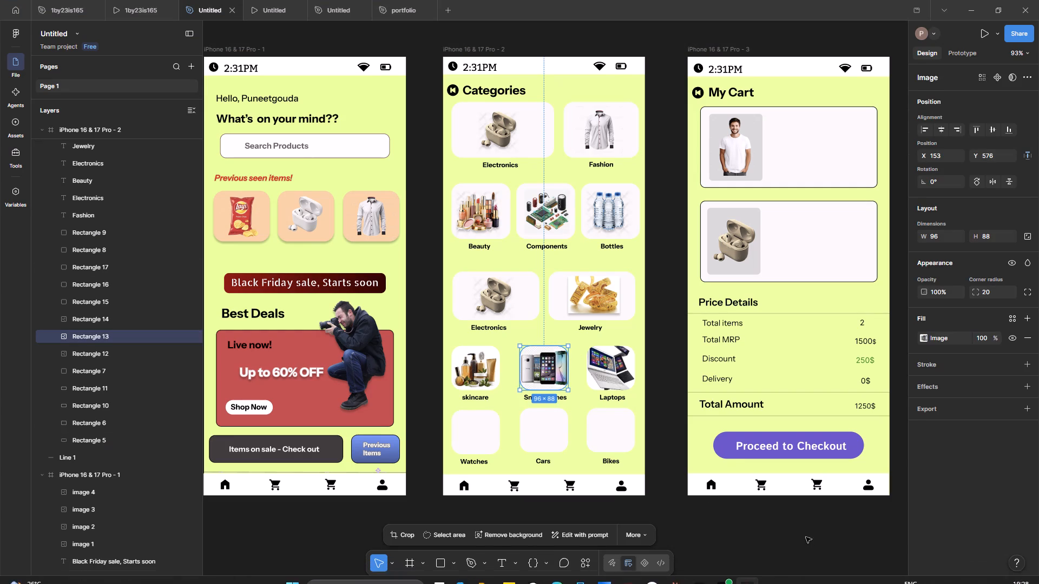
Add a default drop shadow to each of the Smartphones, Laptops and skincare cards, without any stroke, and deselect.
click(551, 381)
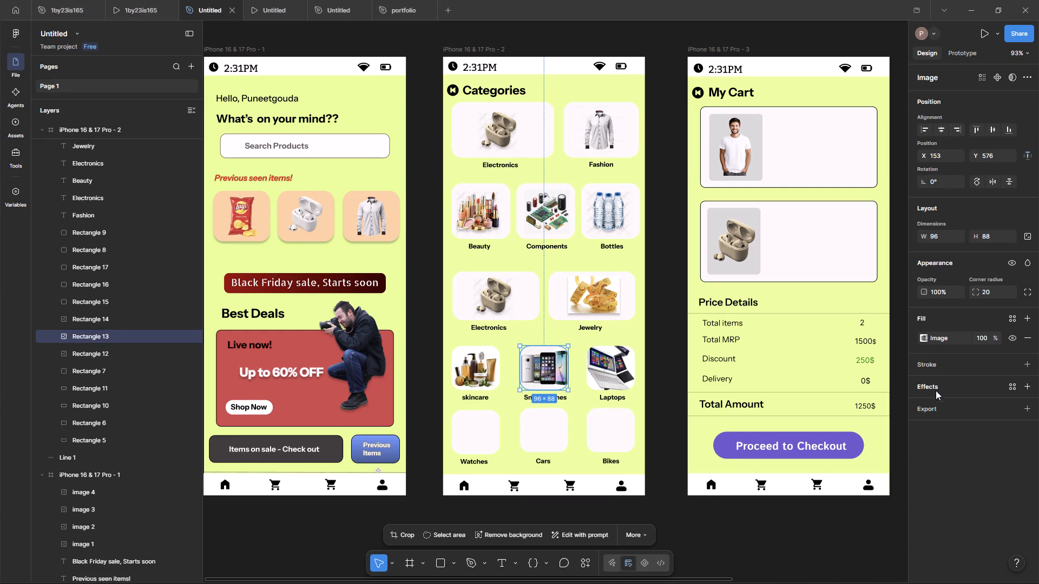
click(936, 390)
click(989, 423)
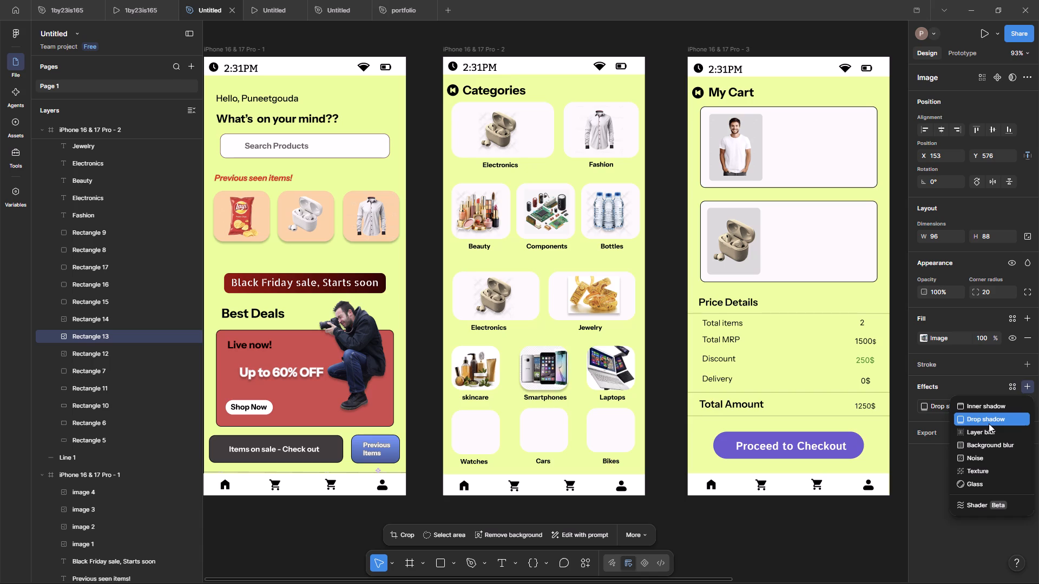
click(615, 359)
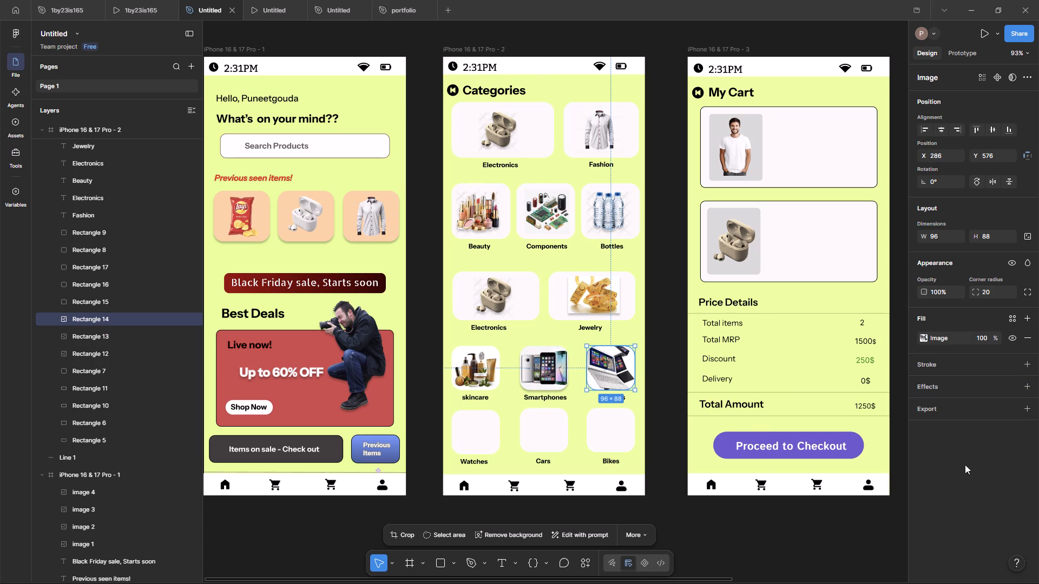
click(949, 369)
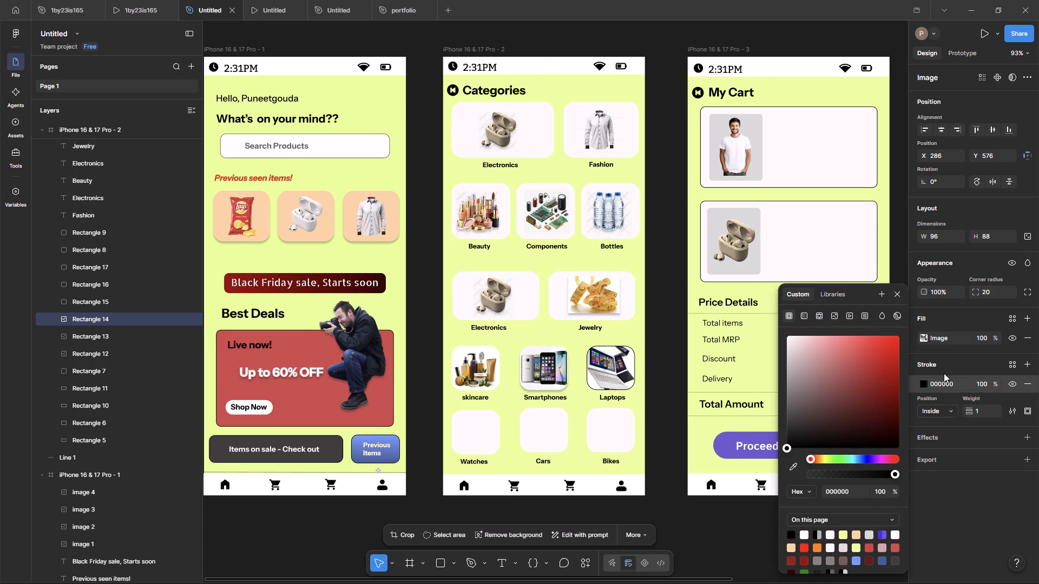
click(1025, 384)
click(956, 386)
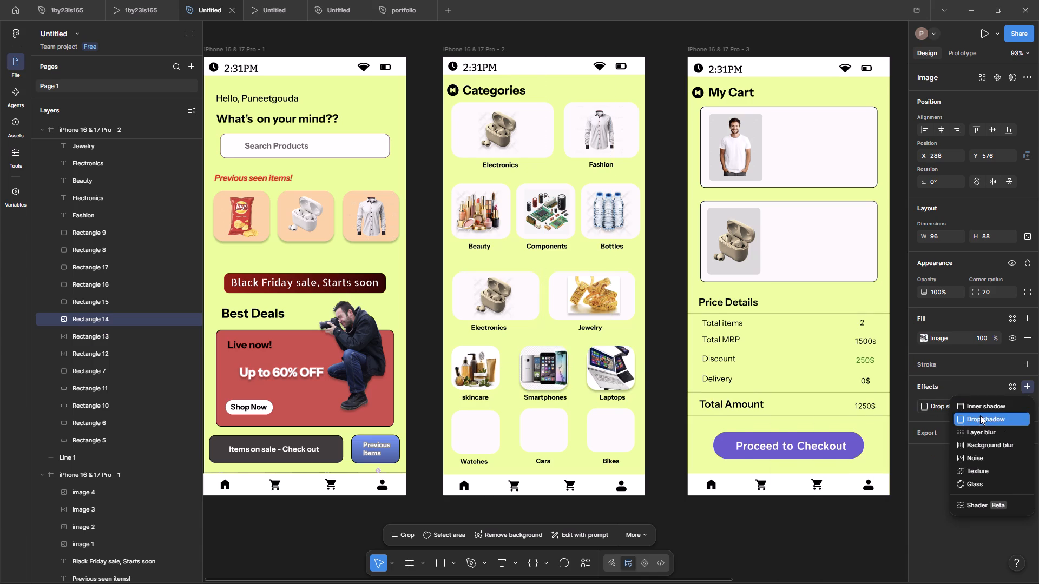
click(980, 415)
click(492, 353)
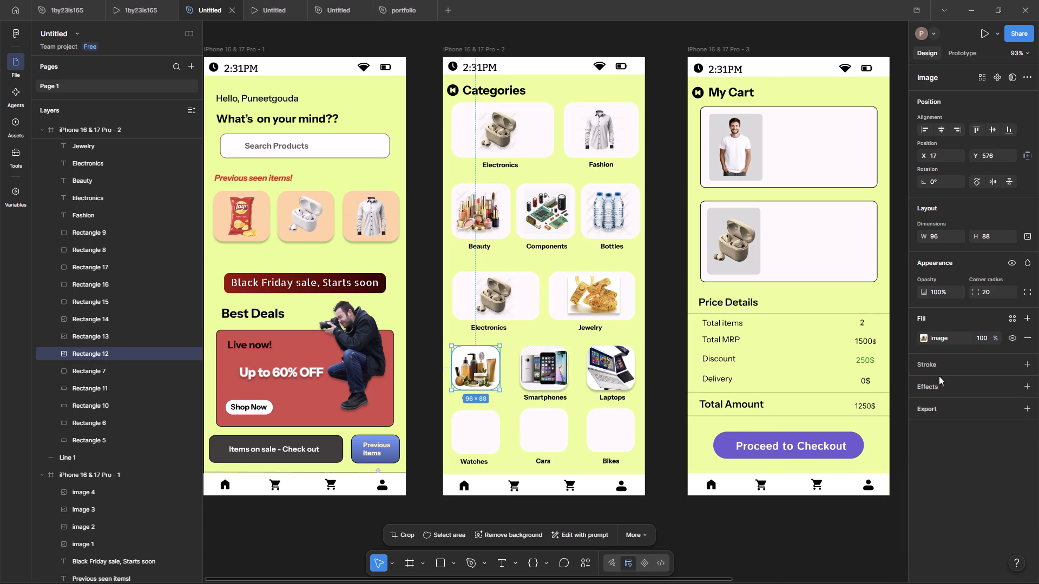
click(929, 387)
click(1011, 419)
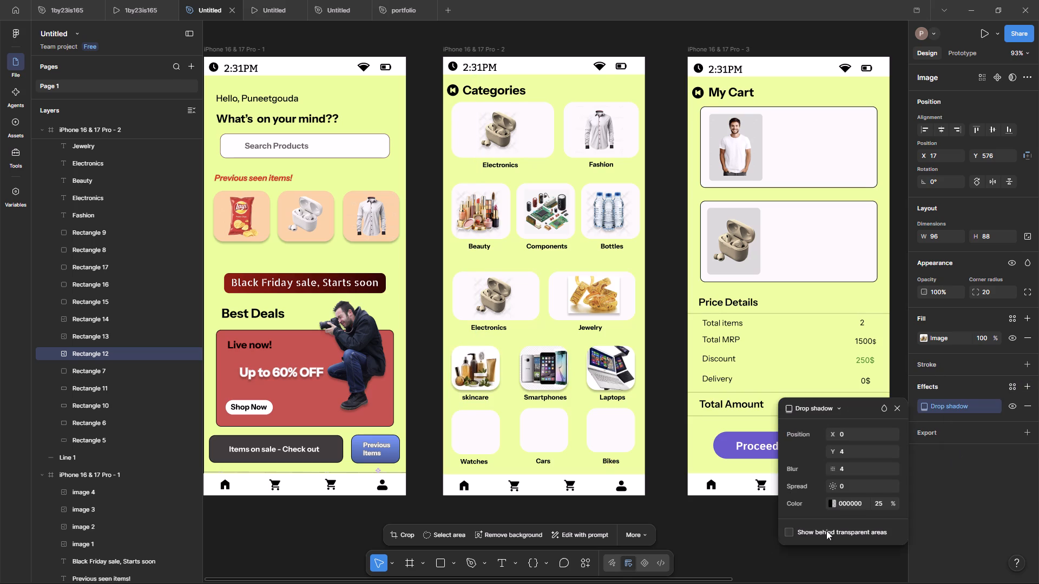
click(699, 533)
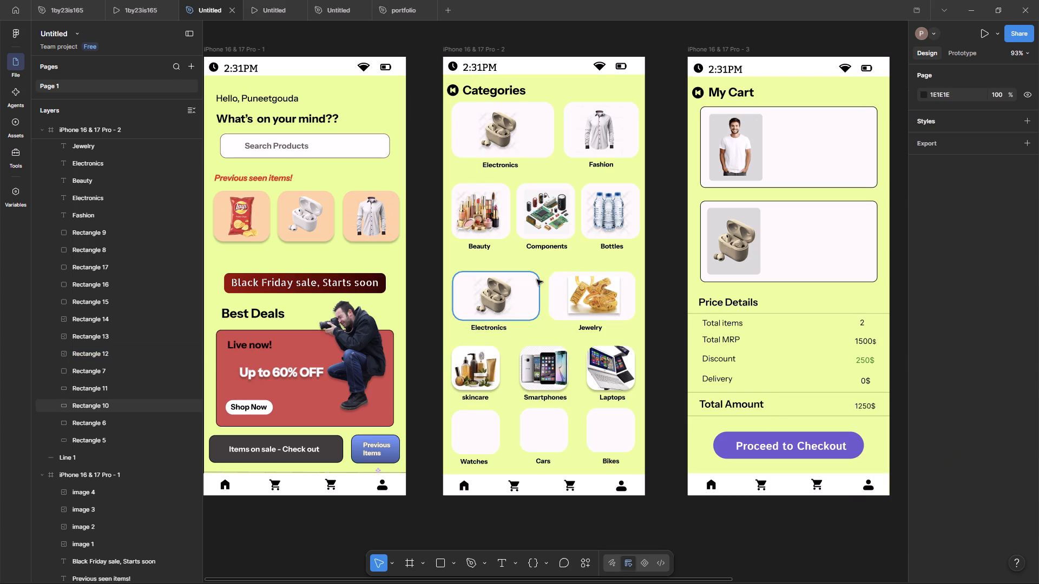
Select the lower Electronics, Jewelry, Beauty, Components and Bottles card rectangles together and add a default drop shadow to them.
ctrl+click(537, 280)
ctrl+click(564, 292)
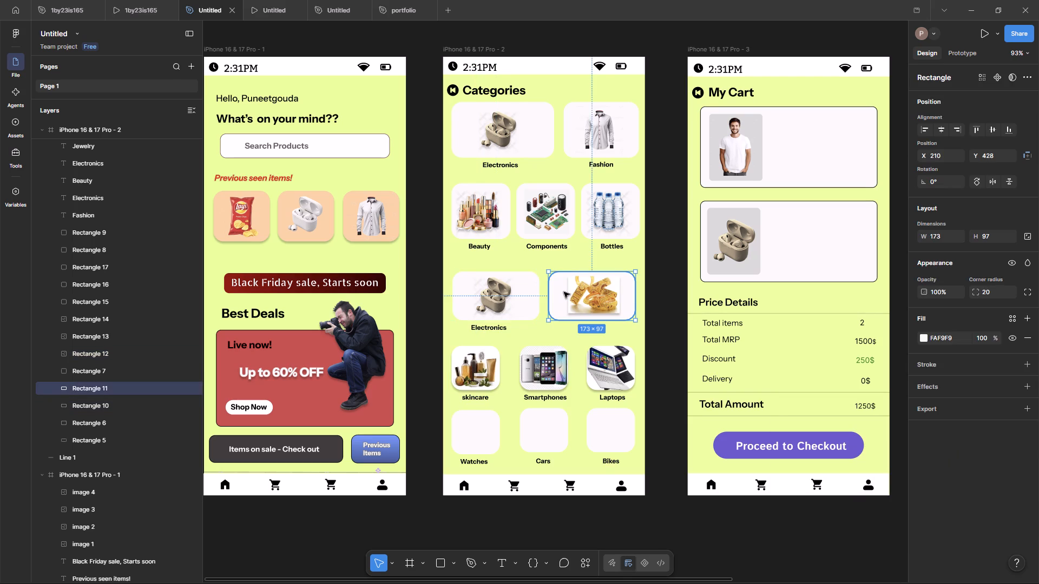
ctrl+click(107, 407)
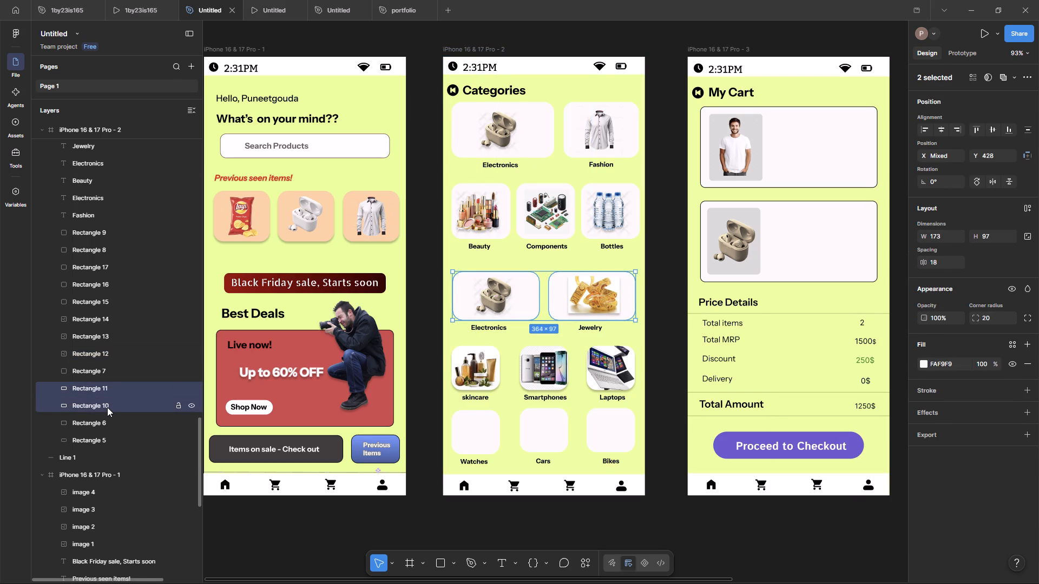
ctrl+click(126, 366)
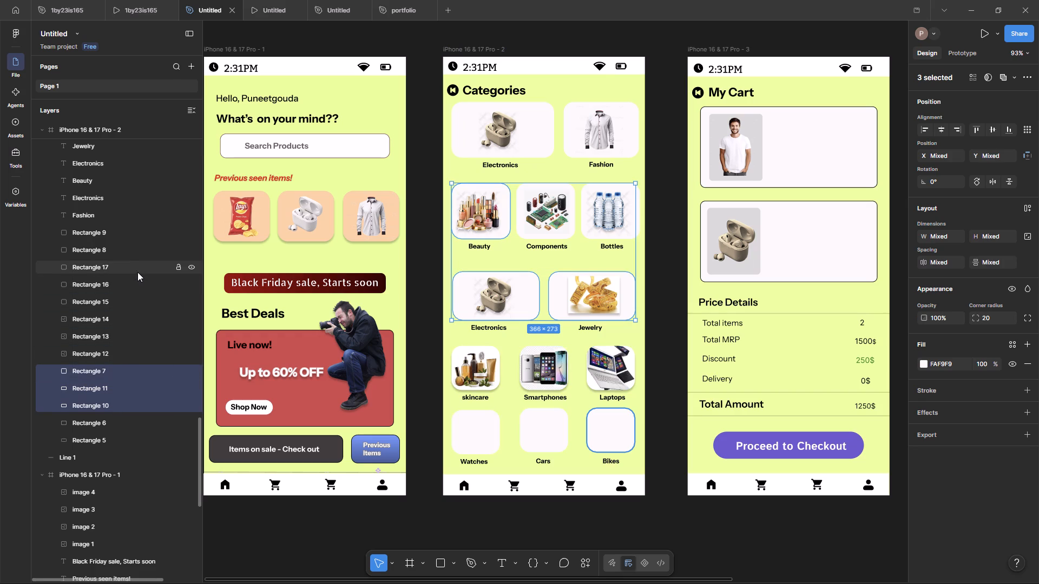
ctrl+click(142, 249)
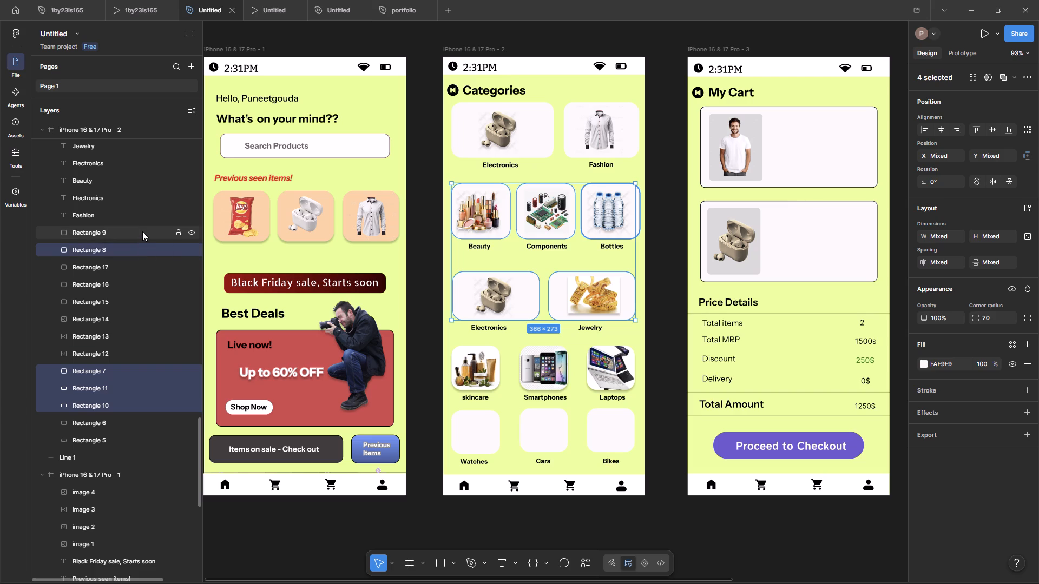
ctrl+click(142, 231)
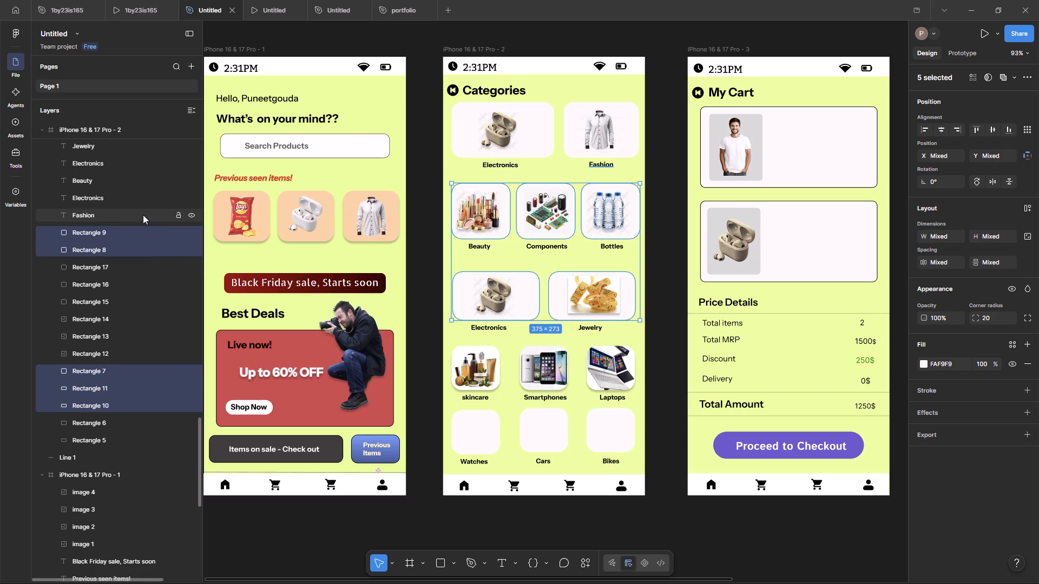
click(959, 410)
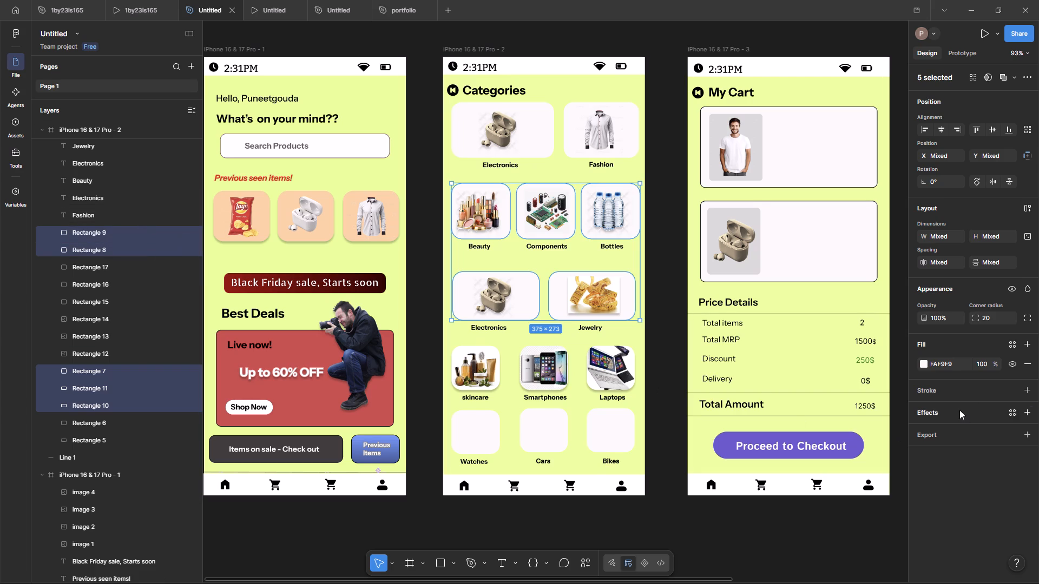
click(995, 443)
click(736, 539)
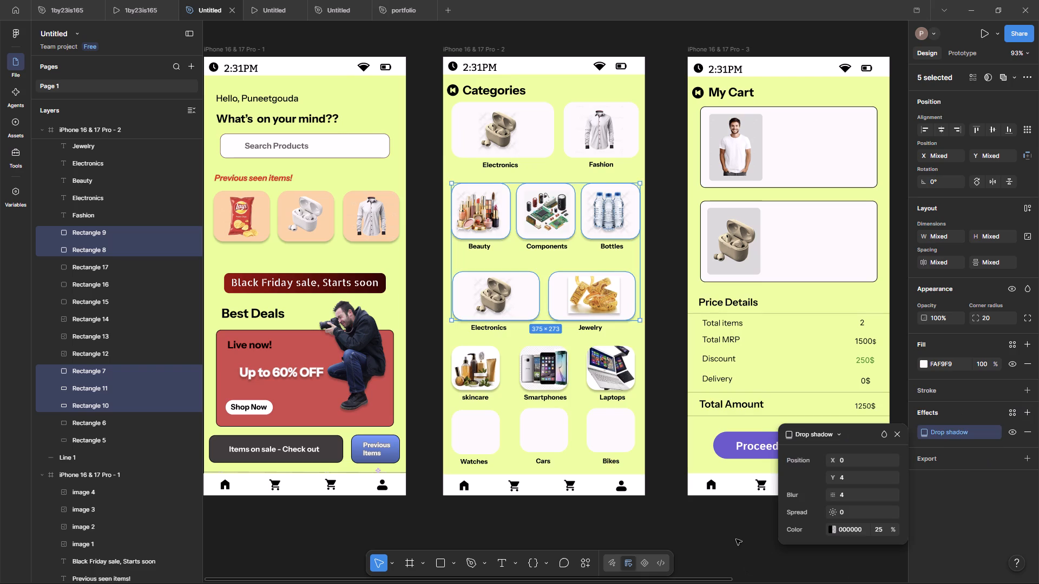
Add a default drop shadow to the upper Electronics card and the Fashion card, without any stroke, and deselect.
click(551, 137)
click(944, 381)
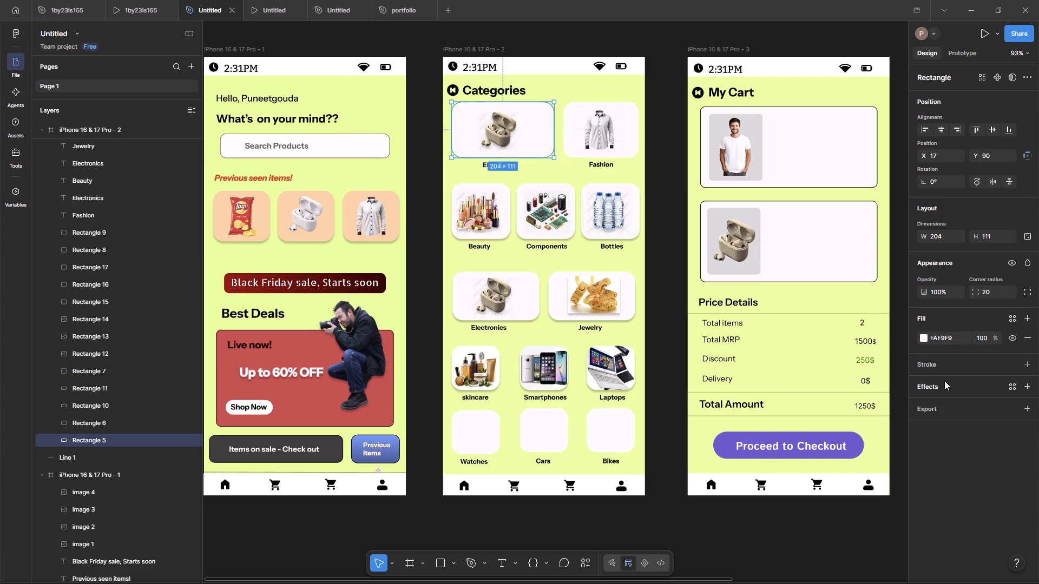
click(974, 419)
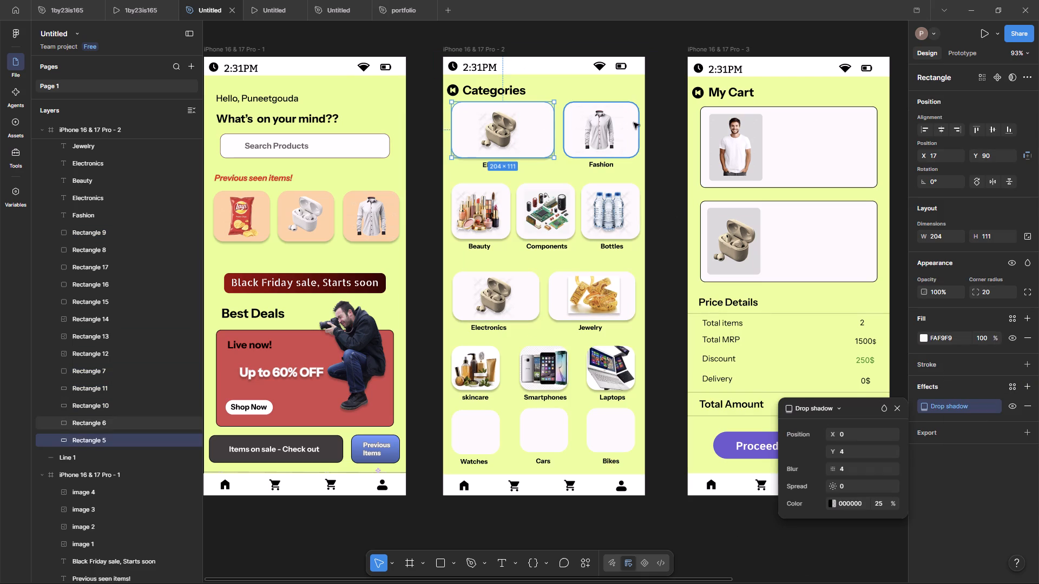
click(635, 124)
click(941, 367)
click(941, 368)
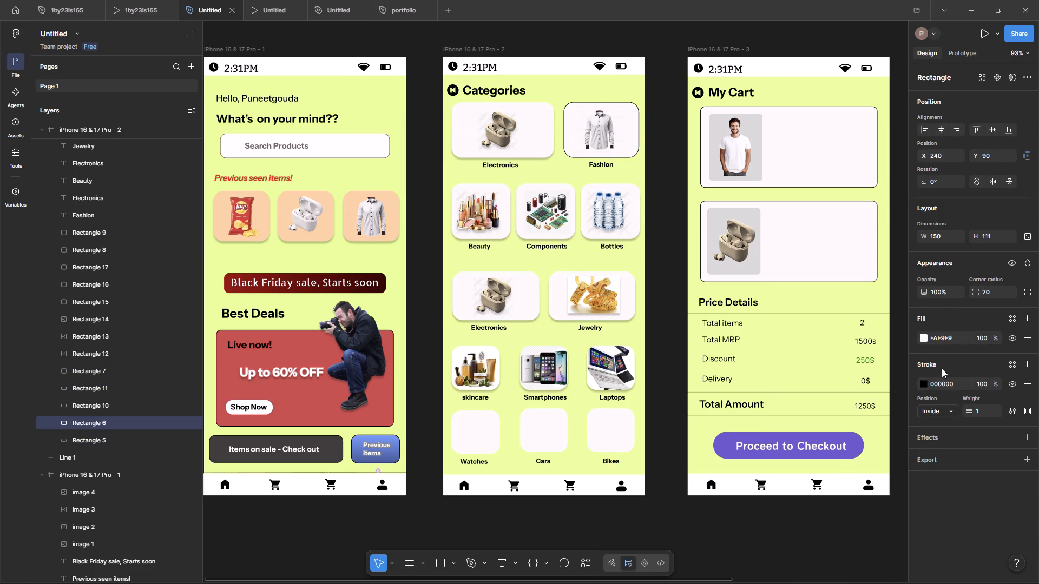
click(1031, 380)
click(942, 386)
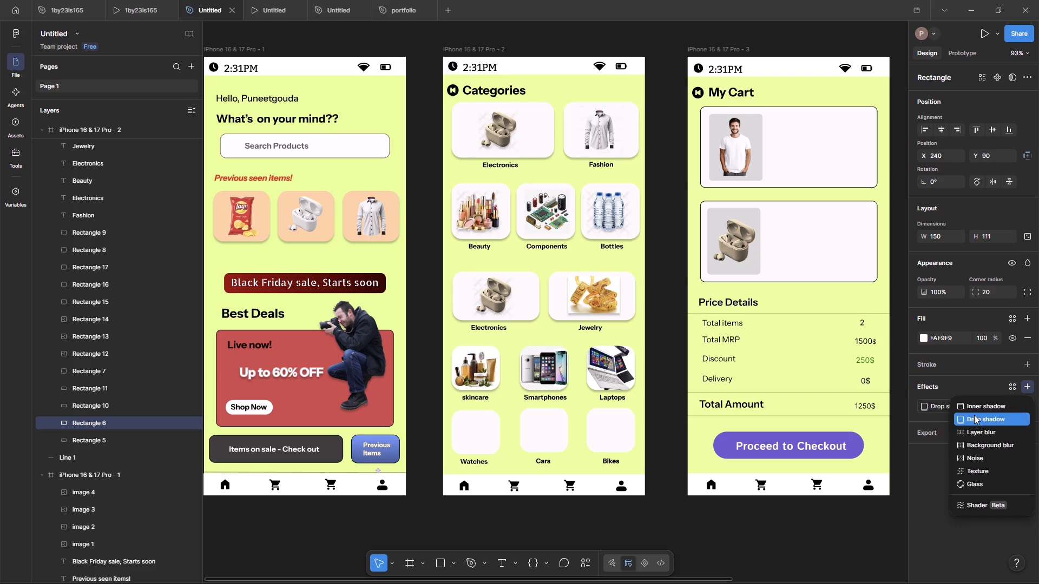
click(974, 415)
click(778, 549)
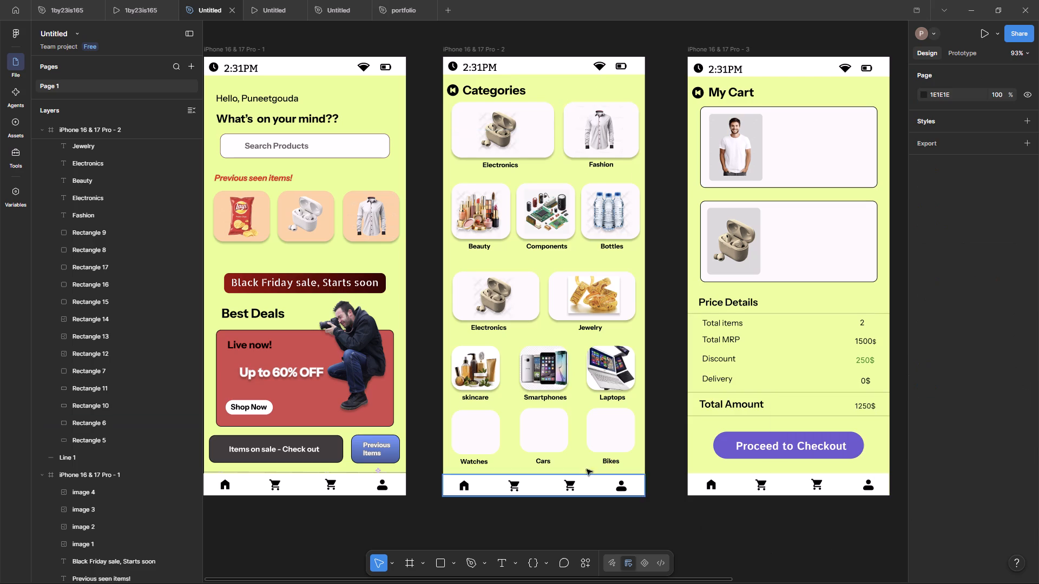
Select the empty Watches, Cars and Bikes card rectangles together, add a default drop shadow to them, and deselect.
ctrl+click(620, 441)
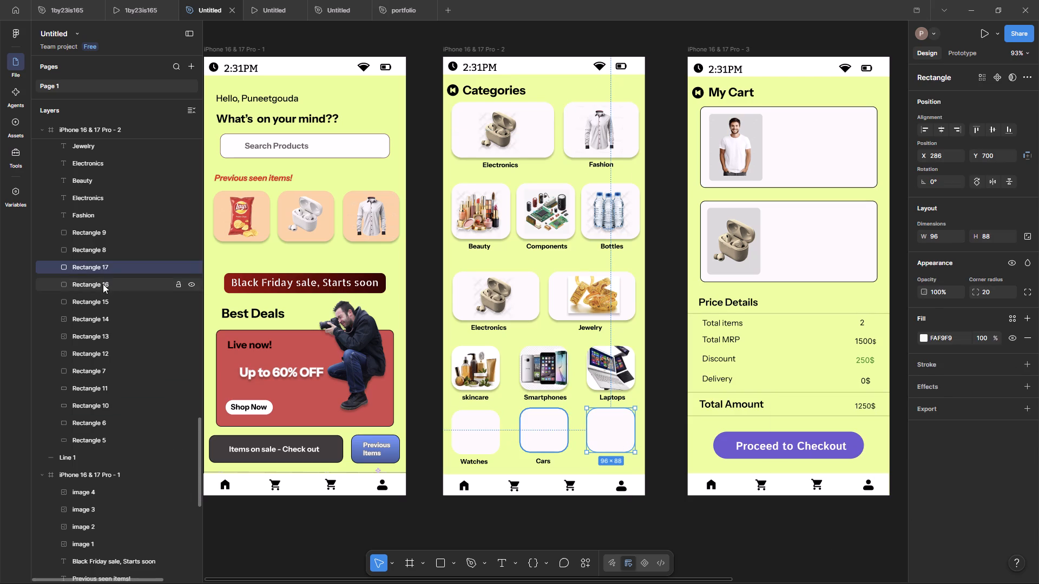
ctrl+click(101, 284)
ctrl+click(103, 266)
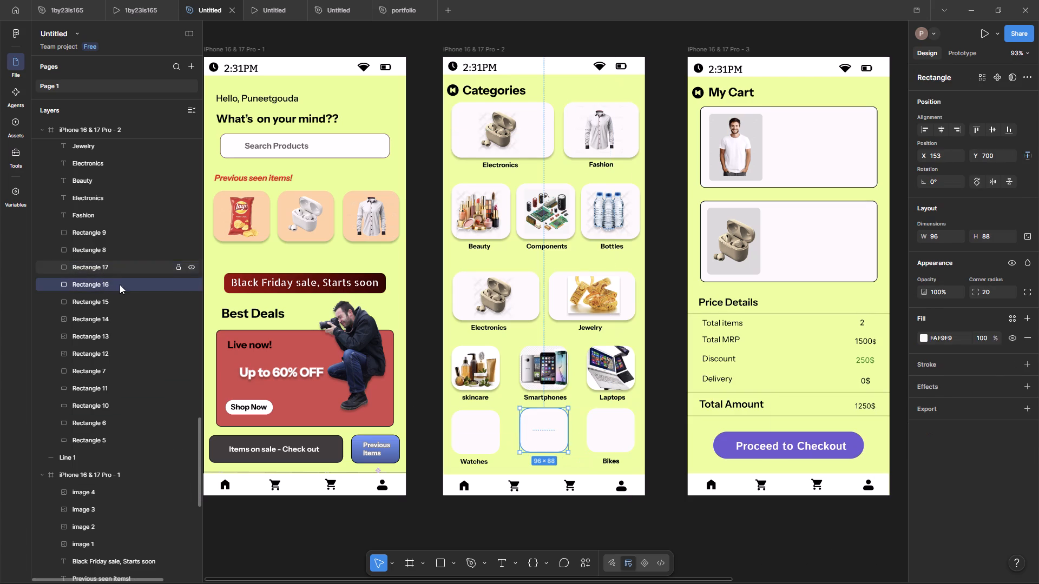
ctrl+click(126, 266)
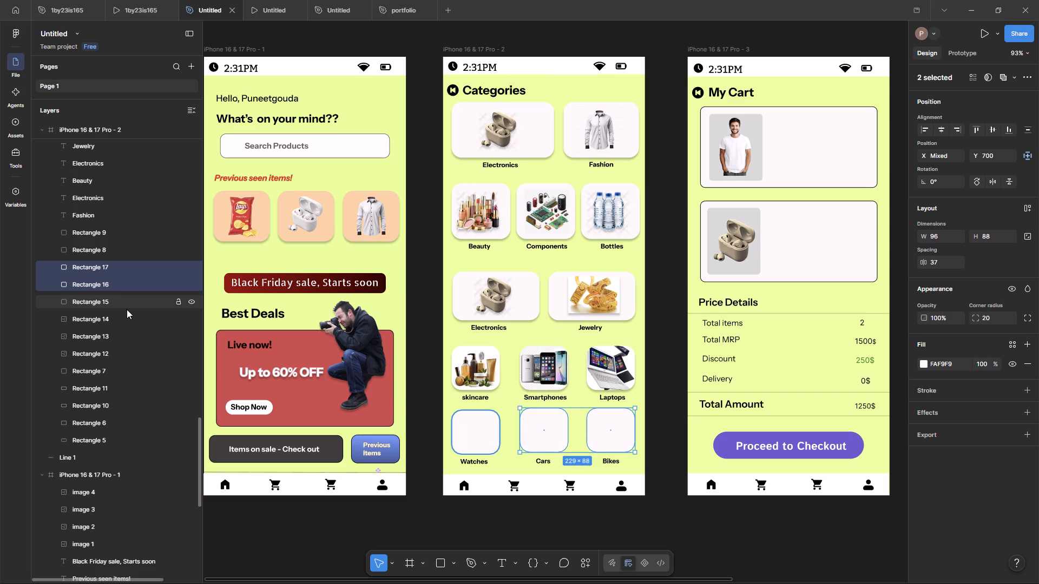
ctrl+click(126, 306)
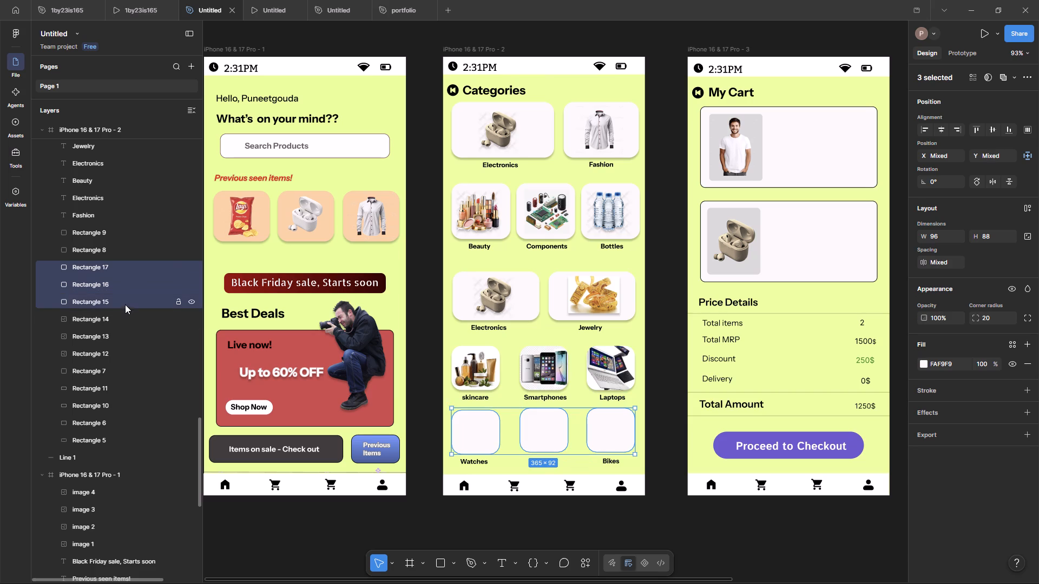
click(951, 411)
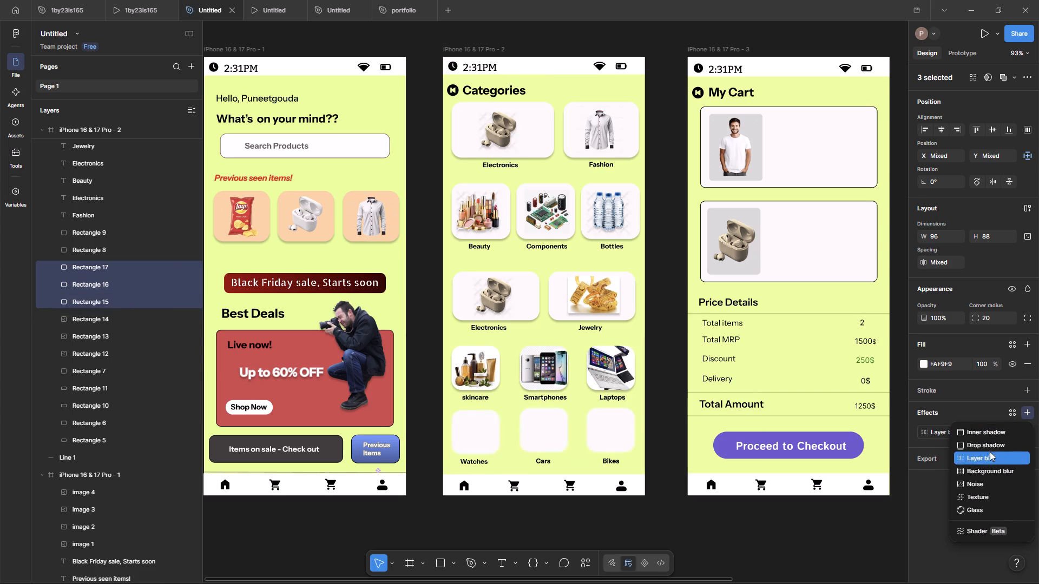
click(989, 442)
click(722, 529)
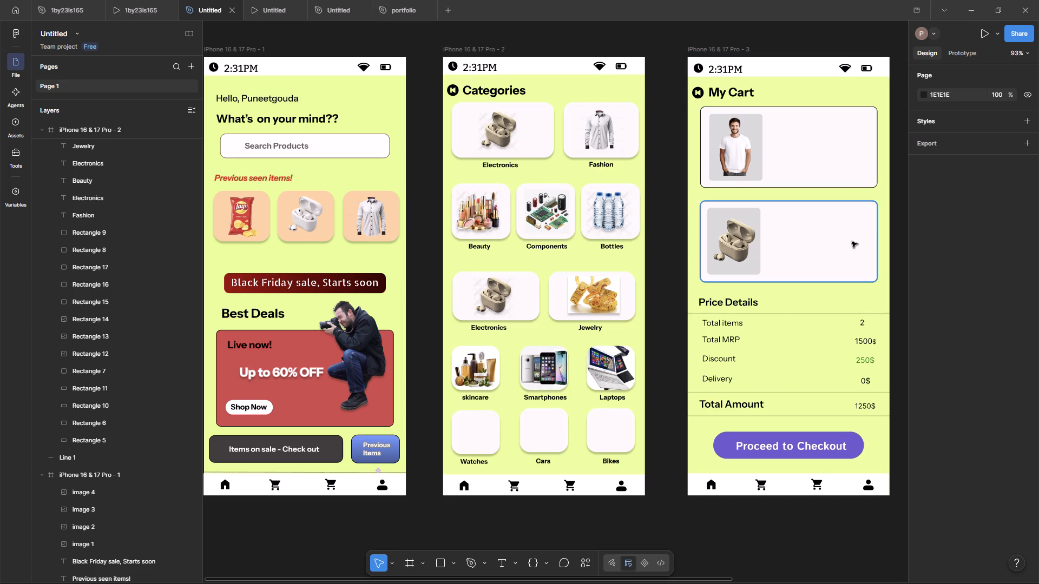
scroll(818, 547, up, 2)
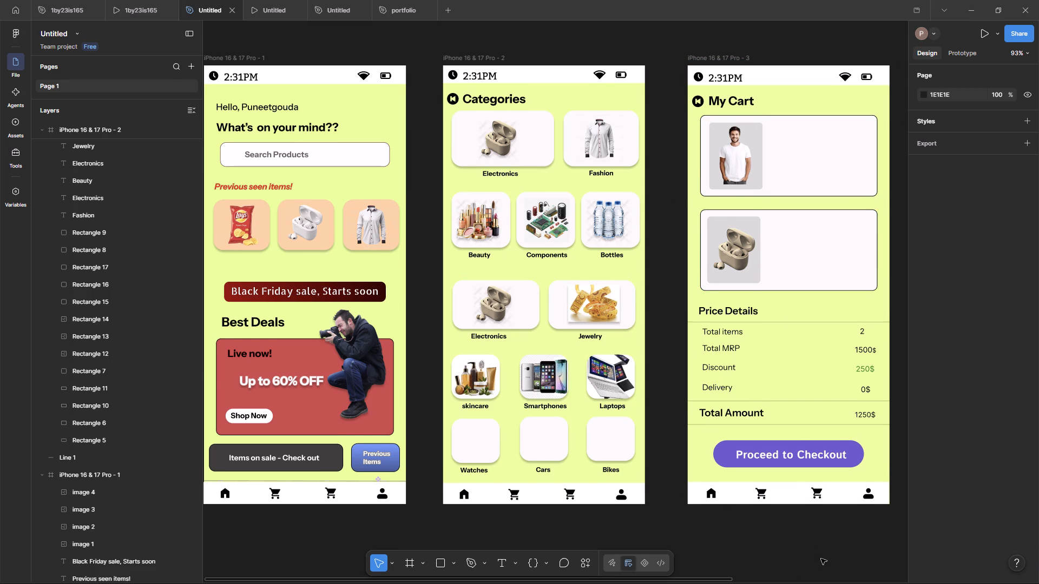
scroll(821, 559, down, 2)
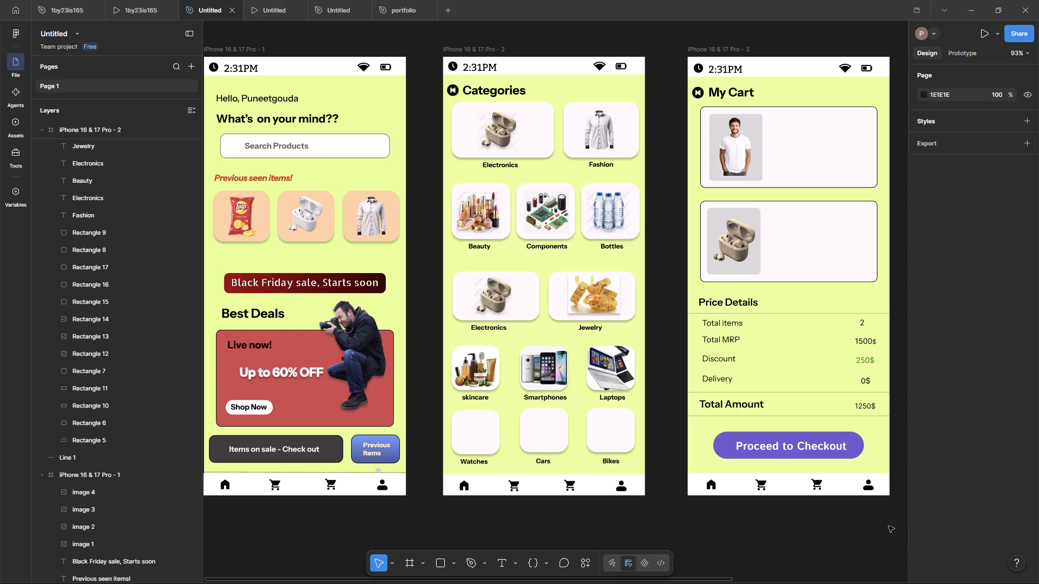
Switch to the Edge browser, search images for watches png, and copy the picture of the two gold watches.
key(alt+Tab)
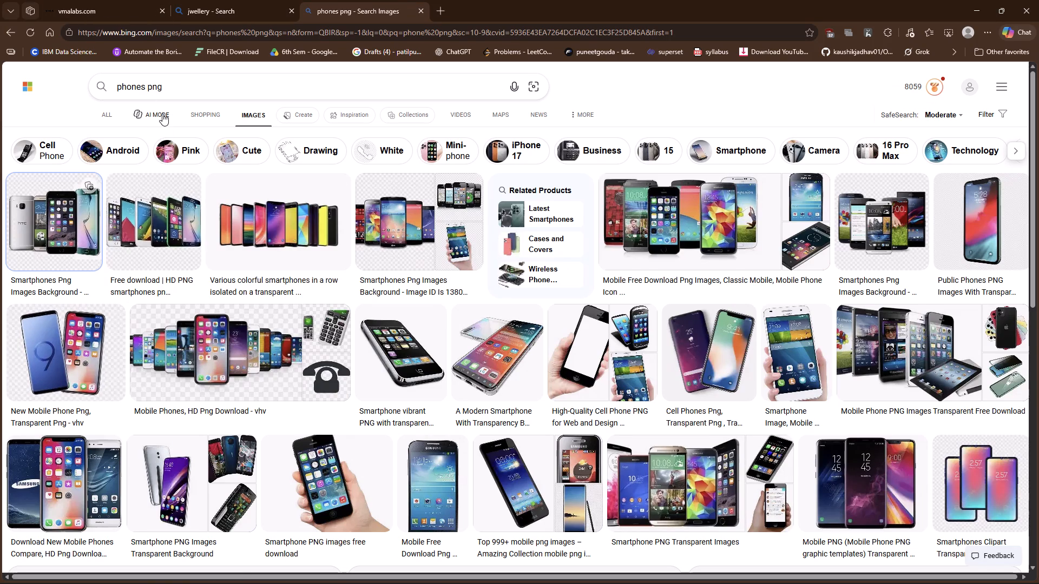
drag(146, 86, 84, 83)
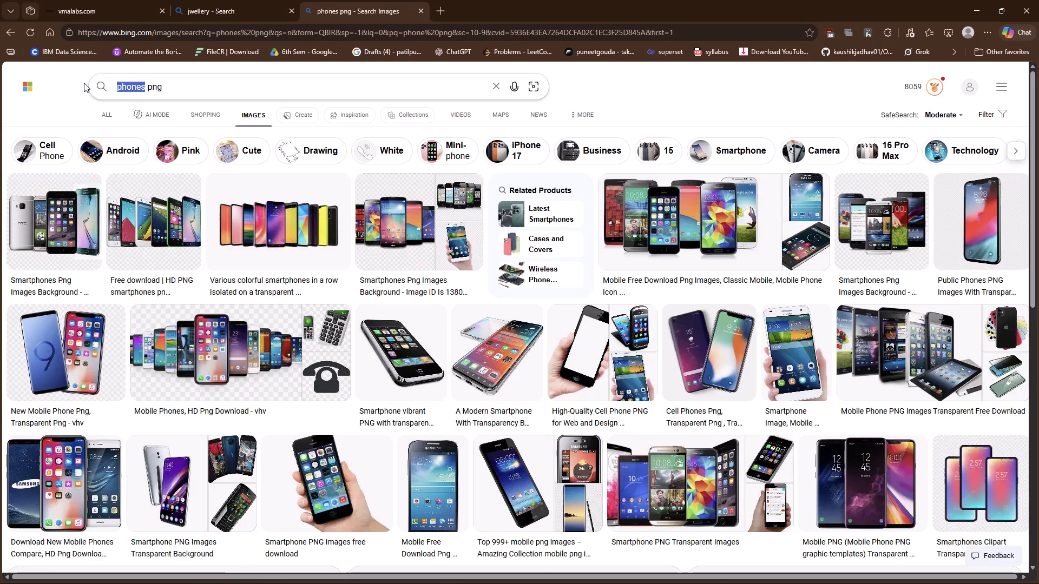
drag(84, 83, 73, 81)
key(alt+Tab)
key(alt+Tab)
text(watc)
text(hes png)
key(Return)
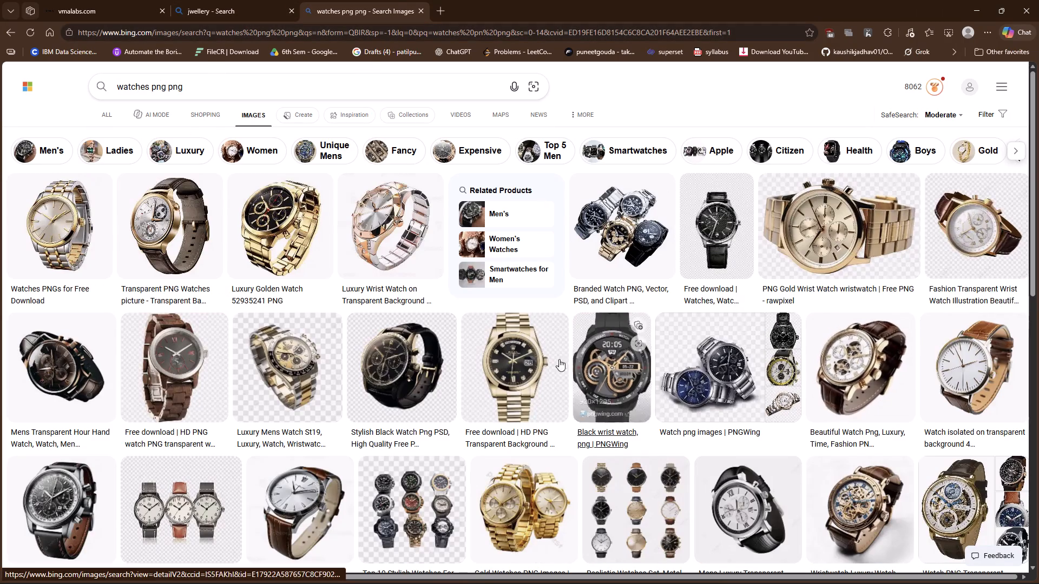
right_click(534, 503)
click(610, 344)
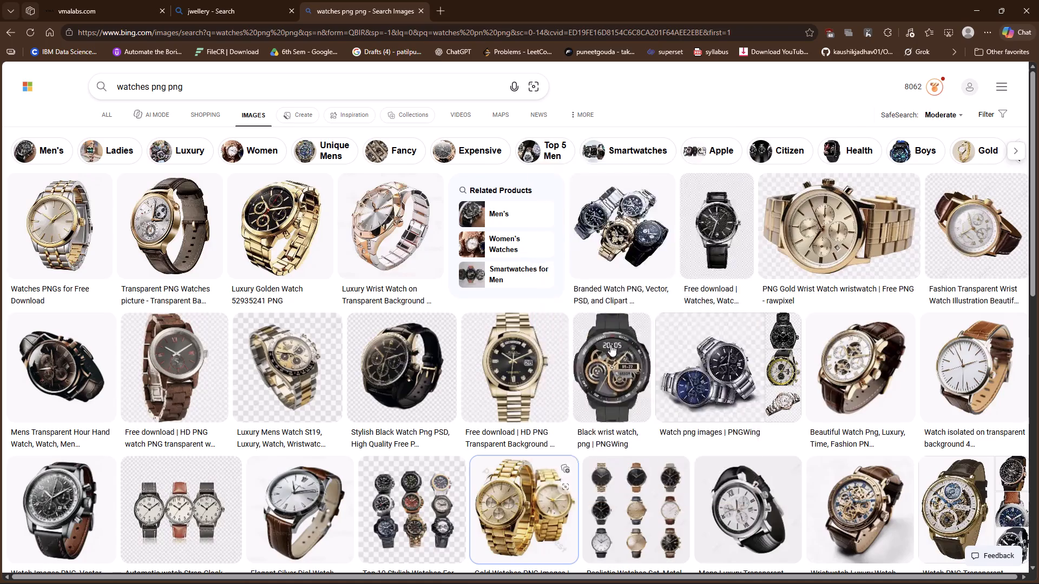
Back in Figma, fill the empty Watches card with the copied gold watches picture.
key(alt+Tab)
click(481, 444)
key(ctrl+v)
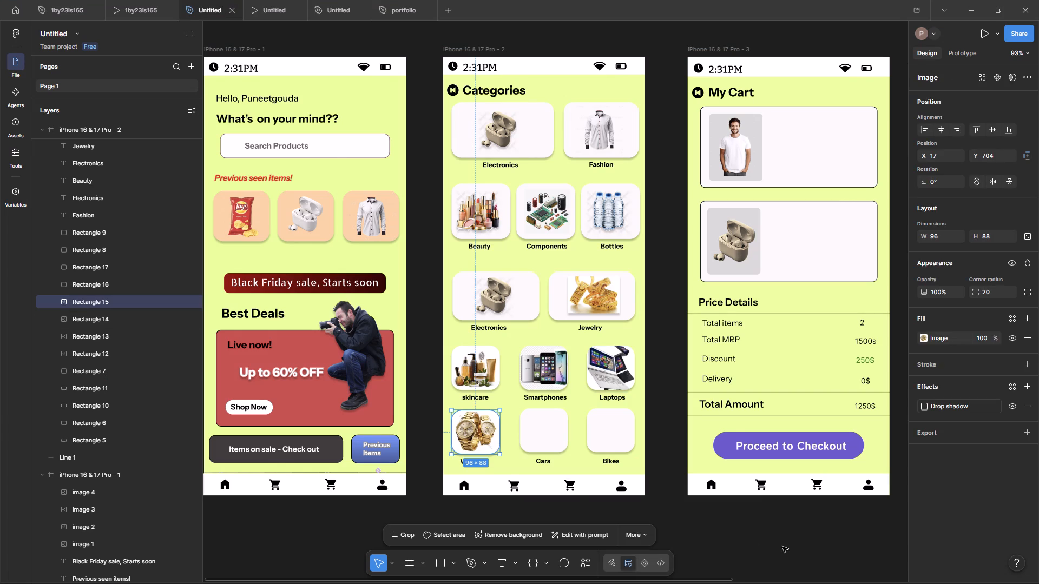
In the Edge browser, search images for cars png and copy the Disney Cars picture with the tow truck and red car.
key(alt+Tab)
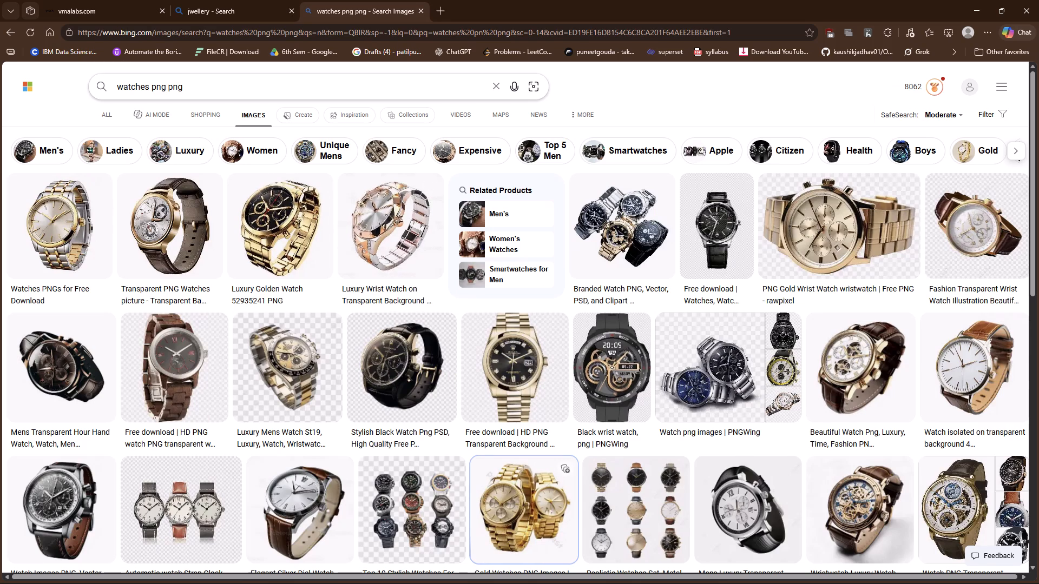
drag(166, 85, 73, 96)
key(c)
text(ars)
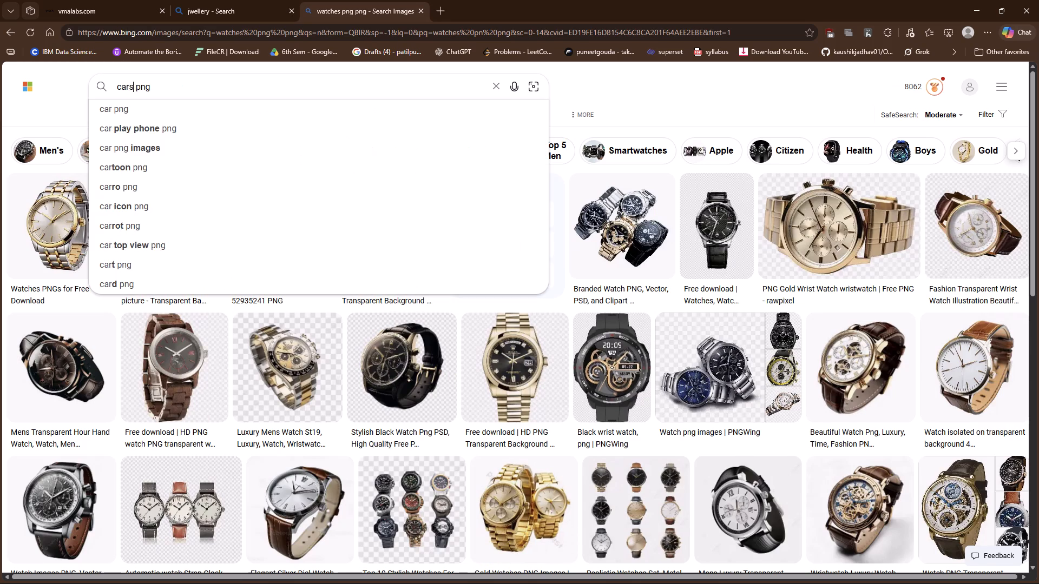
key(Return)
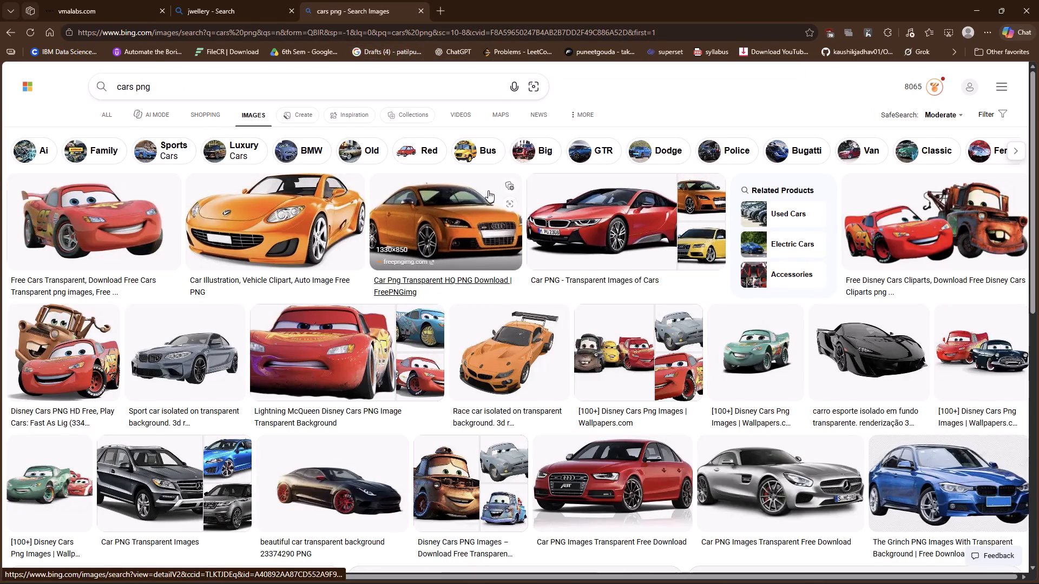
scroll(491, 193, down, 7)
scroll(516, 240, down, 4)
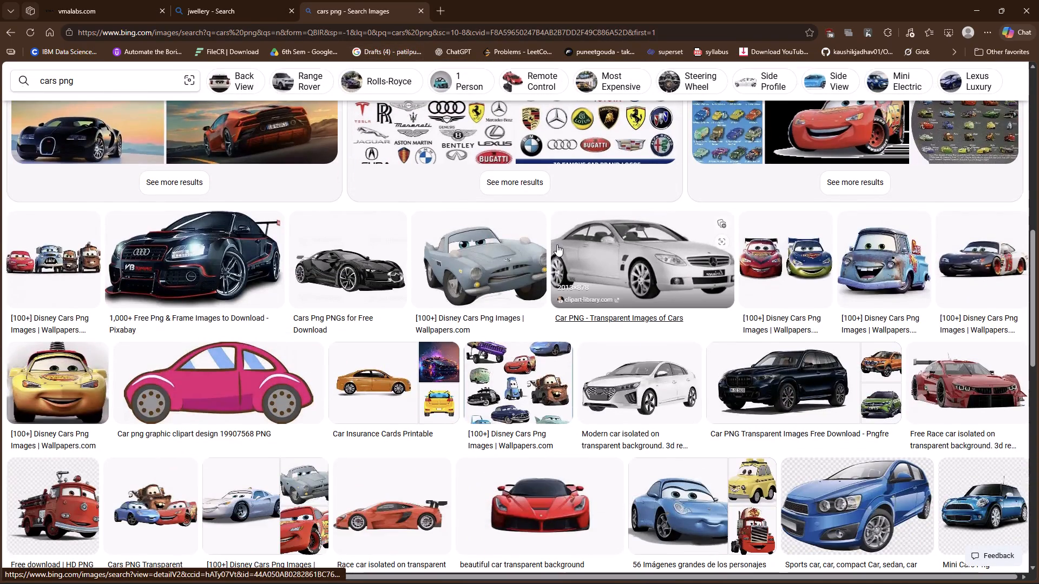
scroll(733, 376, down, 5)
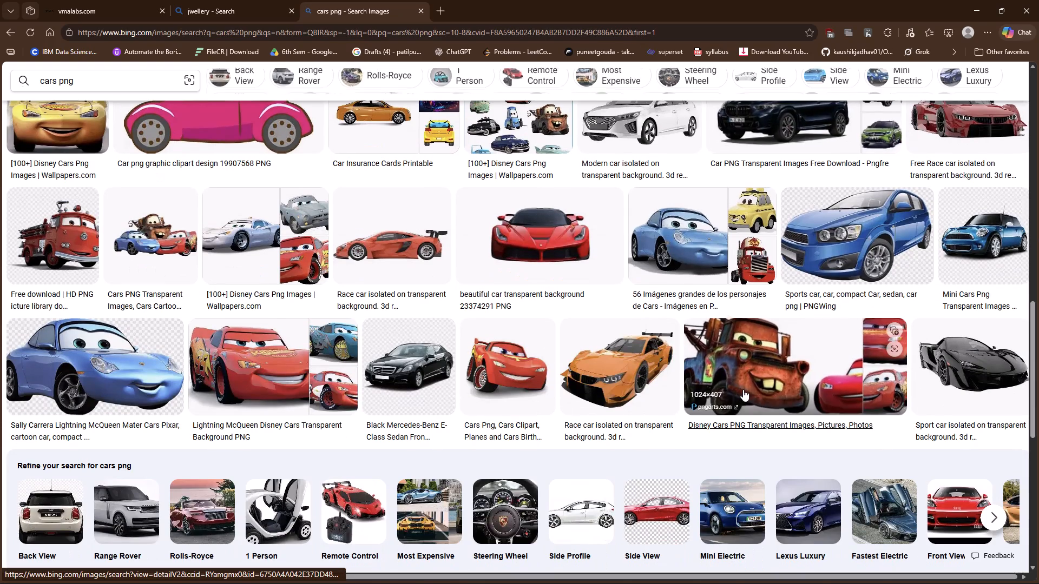
scroll(401, 377, up, 14)
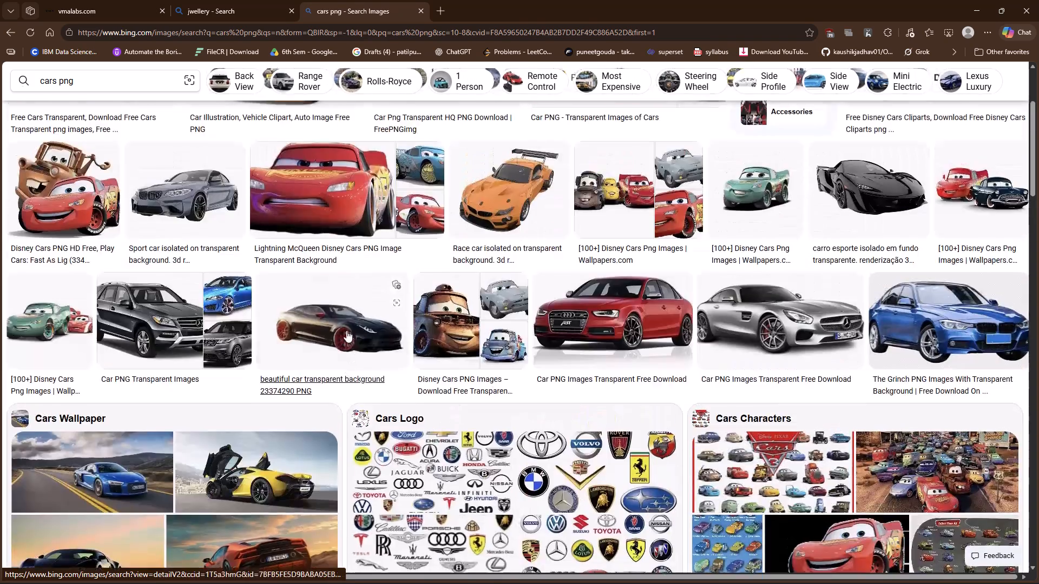
scroll(346, 330, up, 3)
right_click(73, 330)
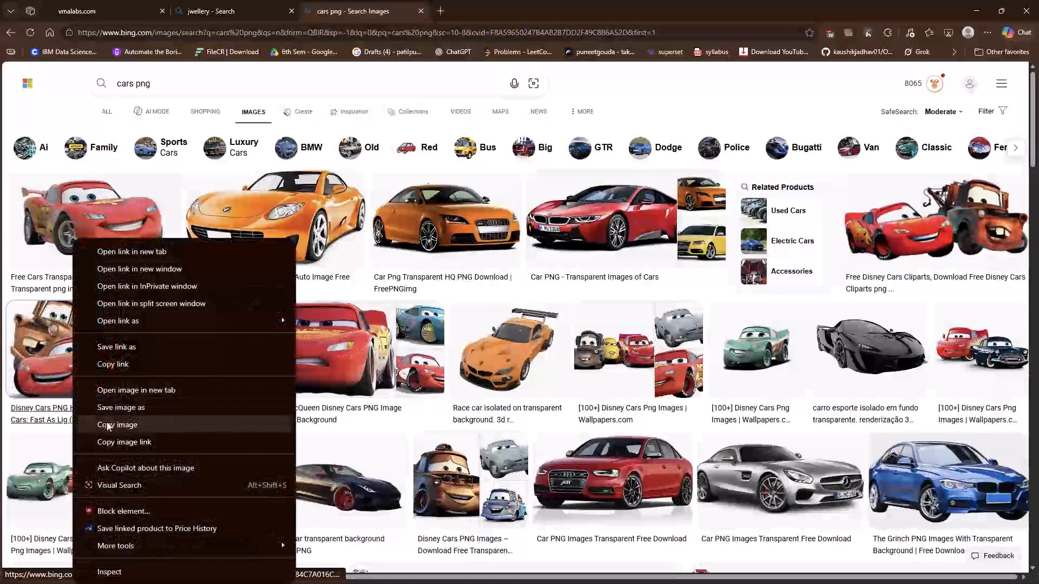
click(107, 422)
Back in Figma, fill the empty Cars card with the copied Disney Cars picture and deselect it.
key(alt+Tab)
click(548, 430)
key(ctrl+v)
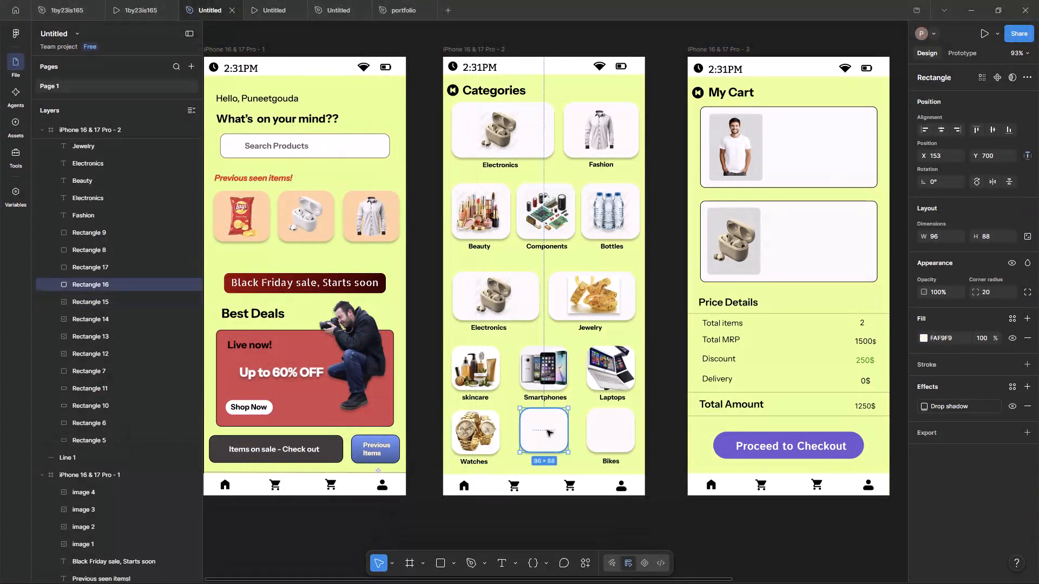
click(757, 548)
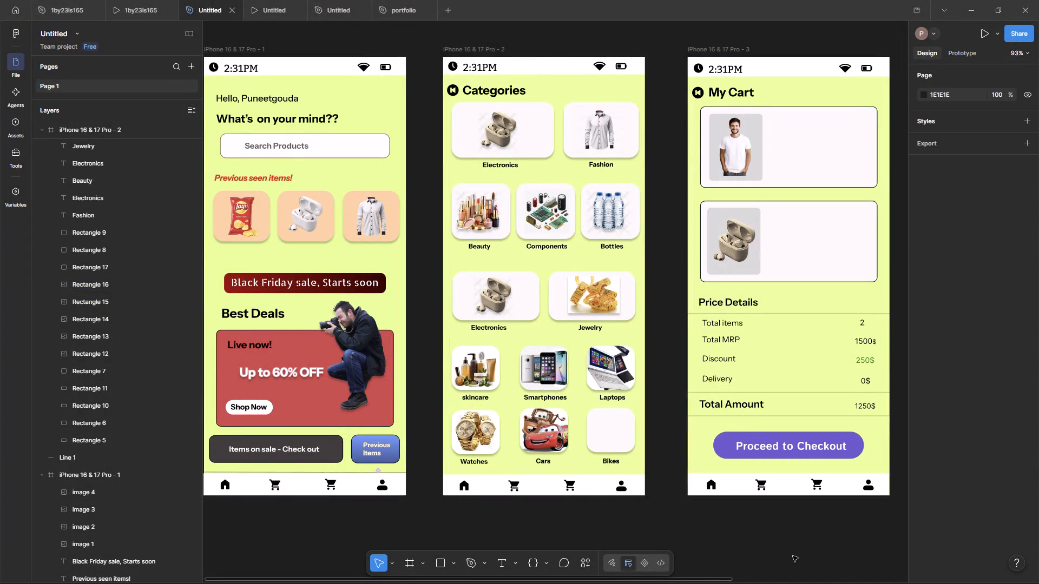
Return to the Edge browser and search images for bikes png.
key(alt+Tab)
key(alt+Tab)
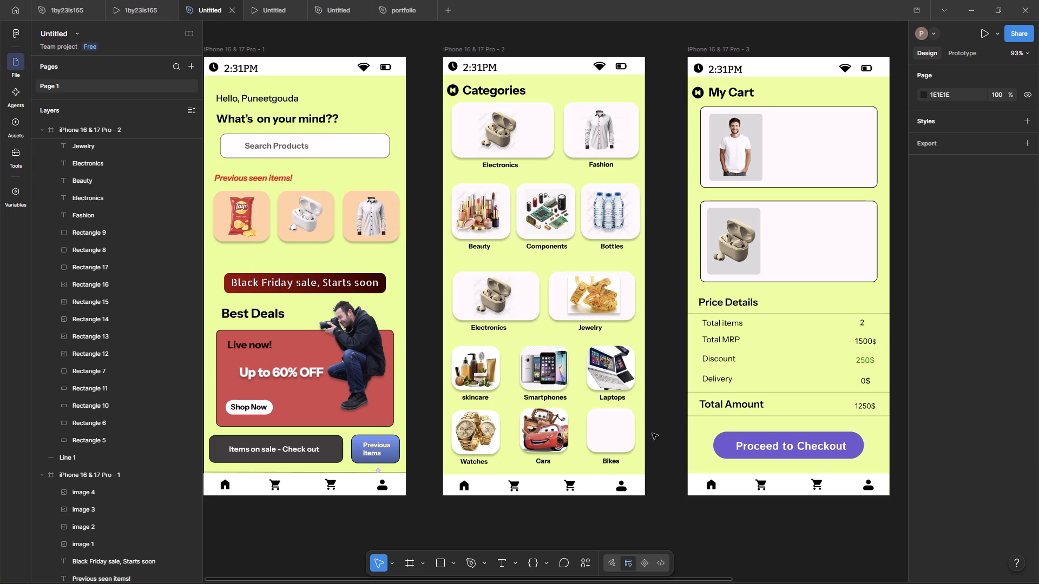
key(alt+Tab)
drag(134, 83, 63, 75)
text(bikes)
key(Return)
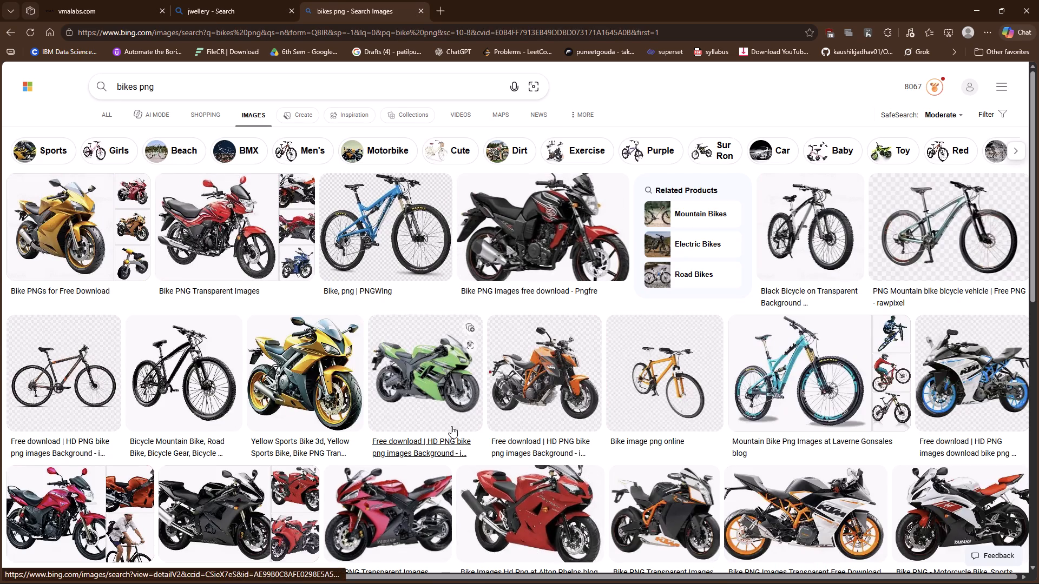
Browse the bike image results and copy the picture of the red and grey sports motorcycle.
scroll(494, 493, down, 2)
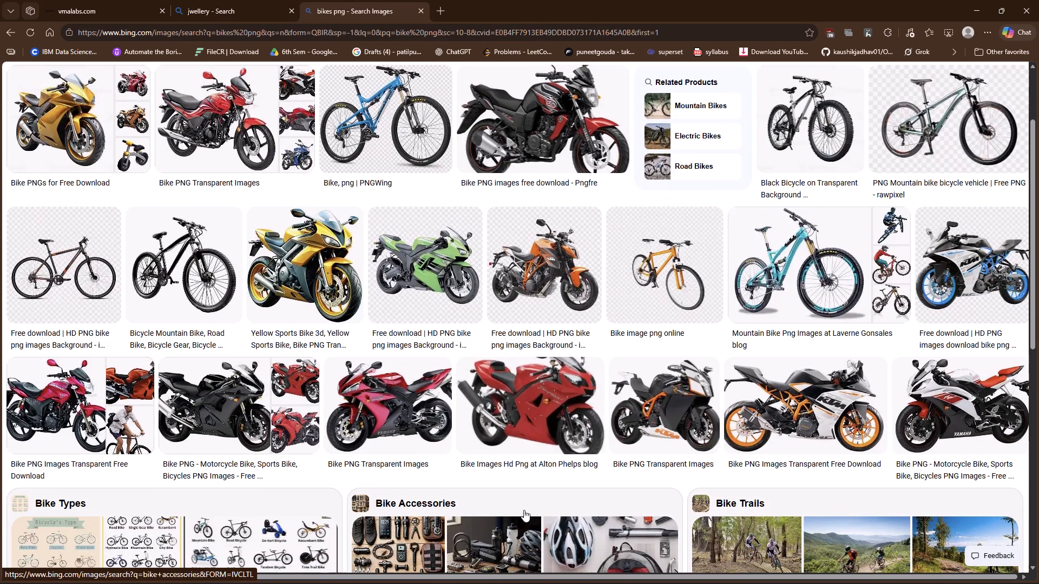
scroll(626, 534, up, 2)
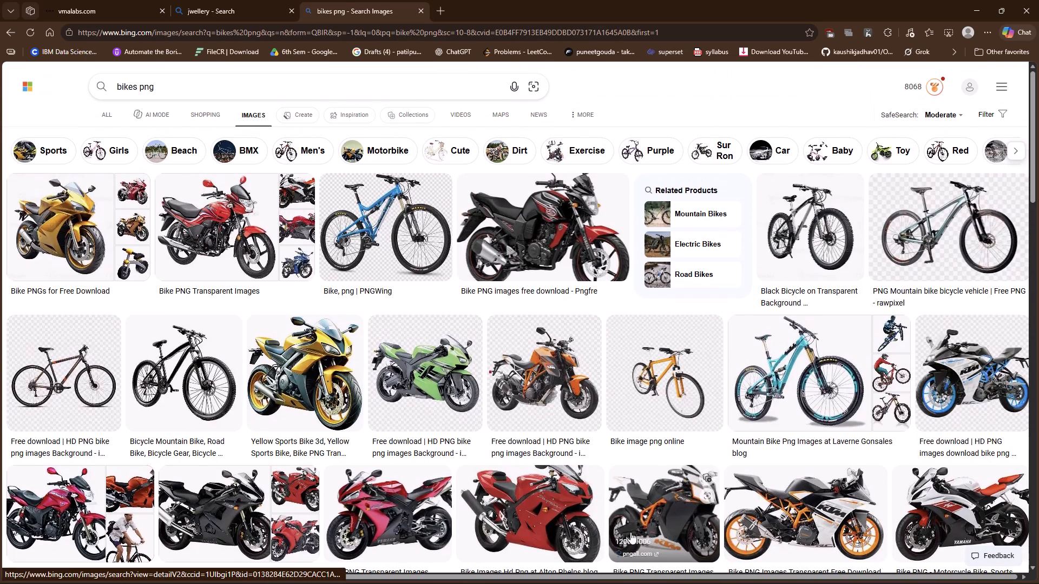
scroll(634, 501, up, 3)
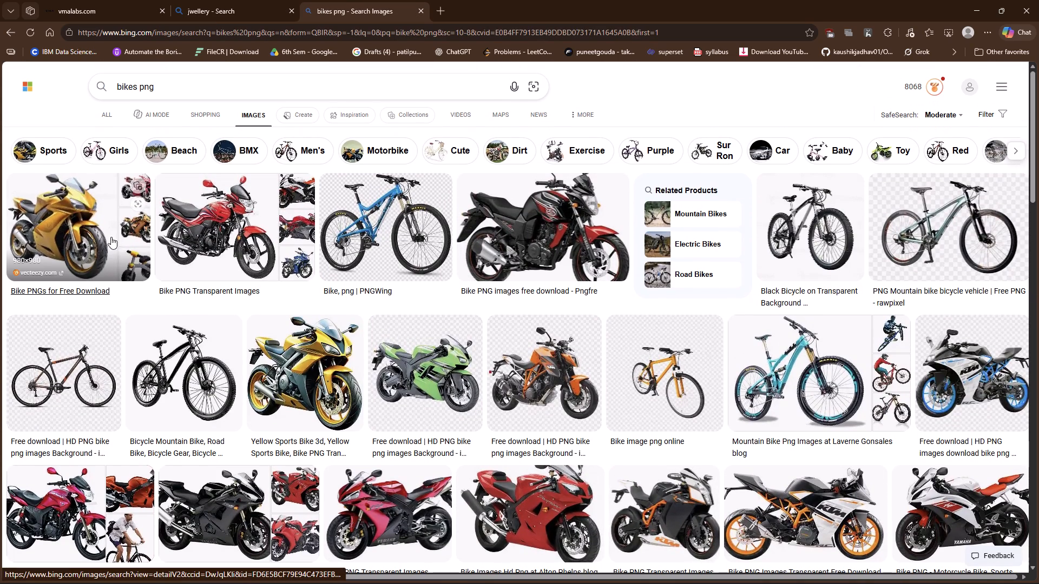
scroll(593, 487, down, 3)
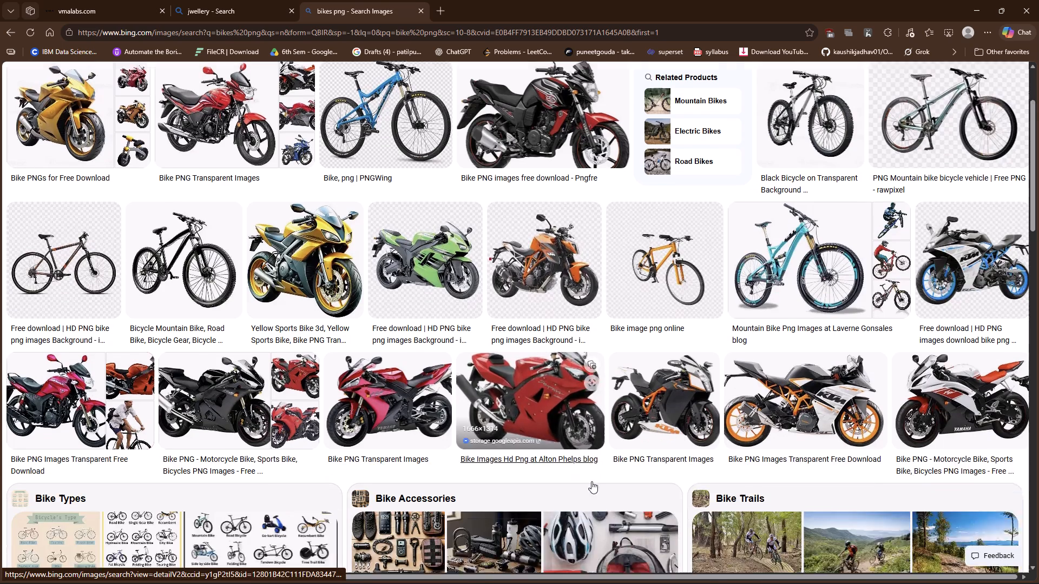
scroll(592, 487, down, 8)
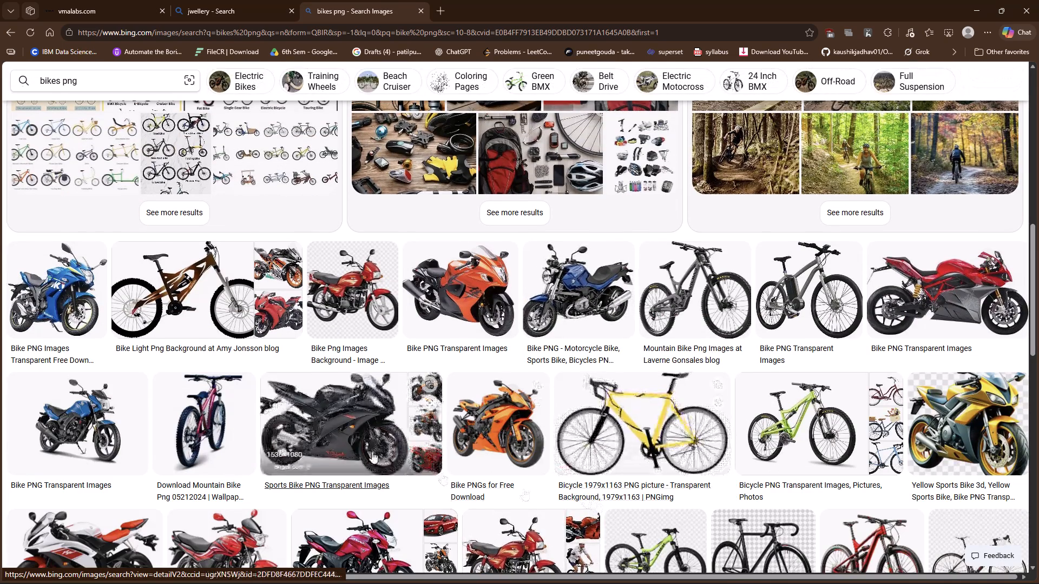
right_click(348, 426)
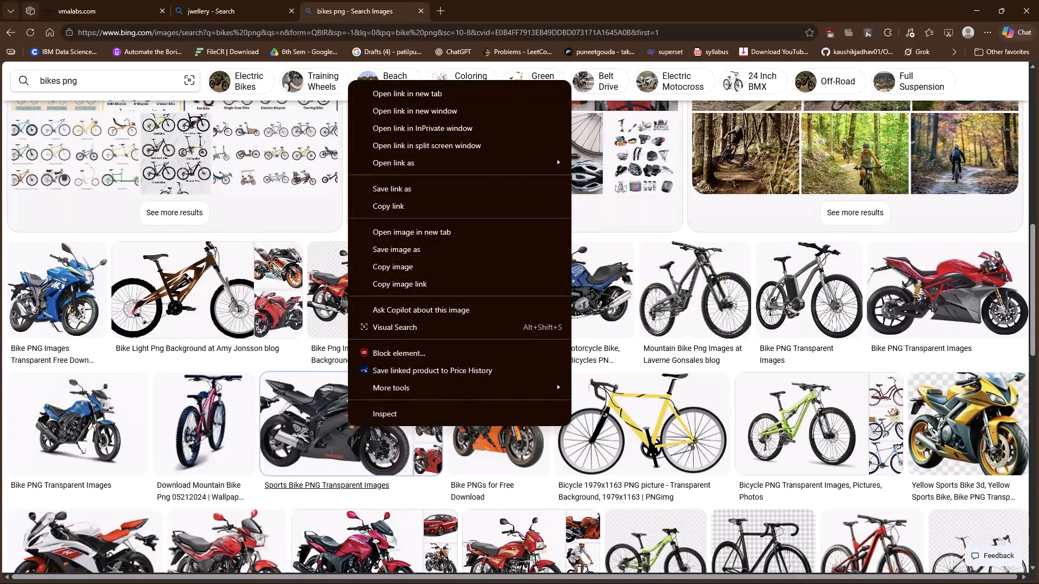
drag(1038, 323, 1038, 337)
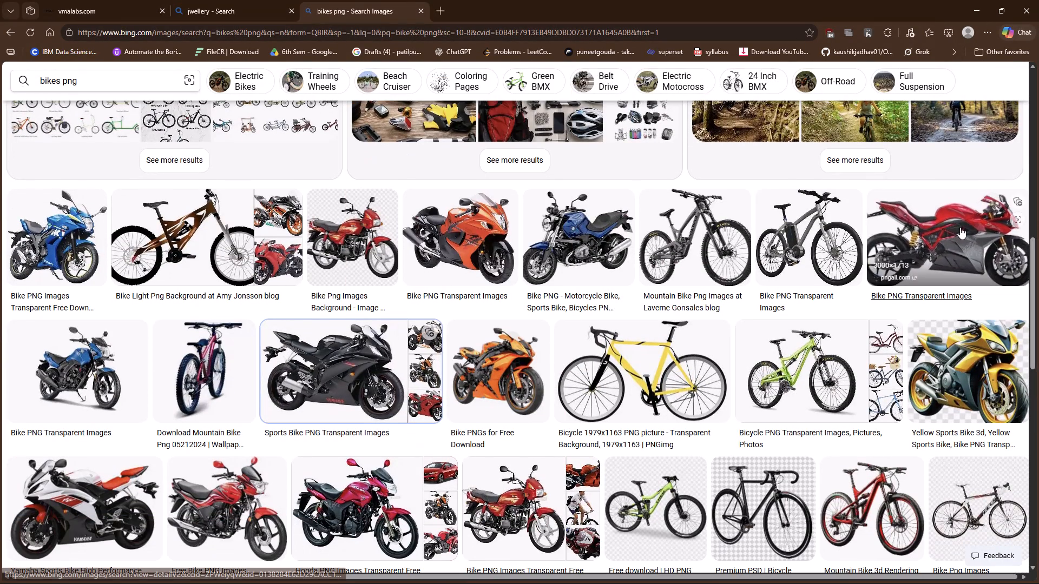
right_click(960, 227)
click(906, 410)
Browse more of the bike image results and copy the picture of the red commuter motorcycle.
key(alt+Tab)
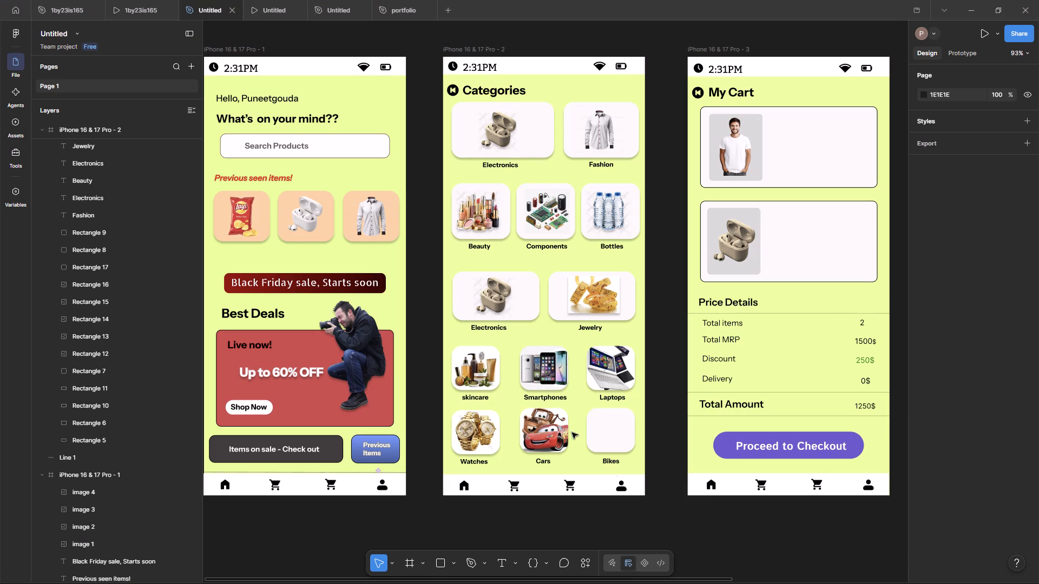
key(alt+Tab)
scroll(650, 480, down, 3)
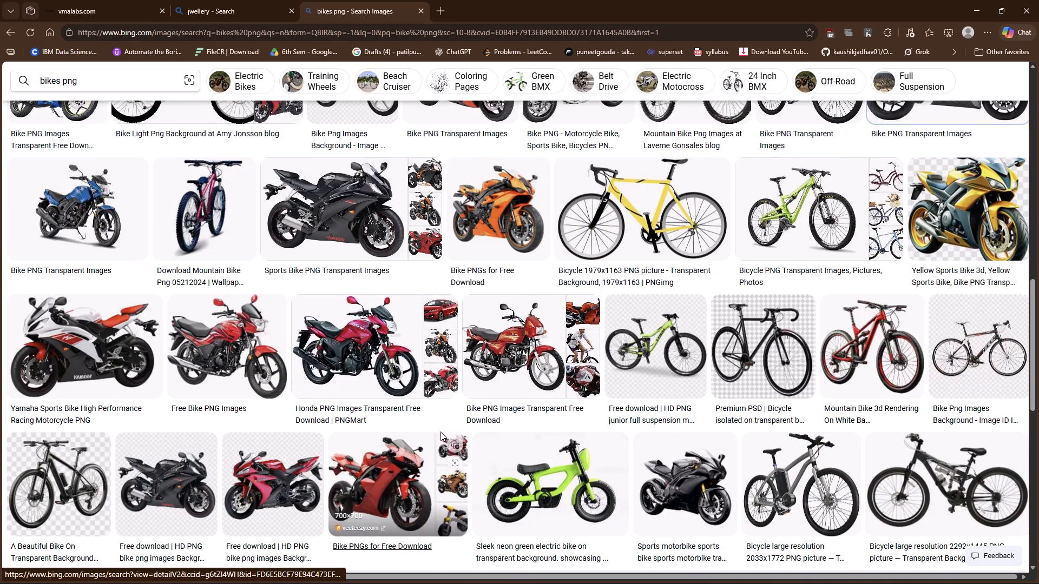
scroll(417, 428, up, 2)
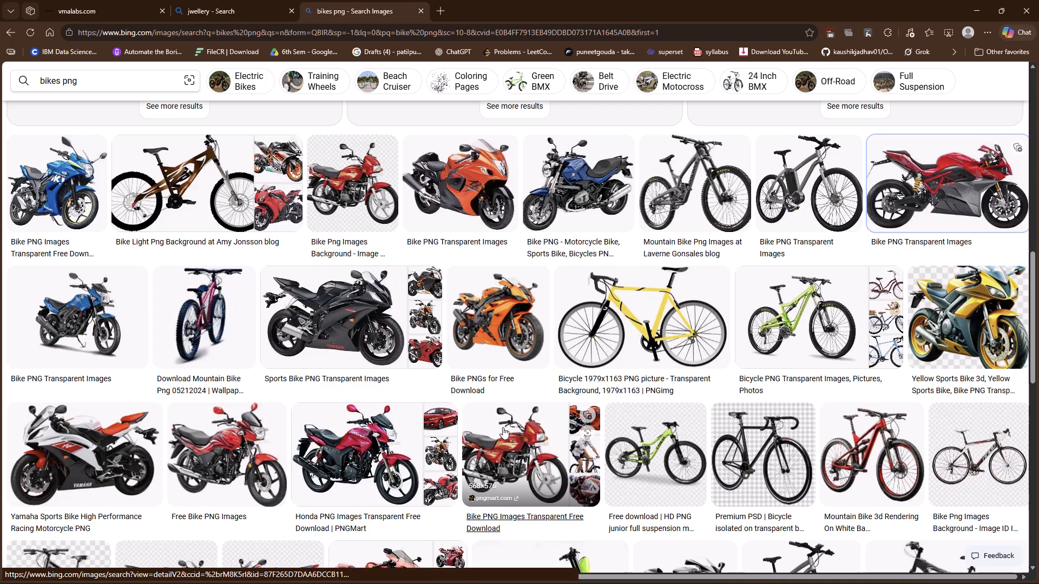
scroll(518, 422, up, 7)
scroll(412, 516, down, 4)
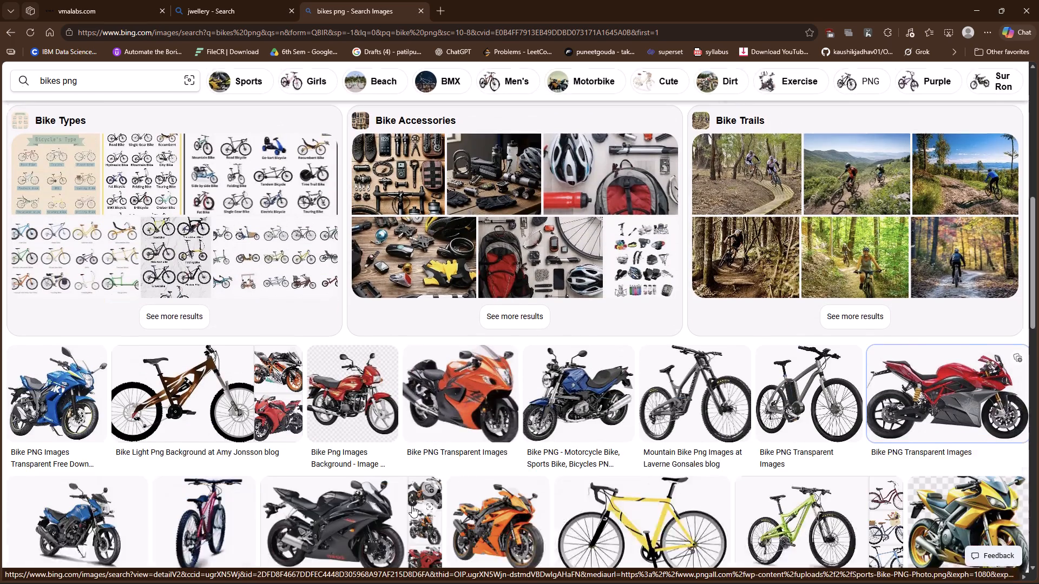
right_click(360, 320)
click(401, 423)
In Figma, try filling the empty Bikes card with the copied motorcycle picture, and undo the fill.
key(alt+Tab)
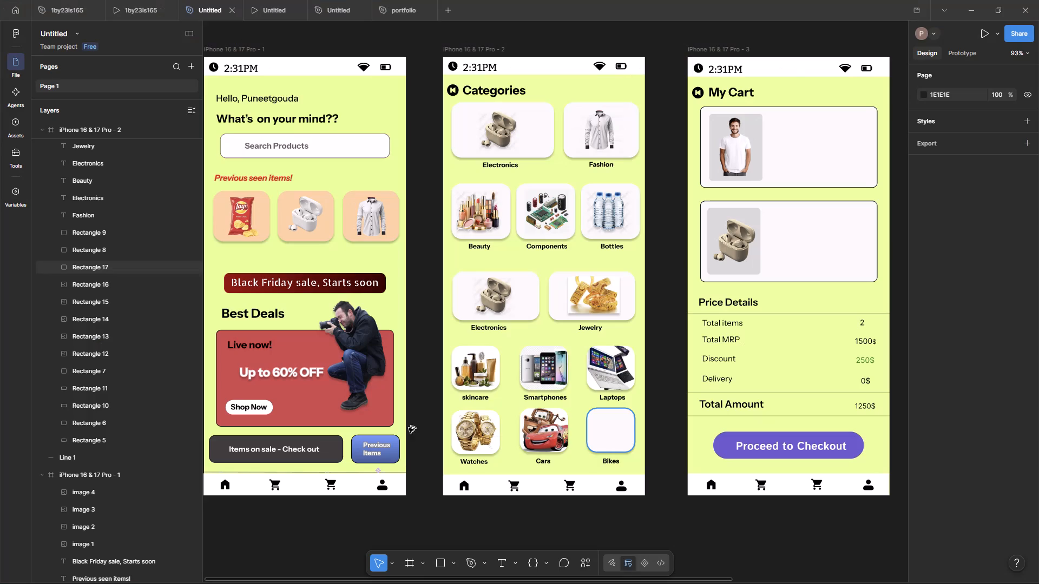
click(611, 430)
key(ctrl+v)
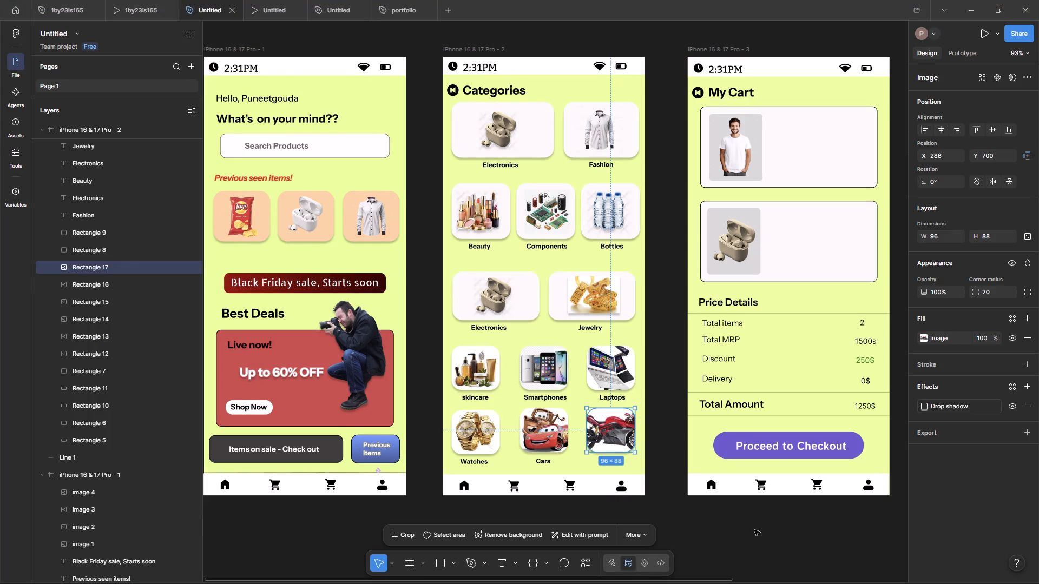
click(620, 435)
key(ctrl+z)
Return to the Edge browser and copy the picture of the red commuter motorcycle from the bike image results.
key(alt+super+Tab)
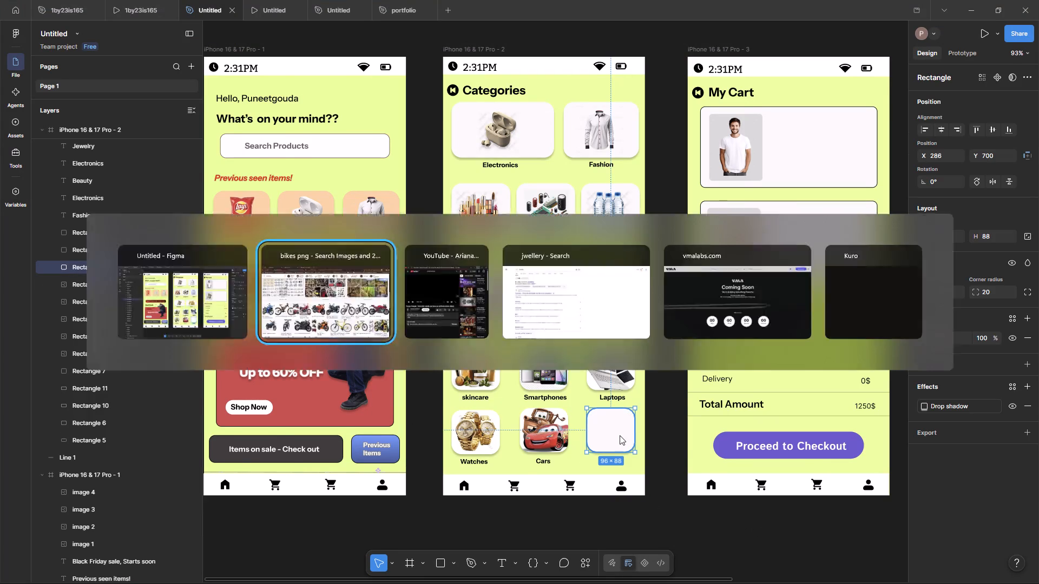
right_click(348, 321)
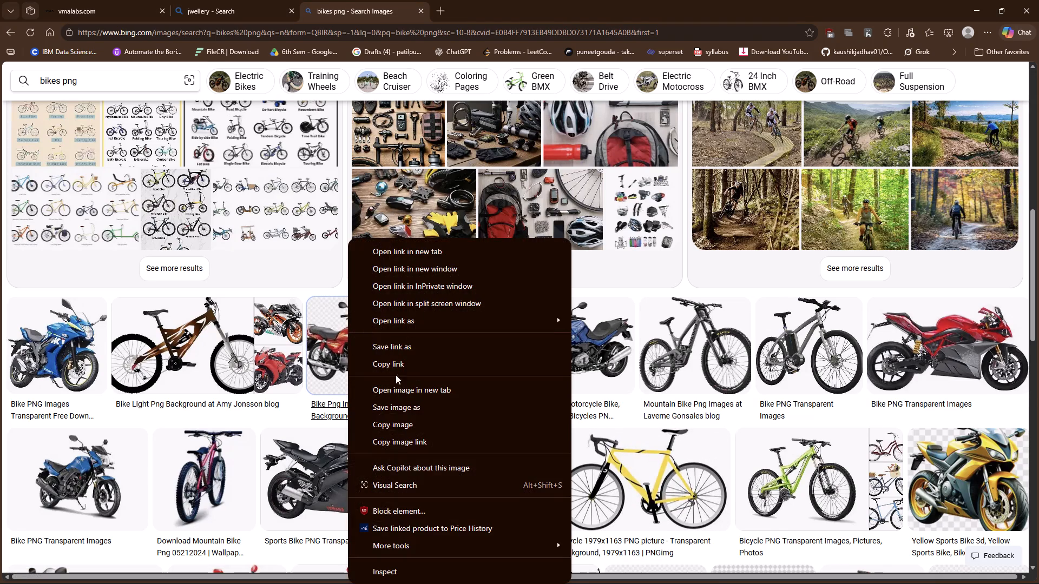
click(405, 421)
Back in Figma, fill the empty Bikes card with the copied red motorcycle picture and deselect it.
key(alt+Tab)
click(609, 435)
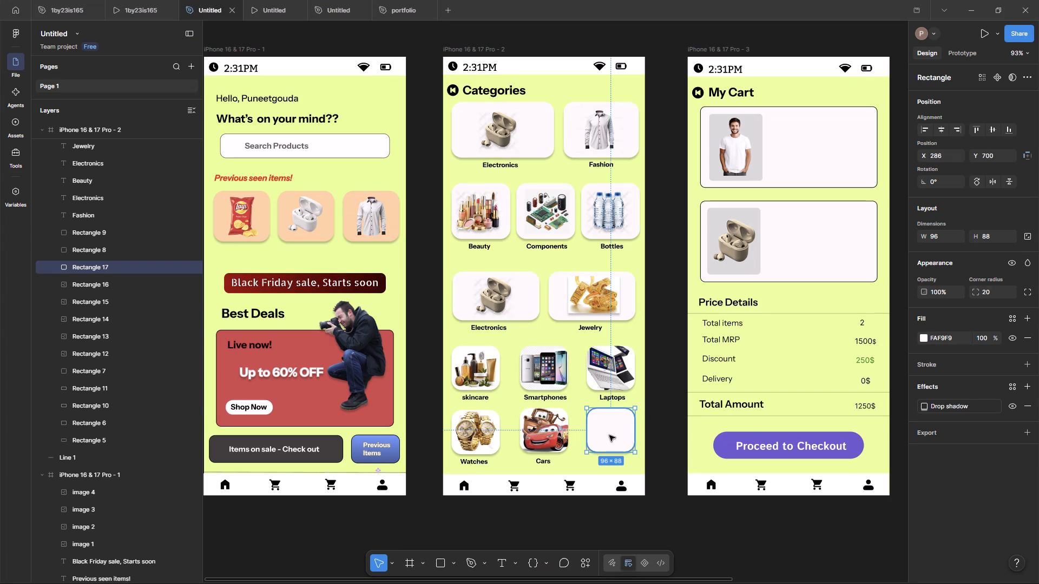
key(ctrl+v)
click(735, 549)
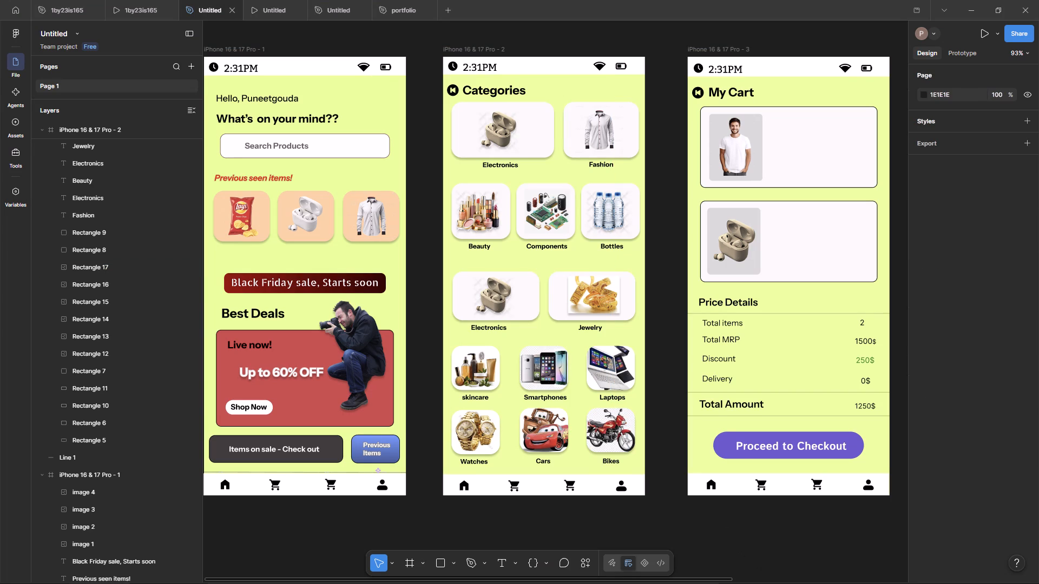
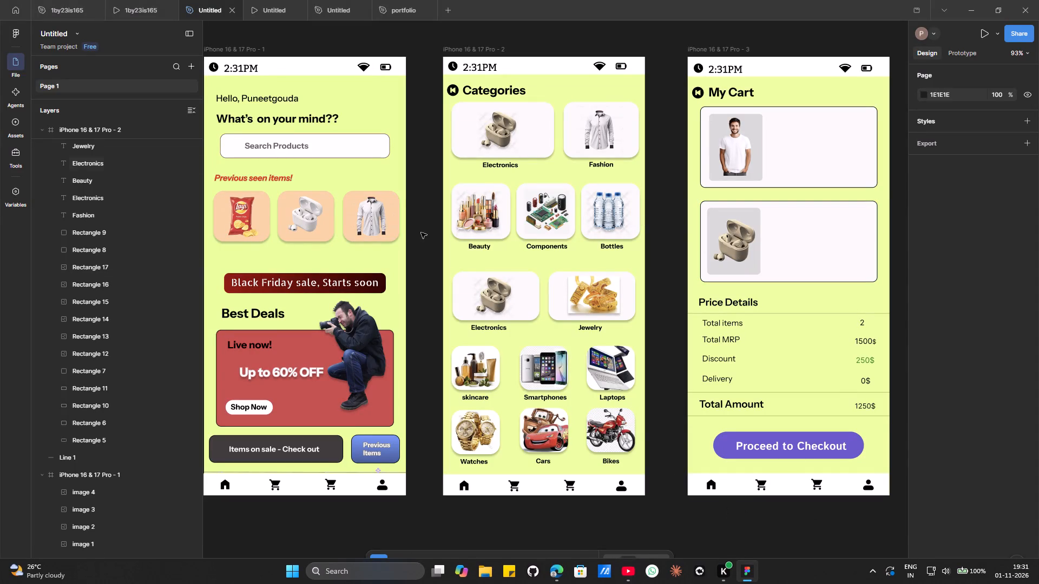
Switch to the Edge browser and search the images for "electronics png".
key(alt+Tab)
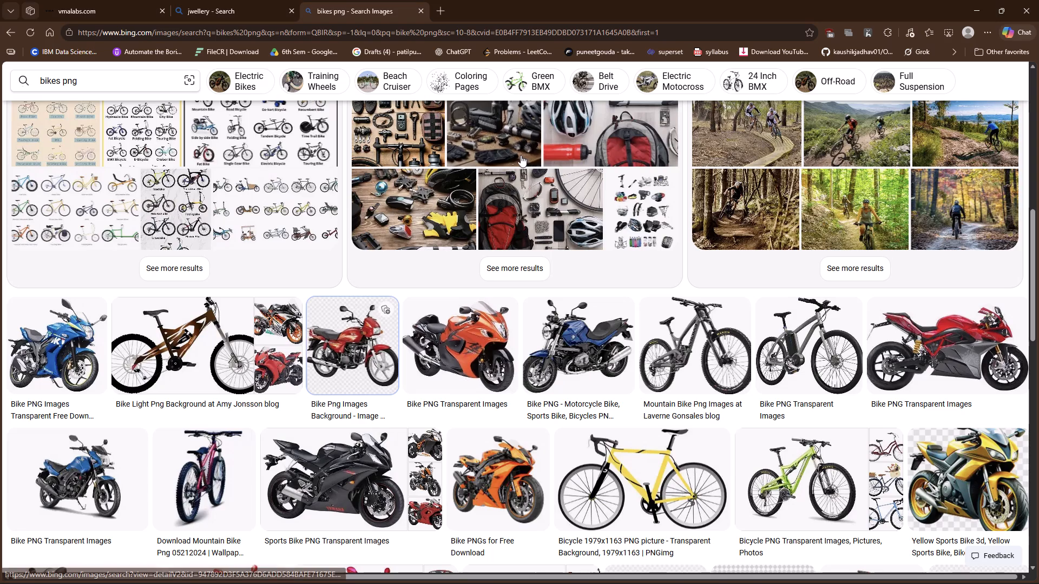
scroll(406, 267, up, 11)
key(alt+Tab)
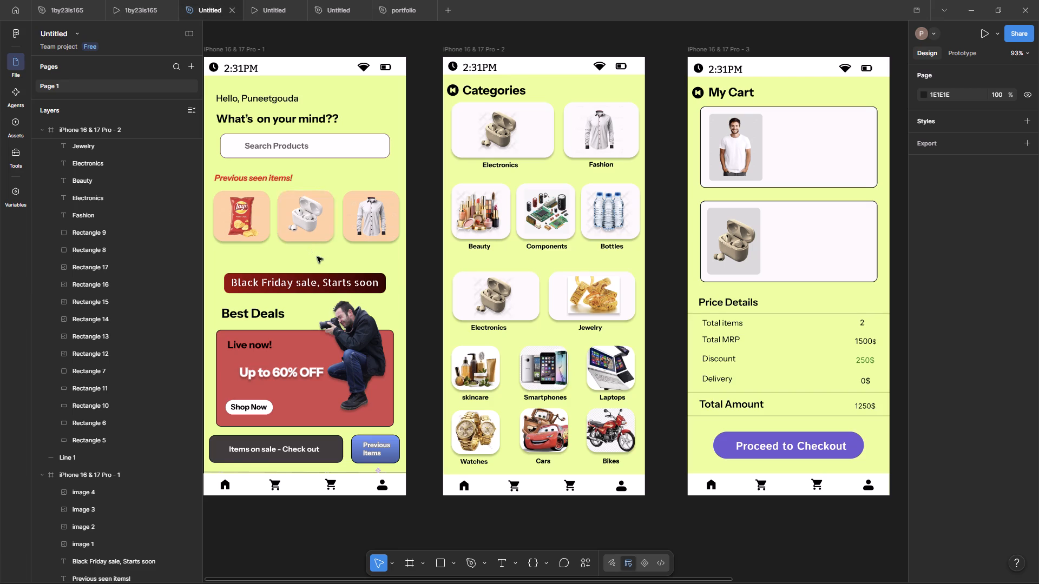
key(alt+Tab)
scroll(317, 257, up, 12)
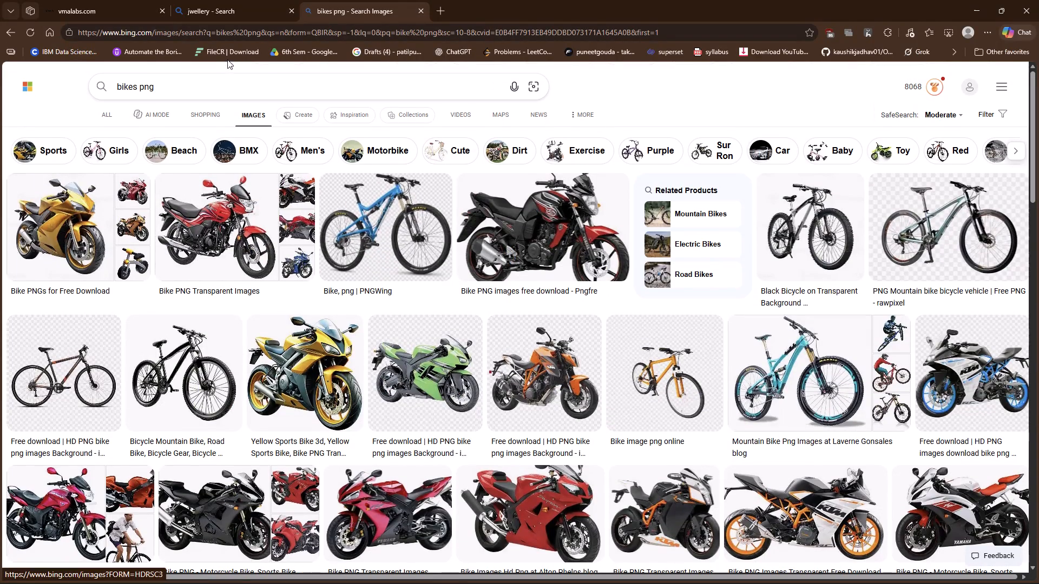
click(221, 62)
drag(203, 71, 186, 78)
drag(181, 79, 62, 82)
text(electro)
key(BackSpace)
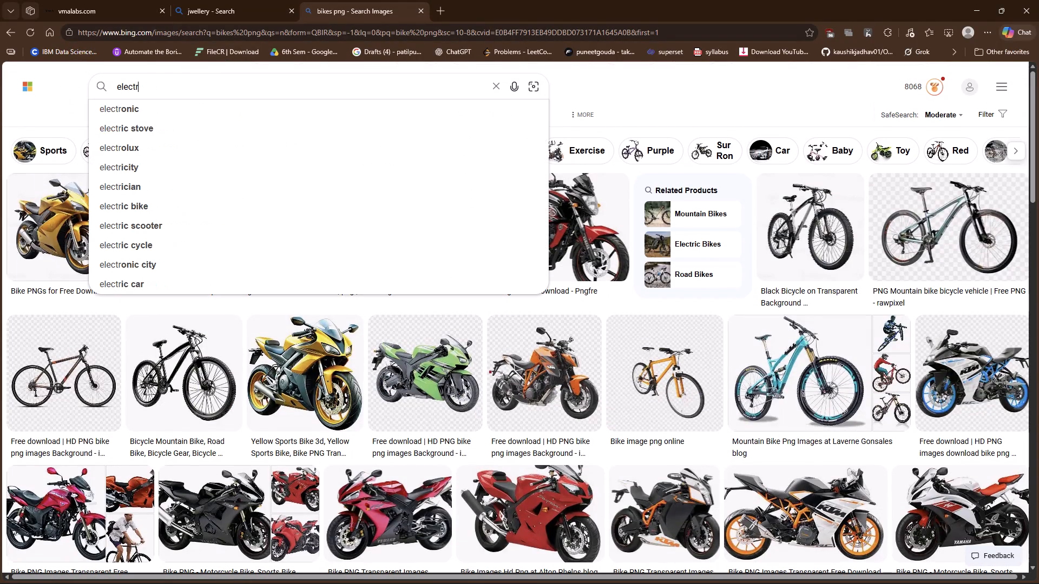
text(onics png)
key(Return)
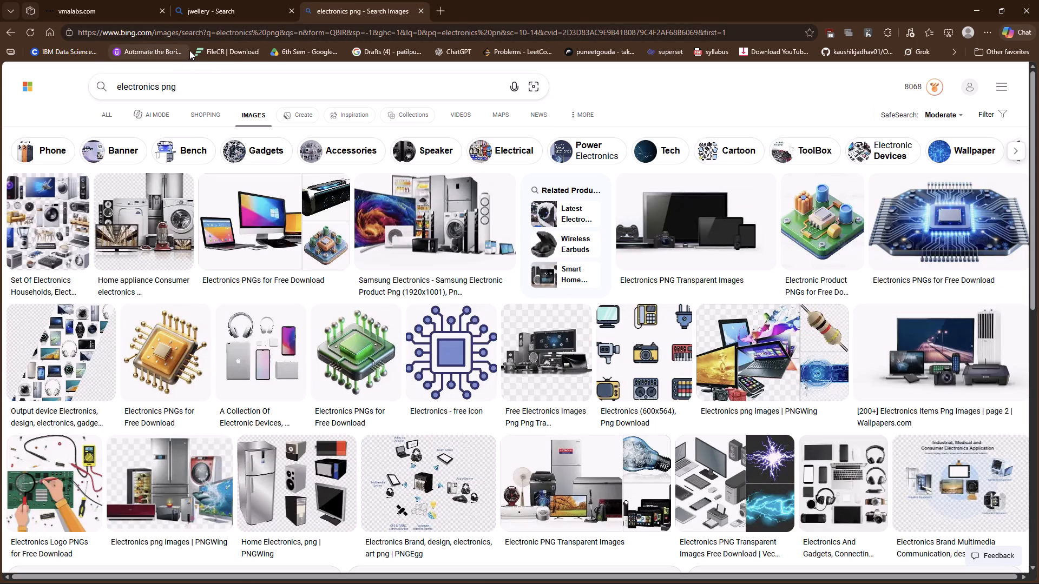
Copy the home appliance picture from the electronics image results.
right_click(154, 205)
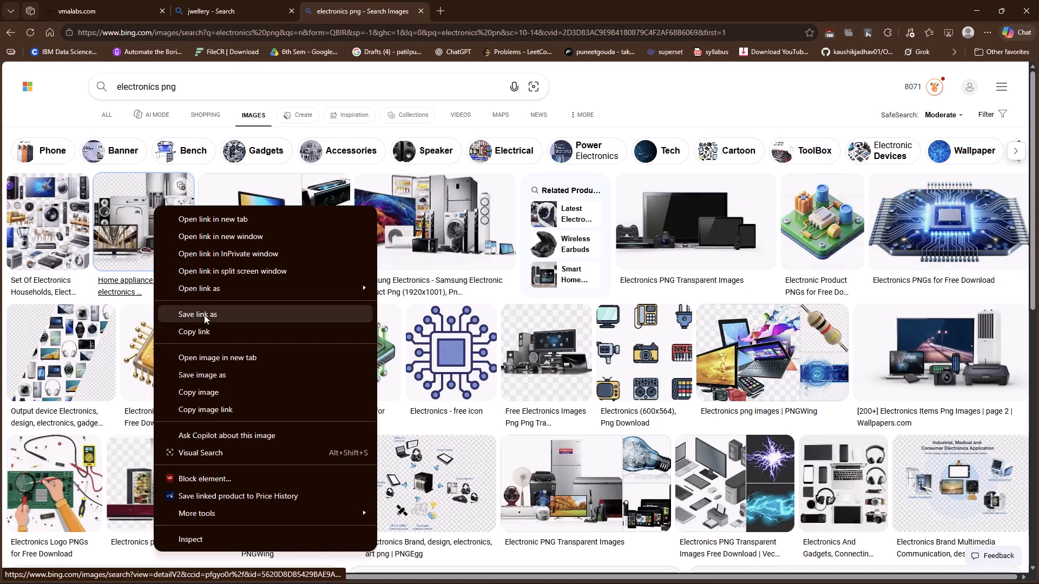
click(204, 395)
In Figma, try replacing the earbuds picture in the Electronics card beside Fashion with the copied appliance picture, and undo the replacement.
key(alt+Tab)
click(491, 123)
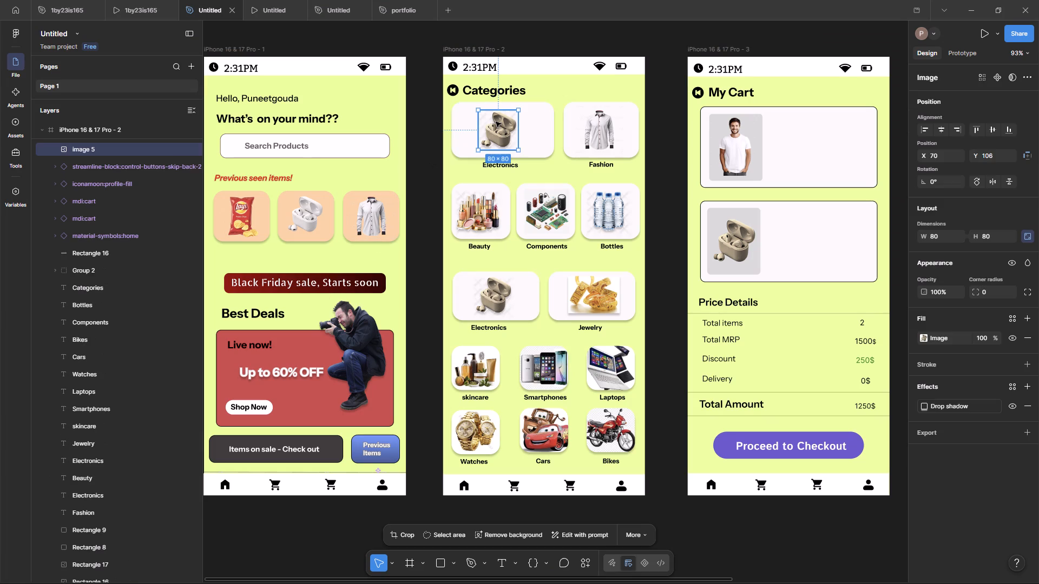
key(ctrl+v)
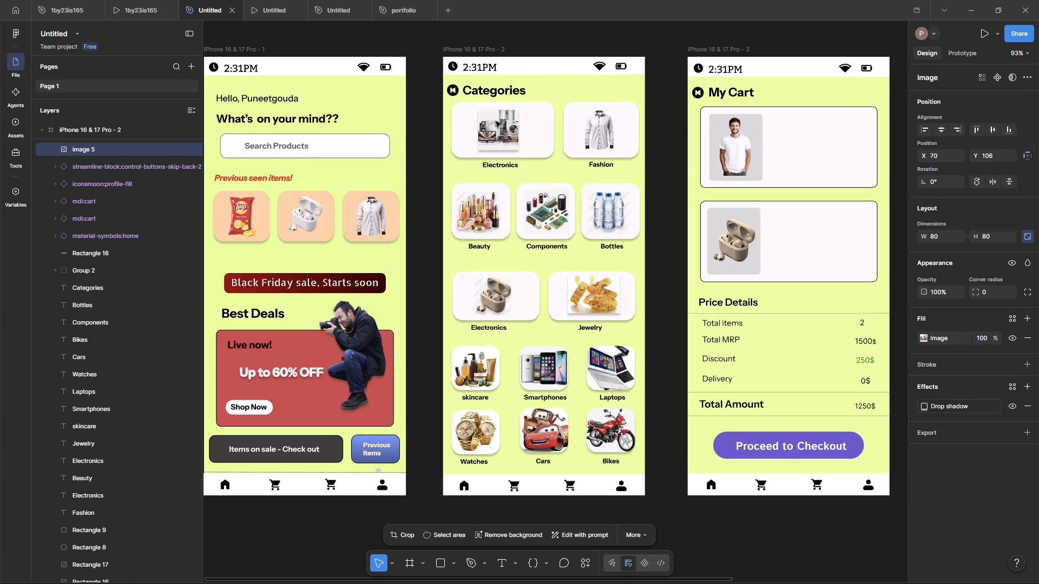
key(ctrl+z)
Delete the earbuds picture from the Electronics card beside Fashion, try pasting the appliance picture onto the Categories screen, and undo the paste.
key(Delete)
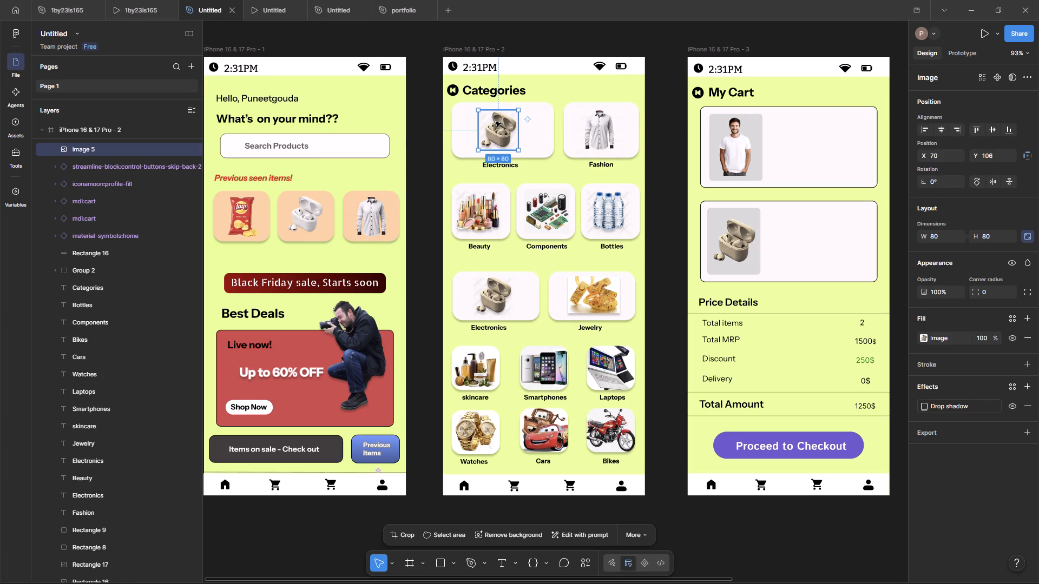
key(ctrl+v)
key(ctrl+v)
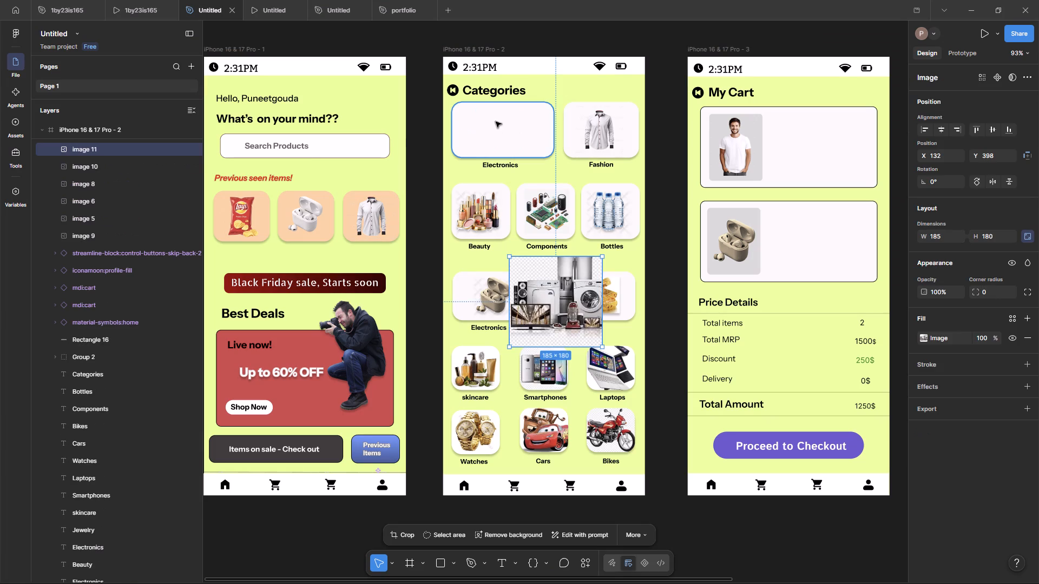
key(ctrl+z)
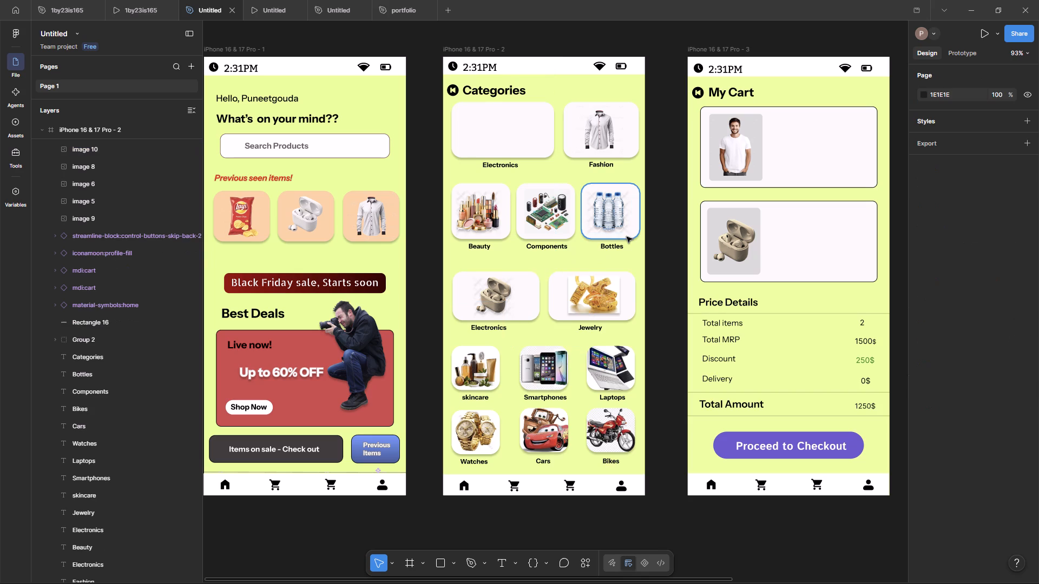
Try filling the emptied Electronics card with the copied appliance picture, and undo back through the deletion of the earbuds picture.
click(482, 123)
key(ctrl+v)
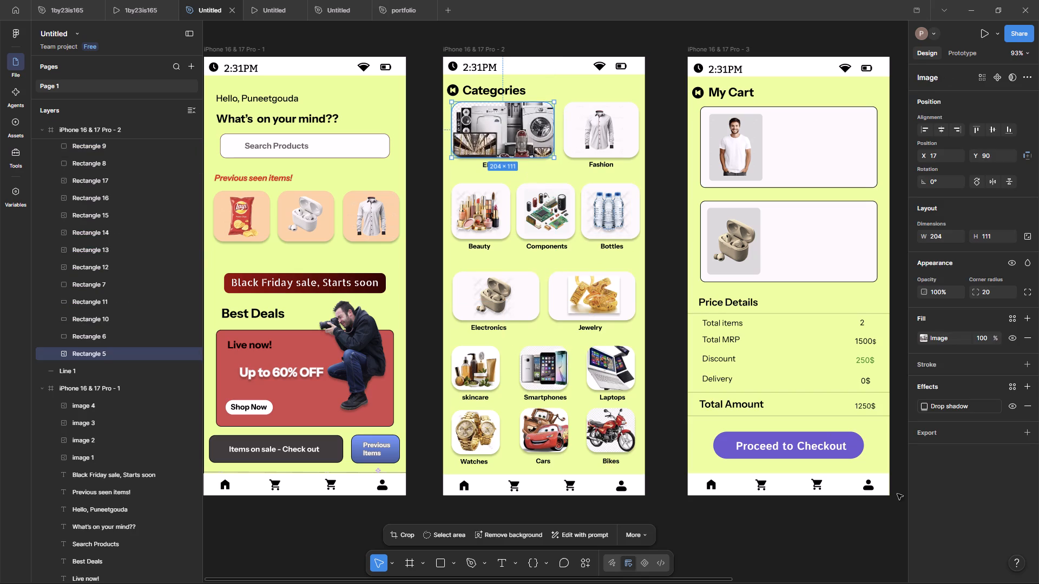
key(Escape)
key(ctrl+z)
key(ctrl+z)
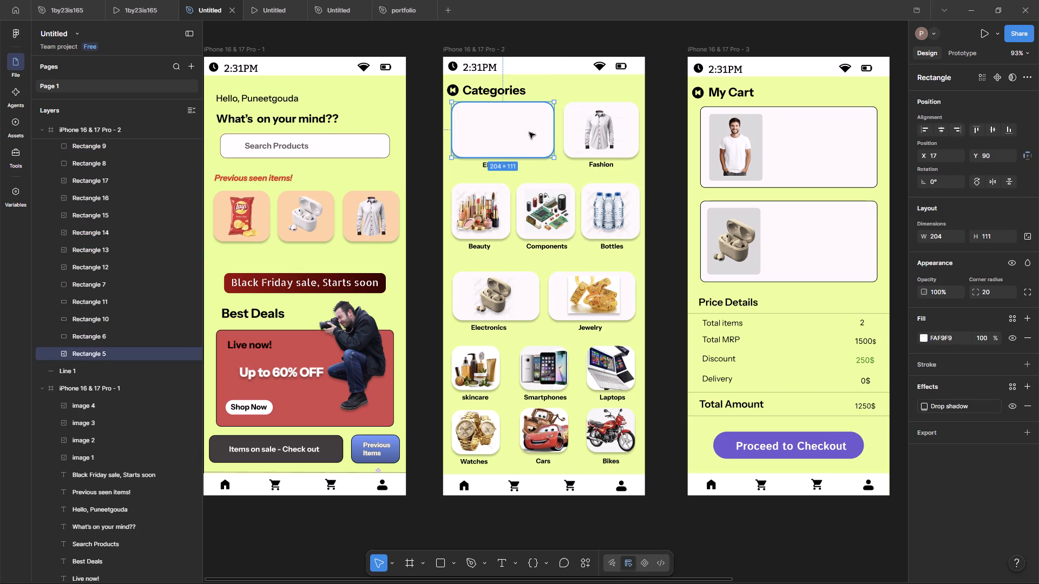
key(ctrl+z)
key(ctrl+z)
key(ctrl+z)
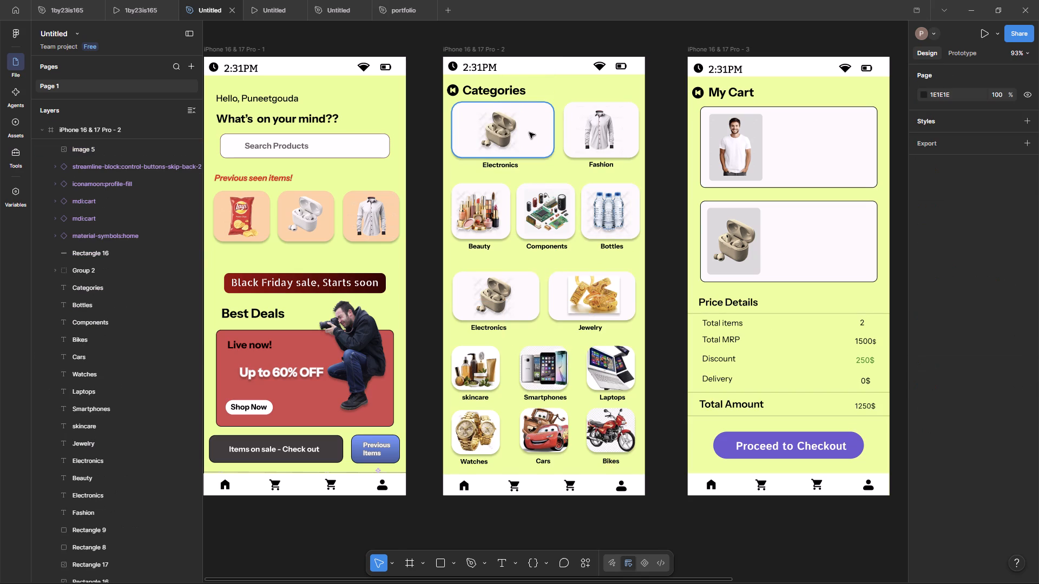
Delete the earbuds picture from the Electronics card beside Fashion.
click(501, 131)
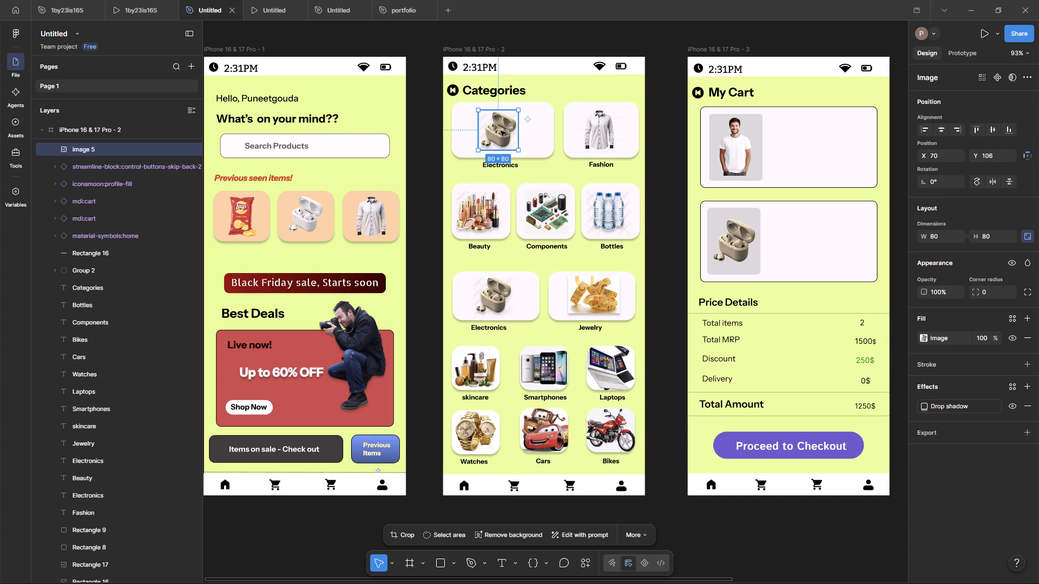
key(Delete)
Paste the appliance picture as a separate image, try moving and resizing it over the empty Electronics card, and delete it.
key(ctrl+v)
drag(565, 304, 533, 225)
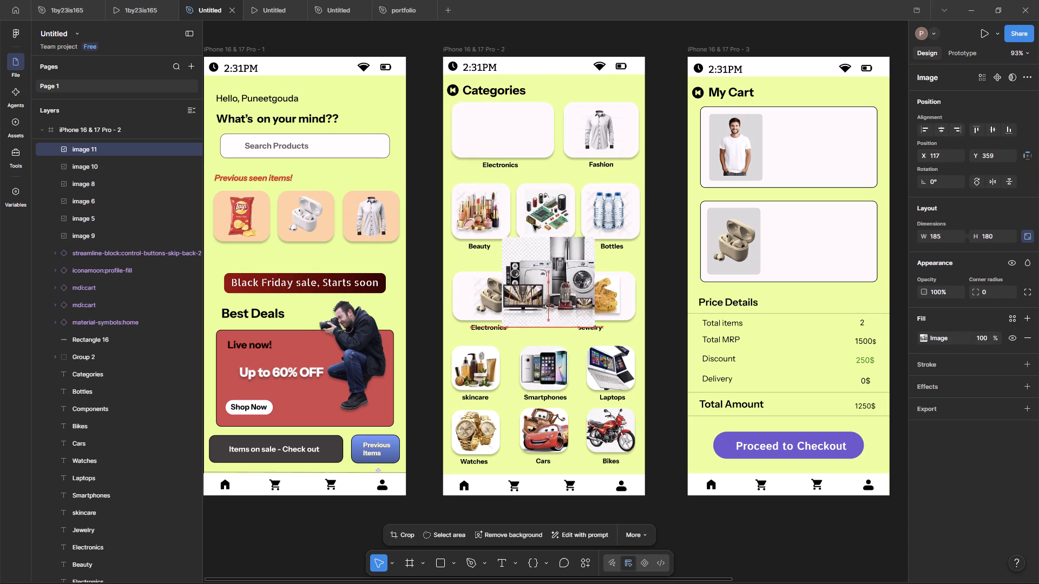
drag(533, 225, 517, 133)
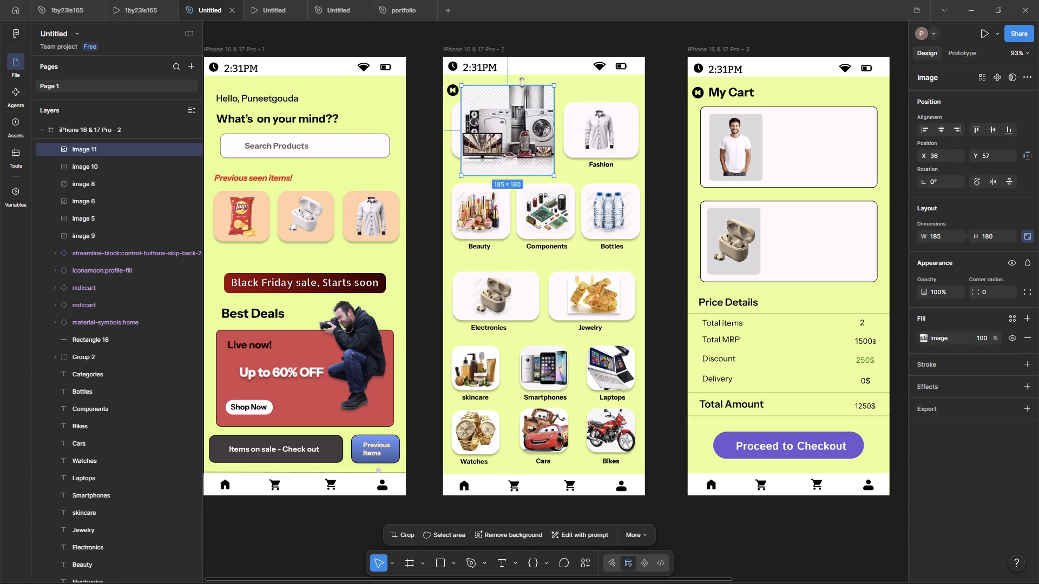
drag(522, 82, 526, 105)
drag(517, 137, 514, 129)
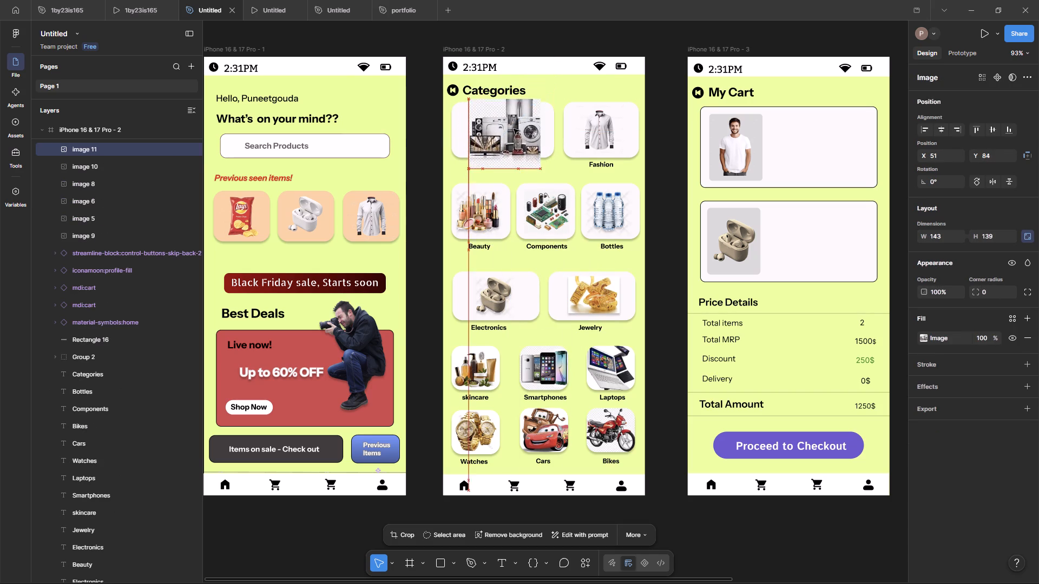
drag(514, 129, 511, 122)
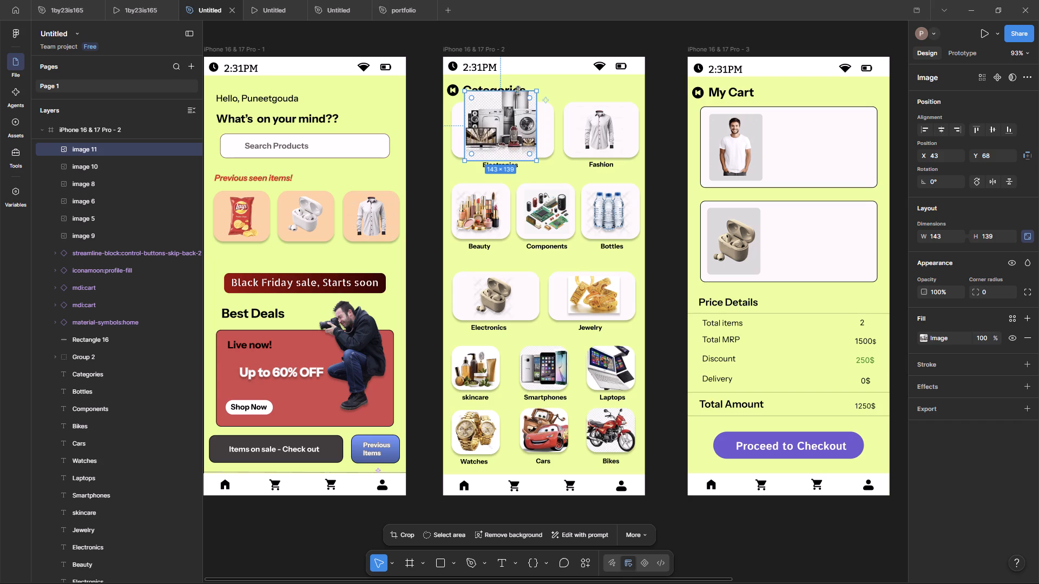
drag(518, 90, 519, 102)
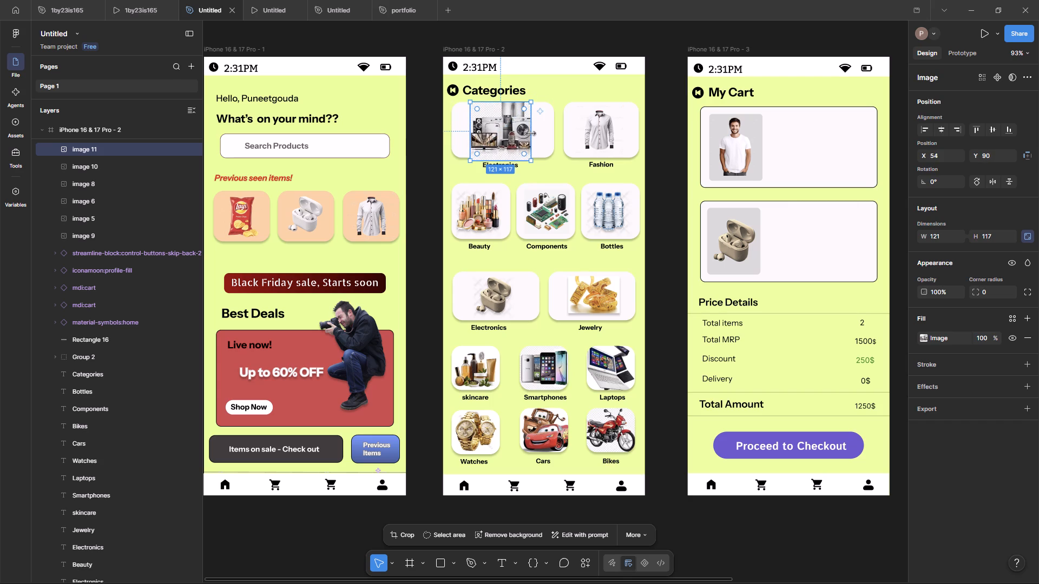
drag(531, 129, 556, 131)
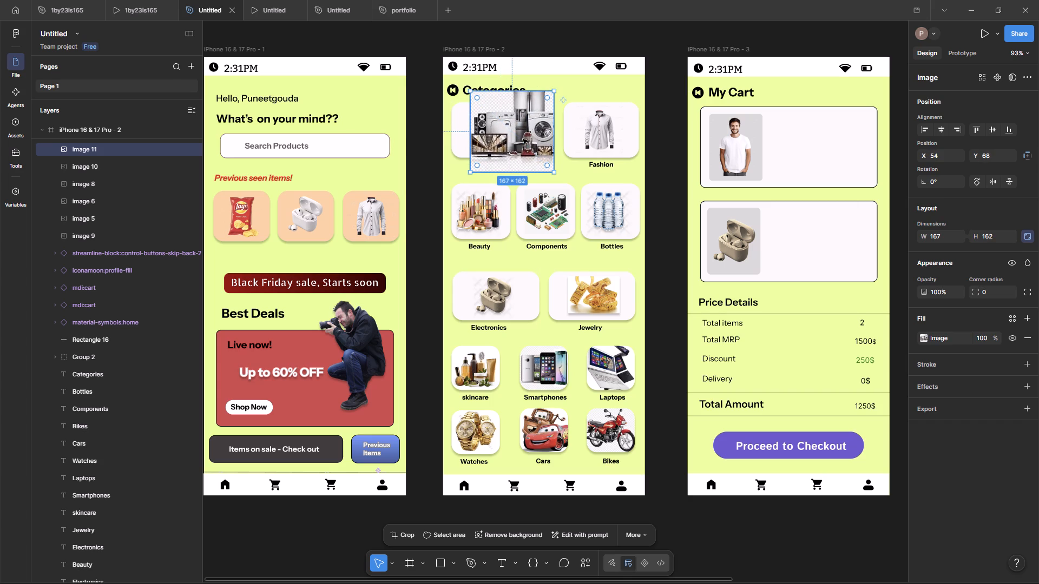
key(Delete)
Return to the Edge browser, browse the electronics image results and copy the Samsung Electronics product picture.
key(alt+Tab)
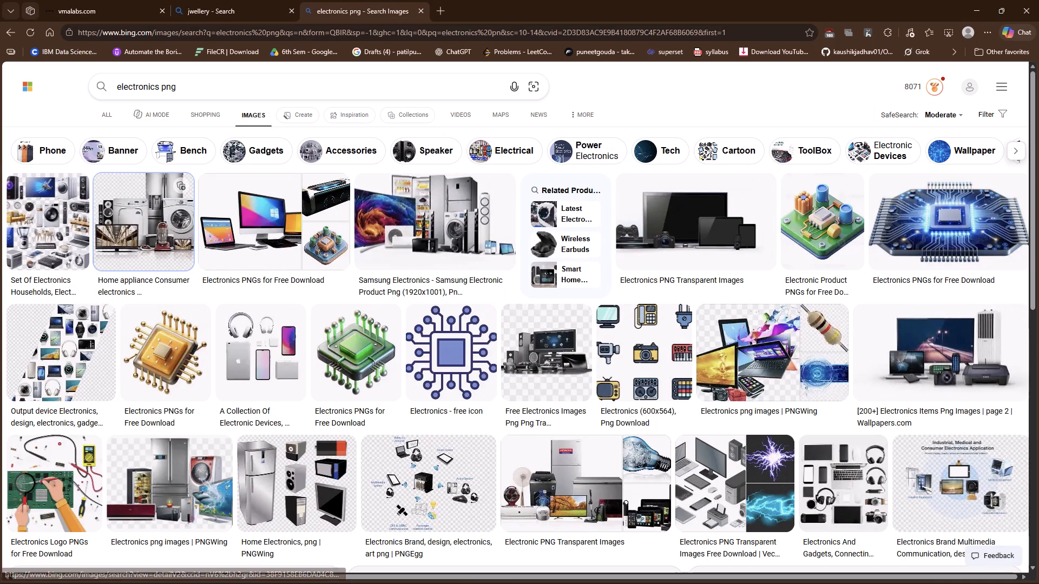
scroll(432, 429, down, 7)
scroll(678, 459, down, 5)
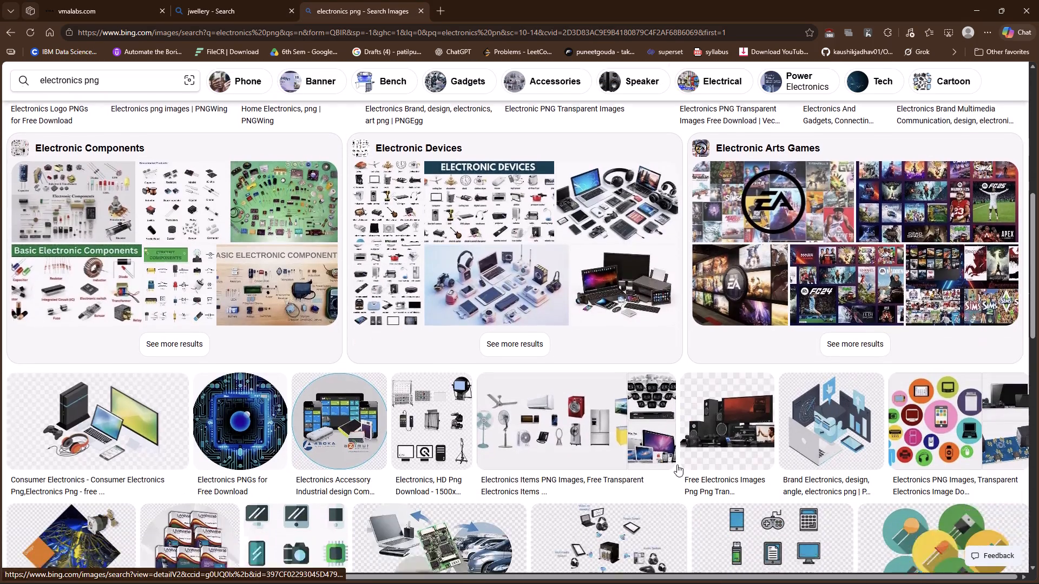
scroll(720, 477, down, 10)
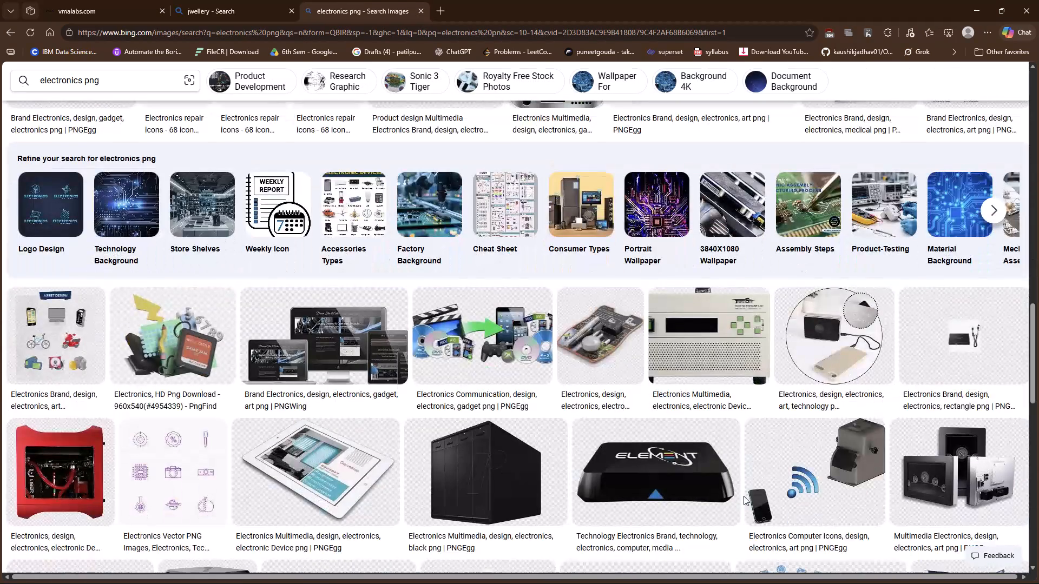
scroll(746, 507, up, 12)
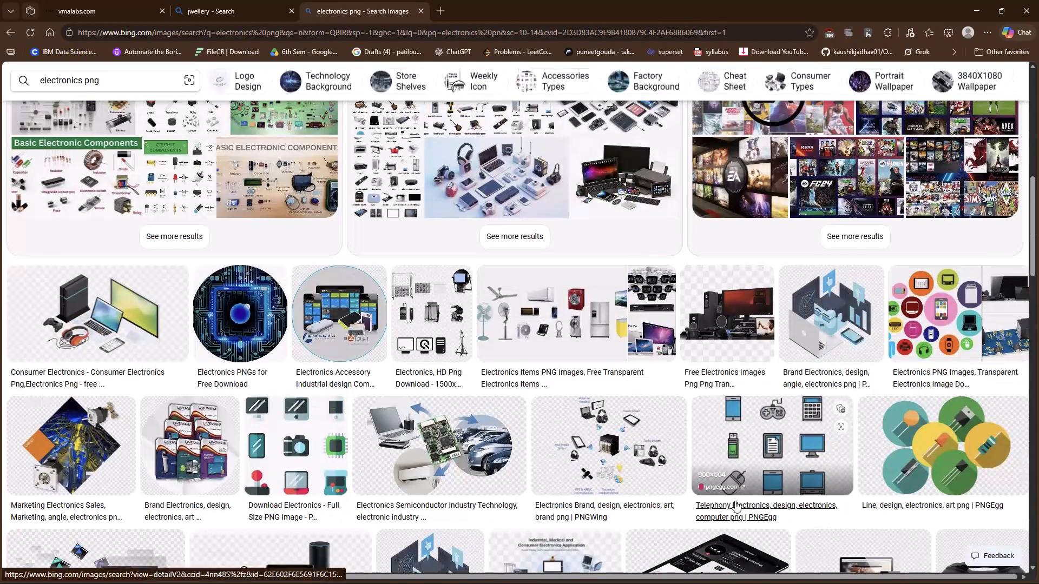
scroll(764, 479, up, 9)
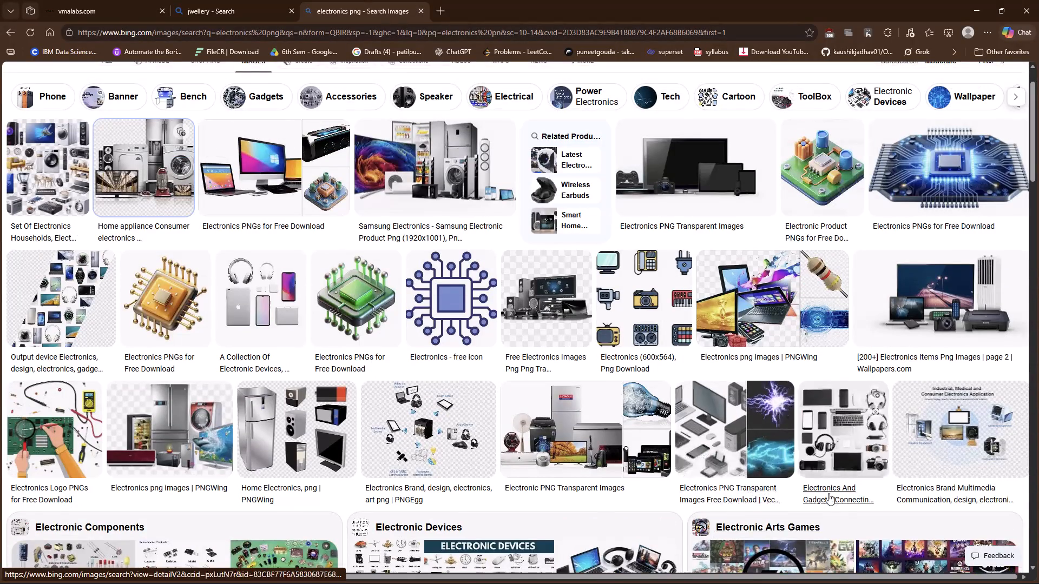
scroll(828, 493, up, 9)
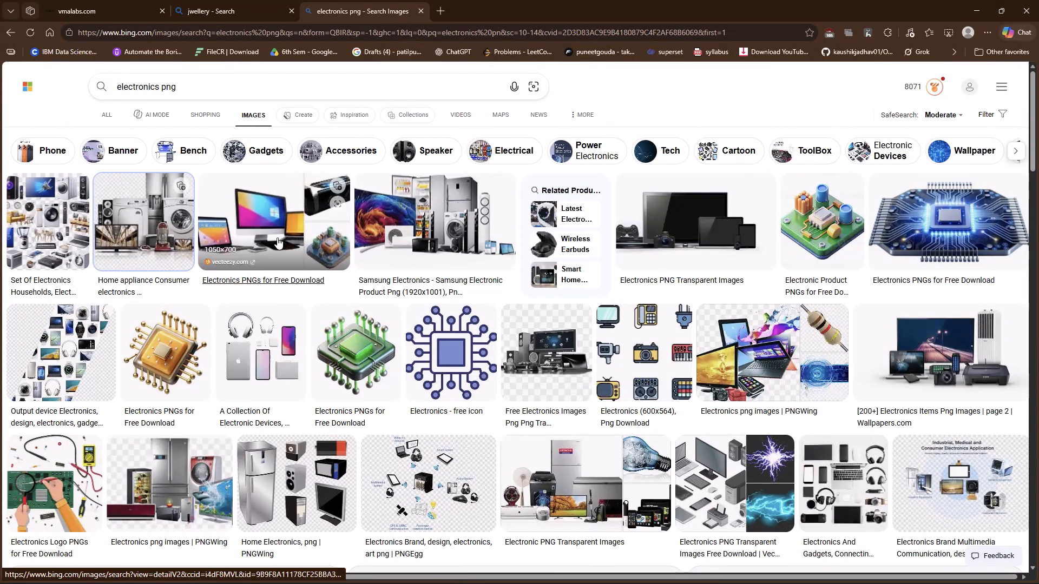
right_click(449, 200)
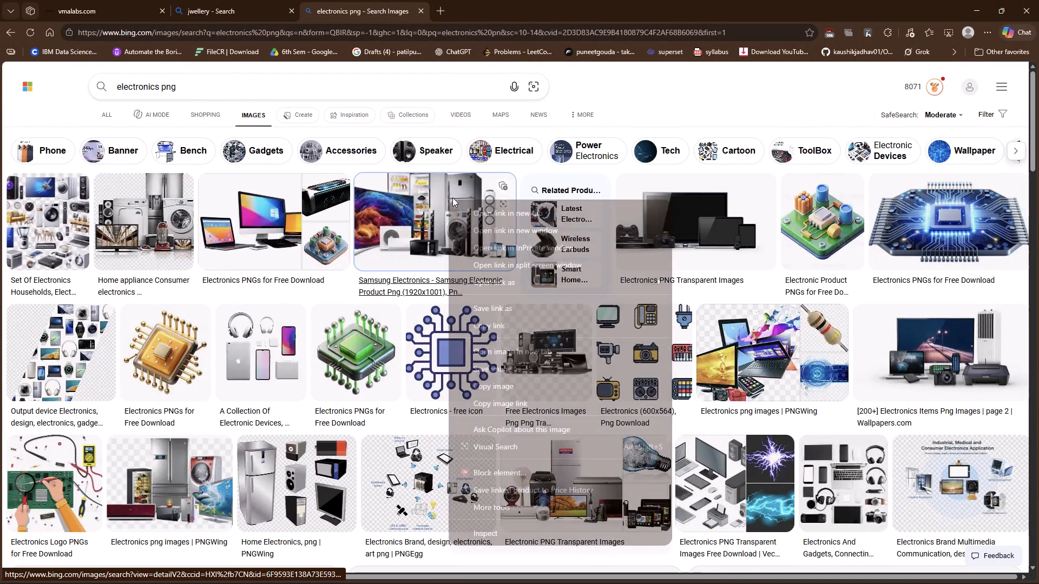
click(523, 383)
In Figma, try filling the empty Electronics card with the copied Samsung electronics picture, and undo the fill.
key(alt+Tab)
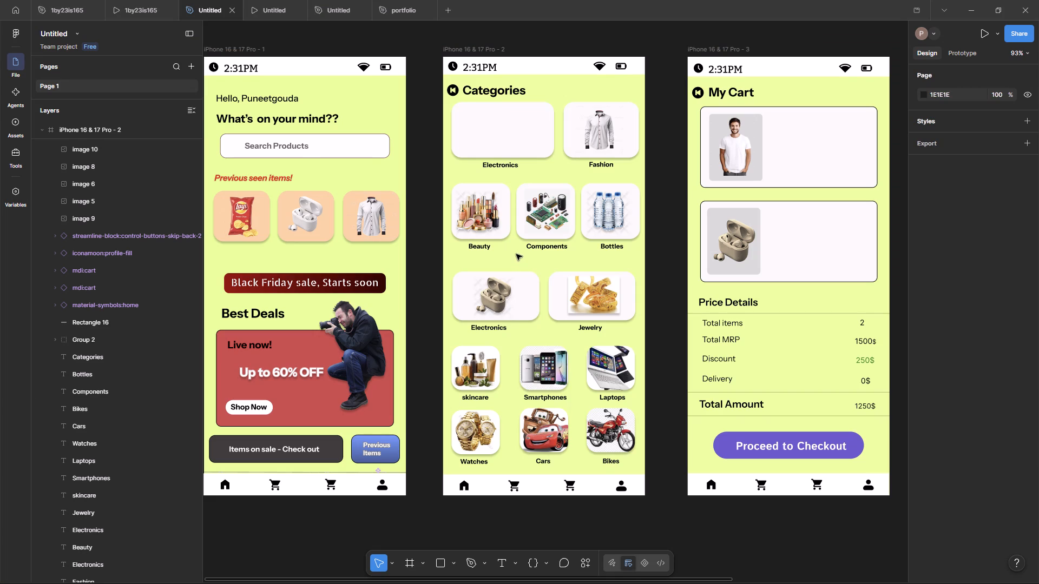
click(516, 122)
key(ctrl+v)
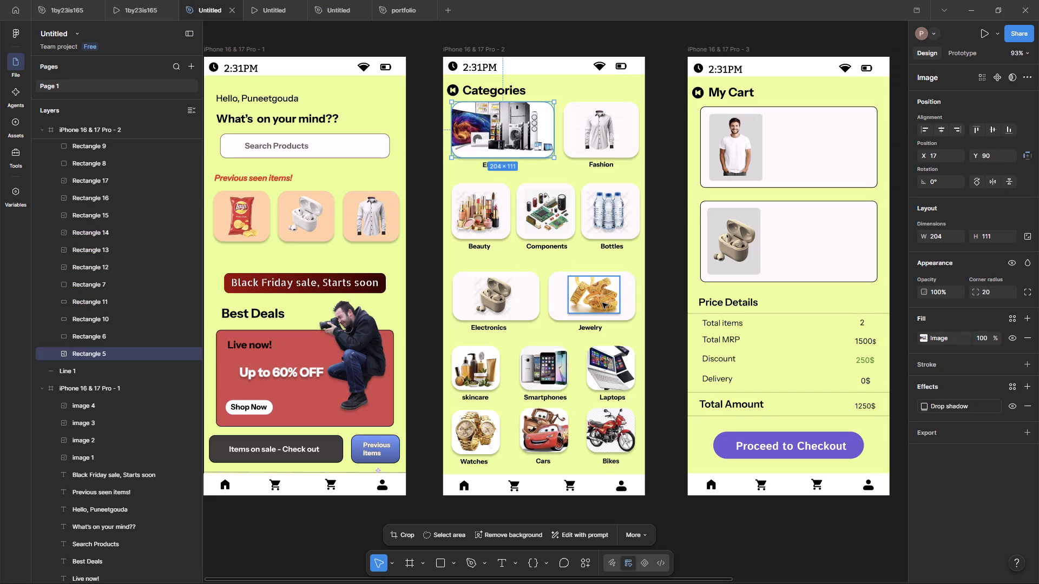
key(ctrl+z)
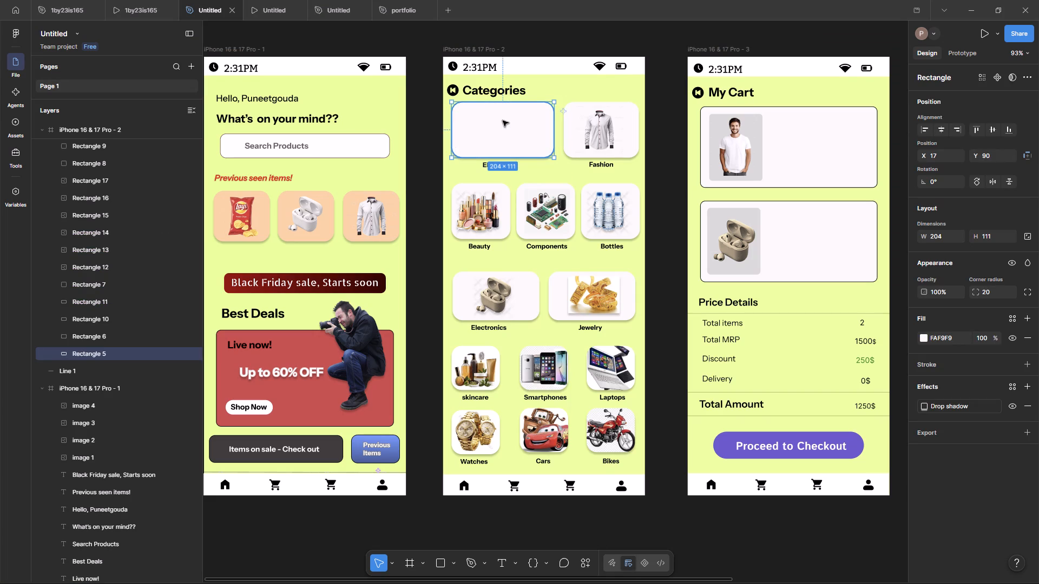
Paste the Samsung electronics picture as a separate image, shrink it to about 171 × 99, and centre it on the empty Electronics card beside Fashion.
click(666, 28)
key(ctrl+v)
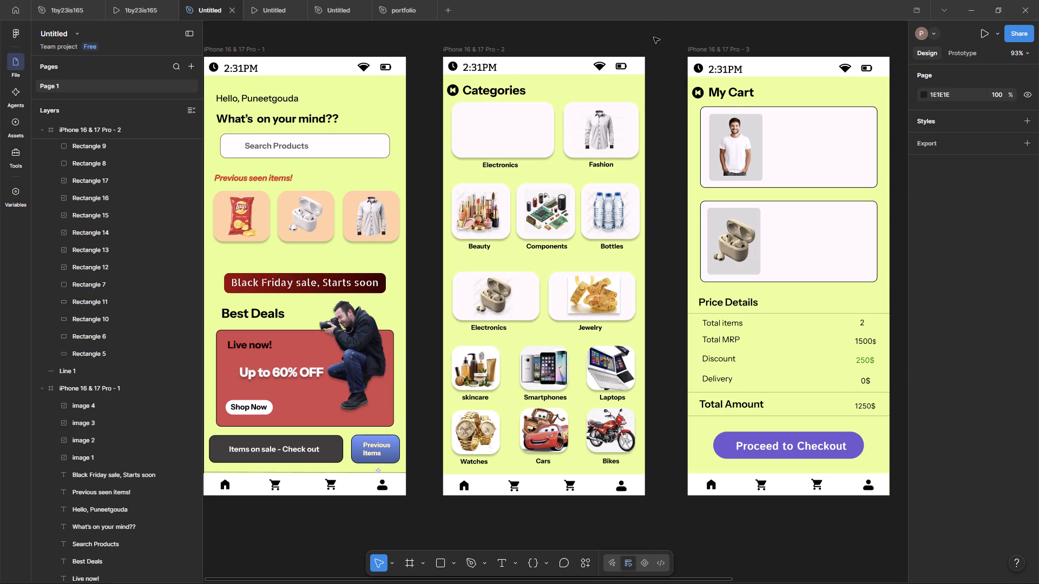
drag(550, 294, 515, 131)
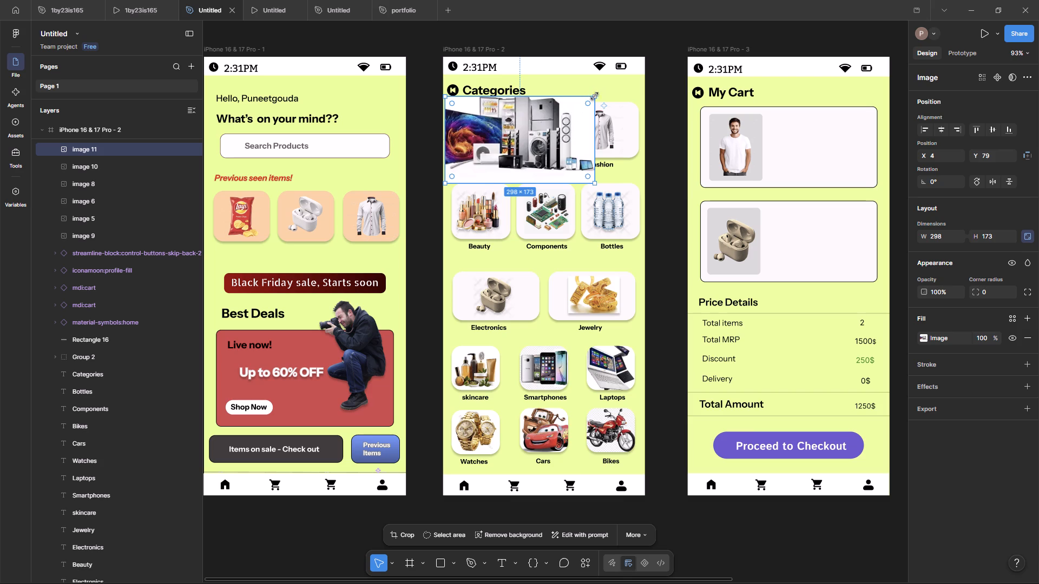
drag(595, 97, 541, 143)
drag(498, 156, 515, 130)
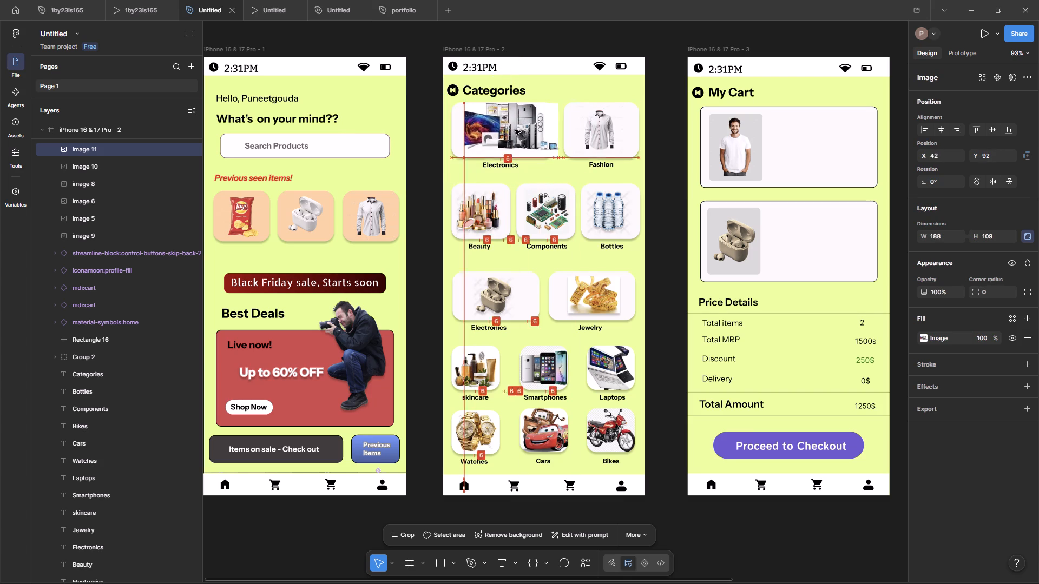
drag(515, 130, 510, 130)
drag(553, 155, 543, 149)
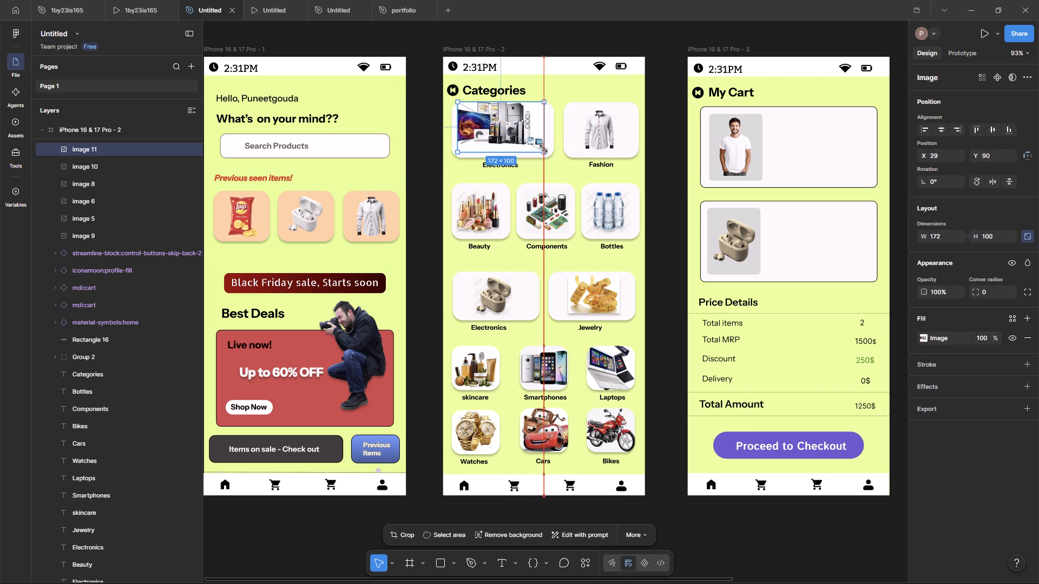
drag(543, 149, 542, 148)
click(529, 118)
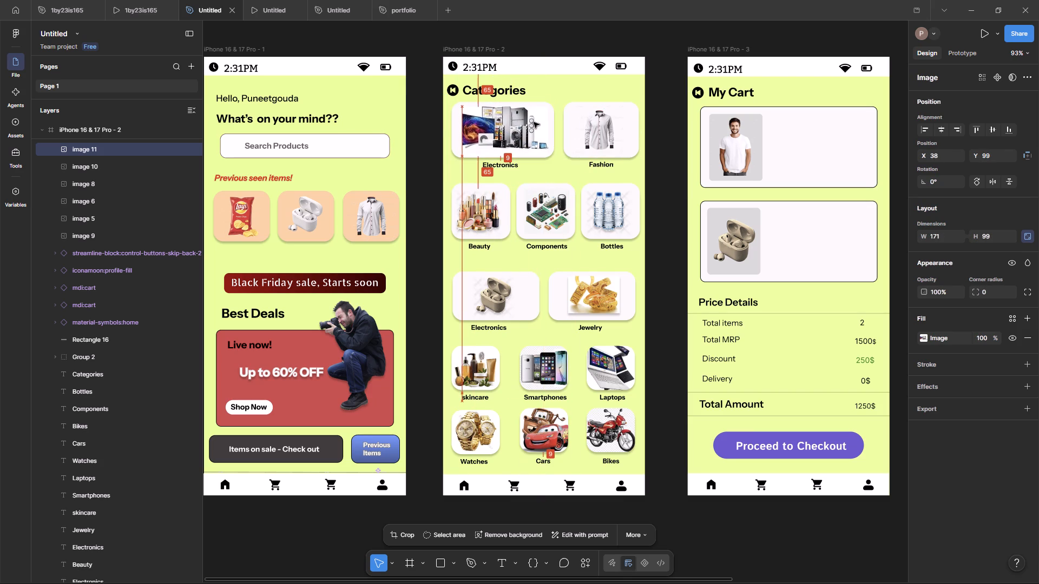
click(792, 530)
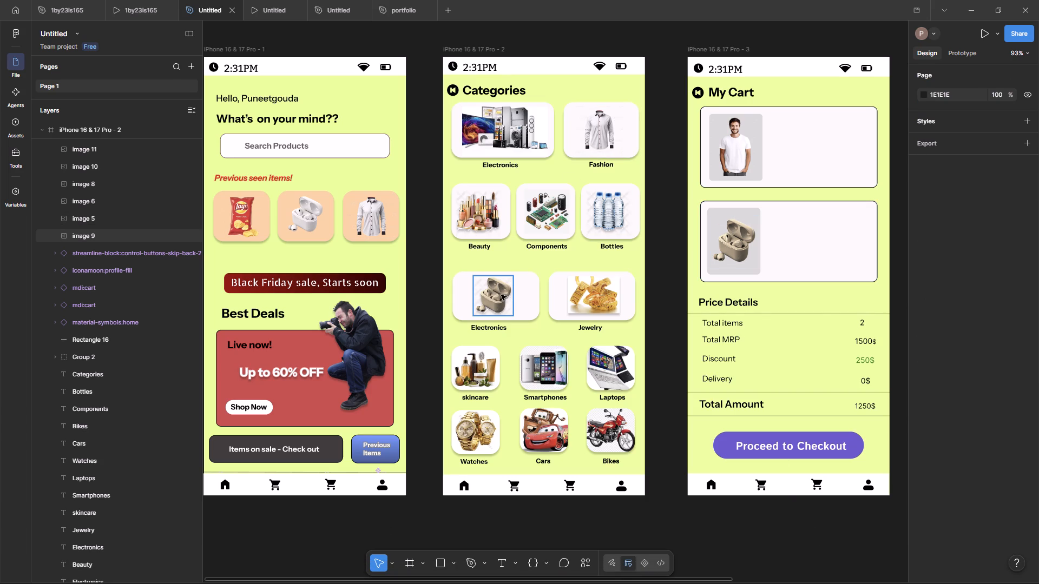
Duplicate the earbuds picture twice and arrange the three copies side by side across the Electronics card beside Jewelry.
drag(501, 295, 488, 293)
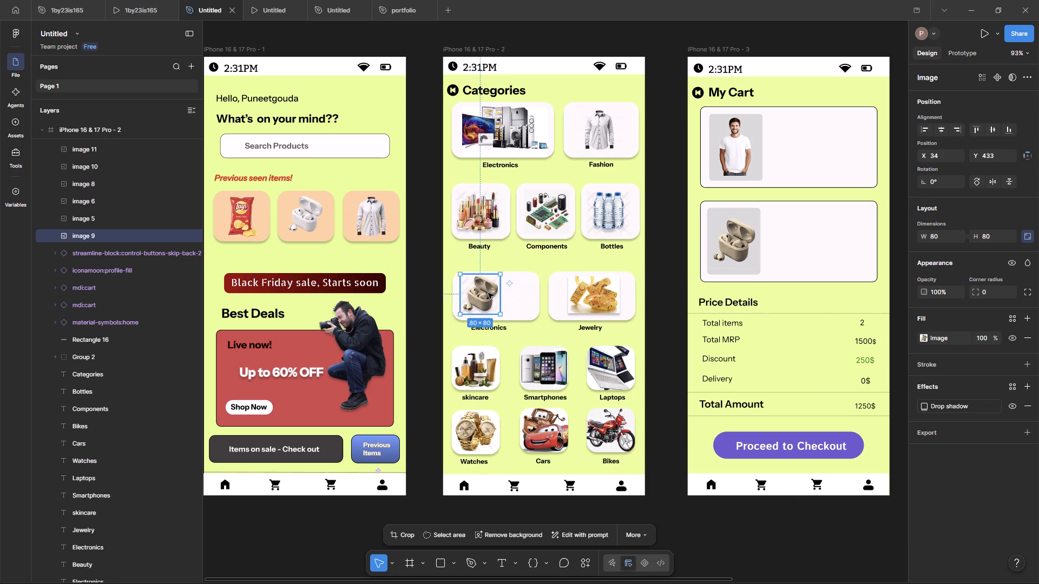
key(ctrl+c)
key(ctrl+v)
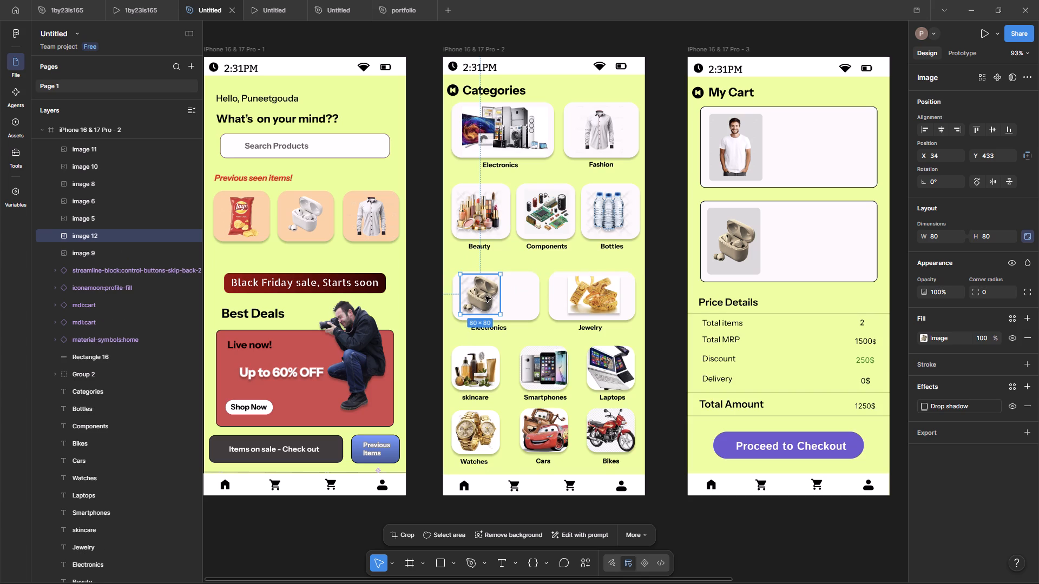
key(ctrl+v)
drag(484, 296, 523, 296)
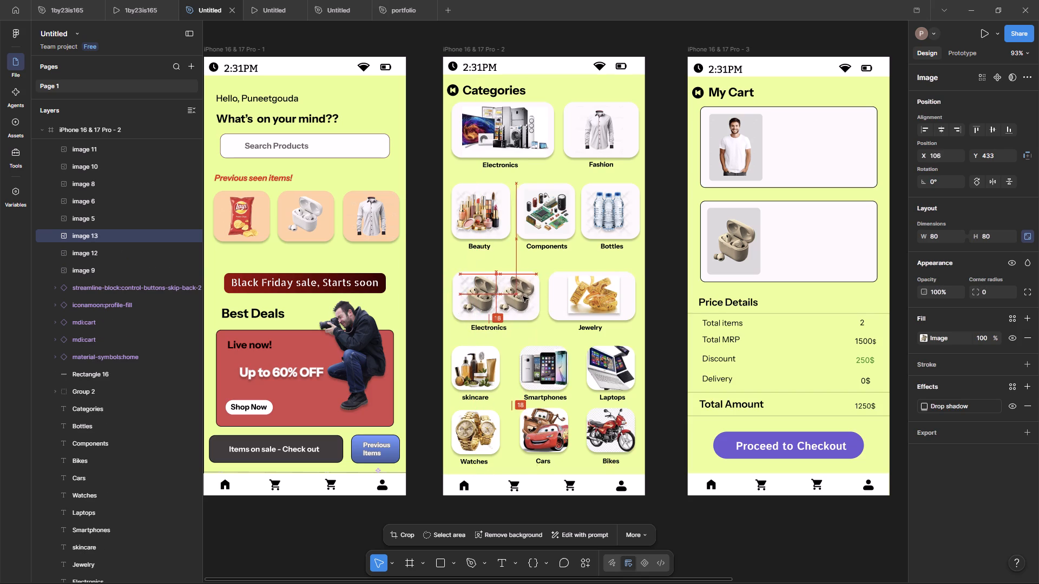
drag(523, 296, 525, 297)
drag(484, 296, 472, 296)
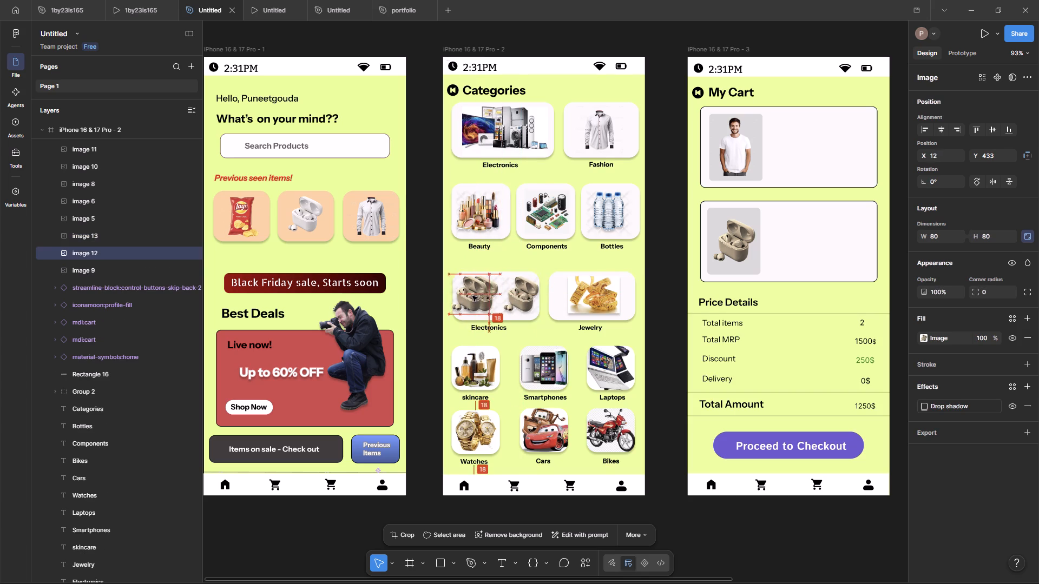
drag(472, 296, 500, 297)
drag(466, 296, 455, 296)
click(497, 298)
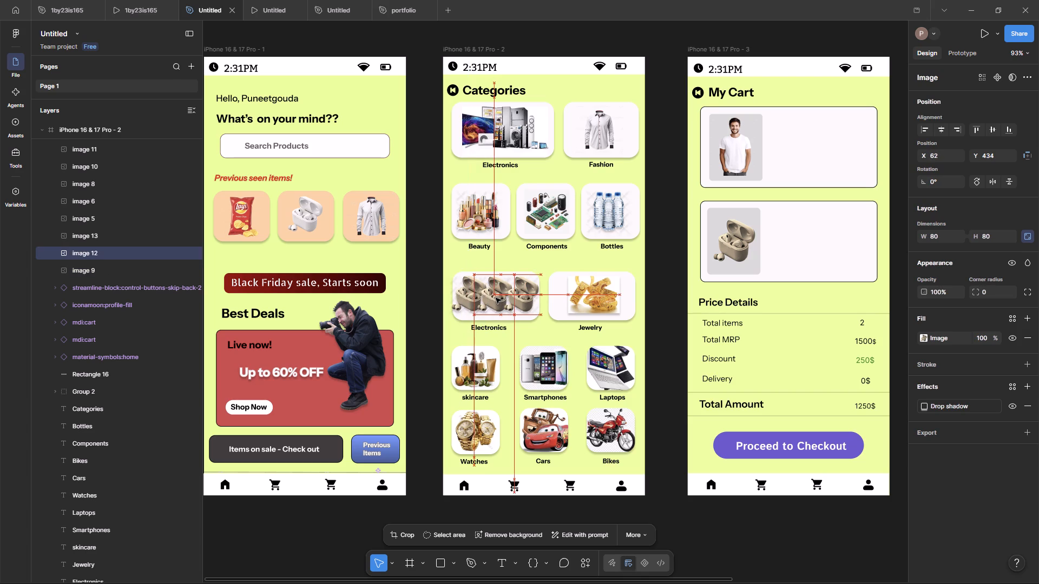
click(752, 559)
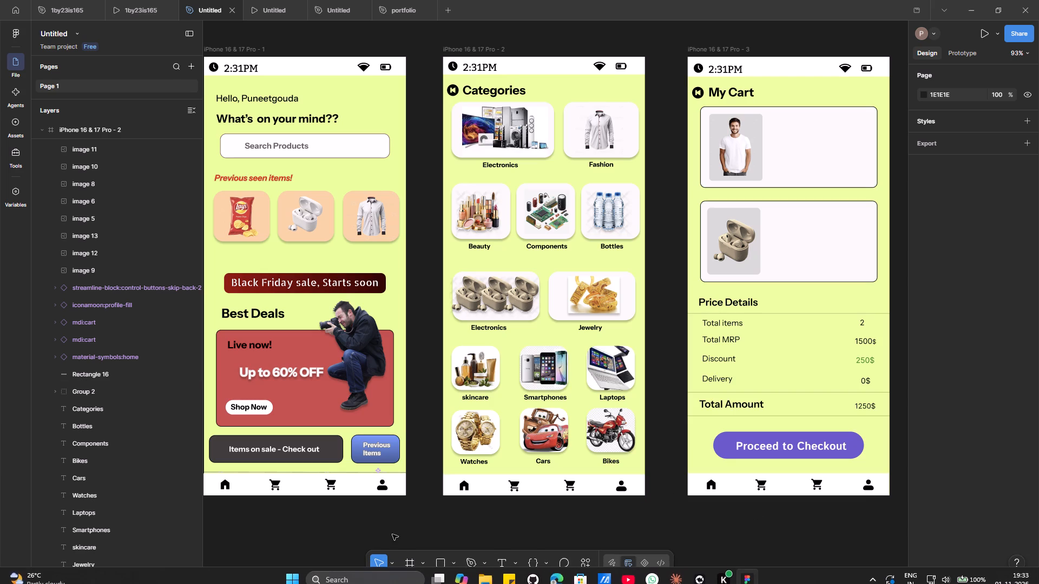
Look over the home, Categories, My Cart and Checkout screens to review the overall design.
drag(714, 579, 806, 577)
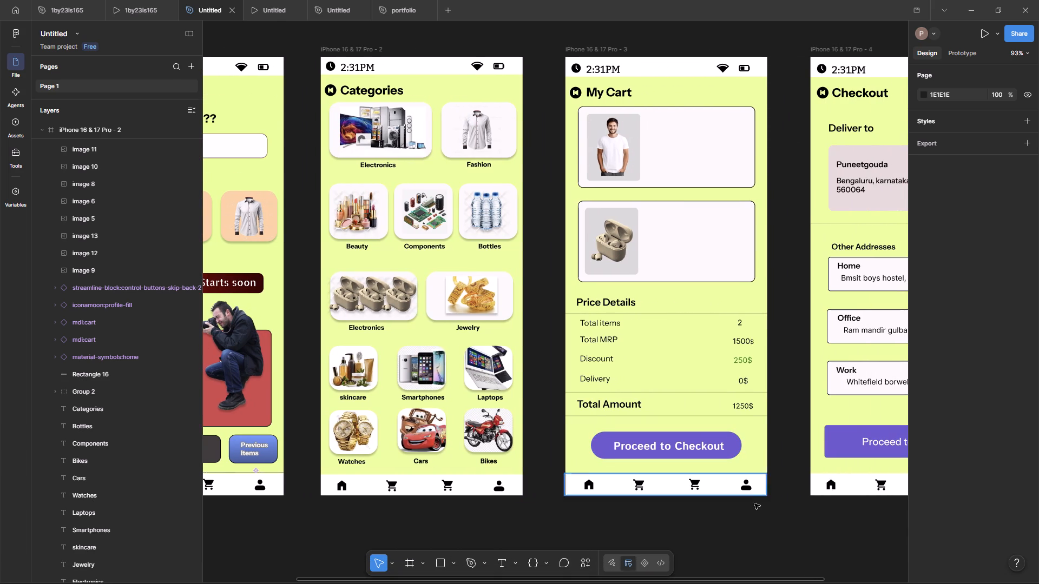
scroll(784, 530, up, 1)
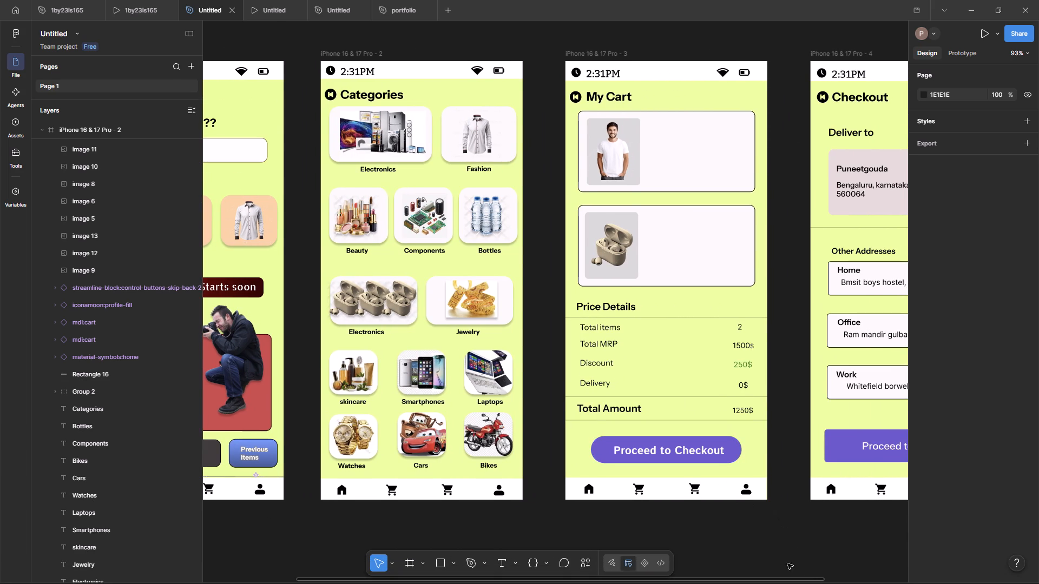
drag(805, 579, 501, 514)
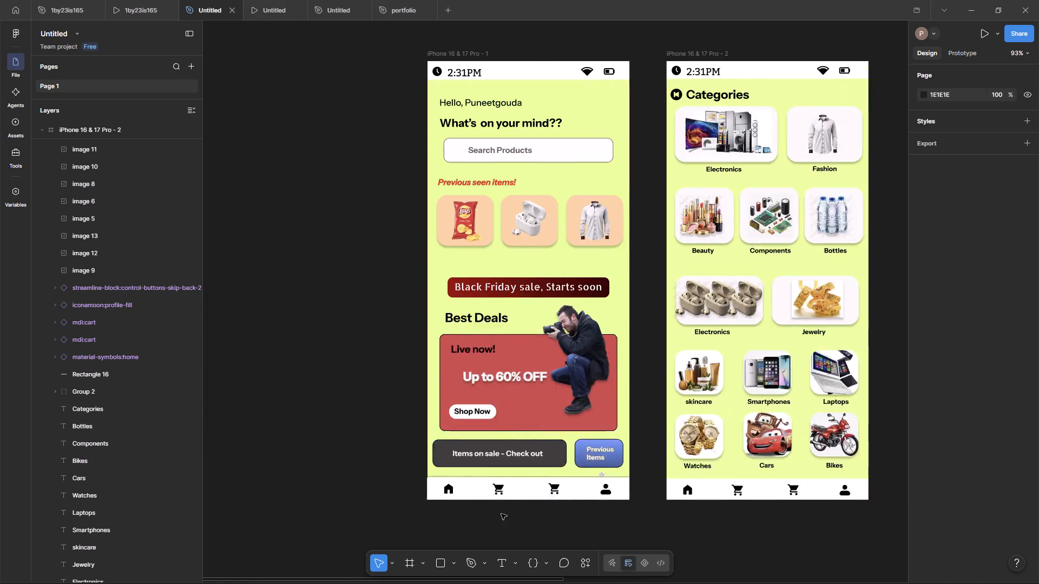
drag(501, 514, 1038, 548)
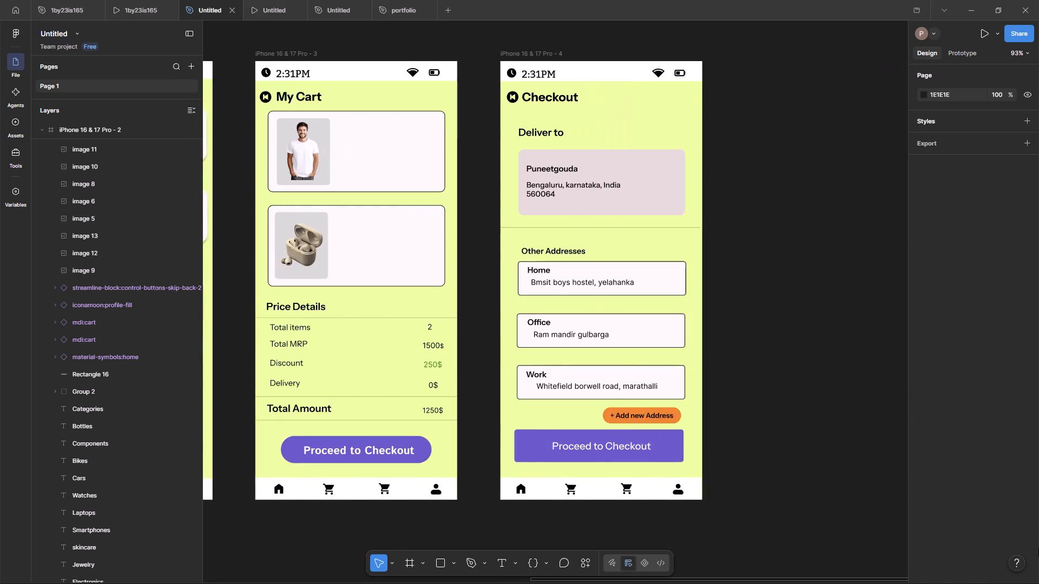
drag(1038, 548, 1033, 583)
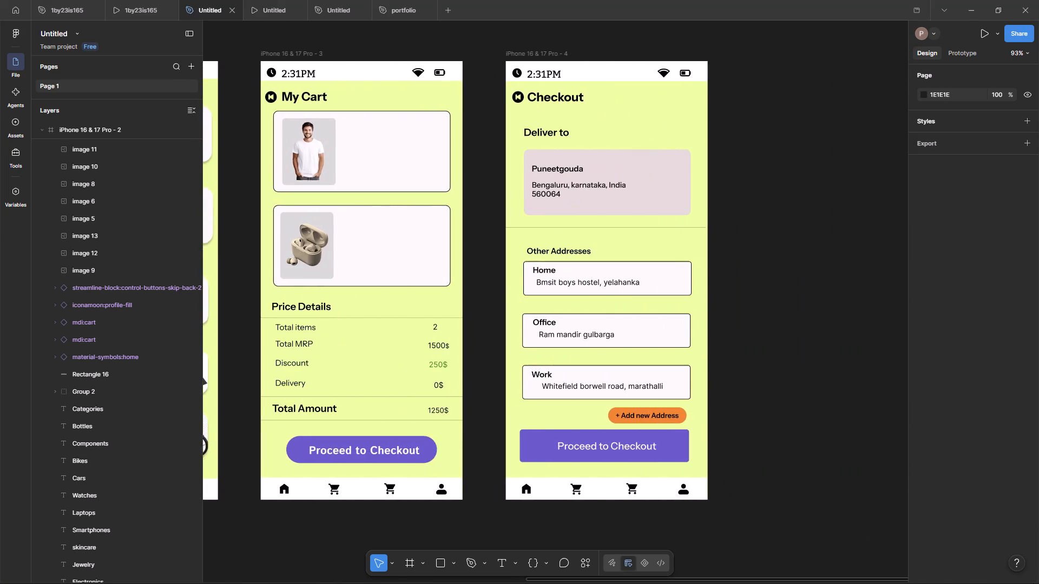
drag(1033, 583, 550, 467)
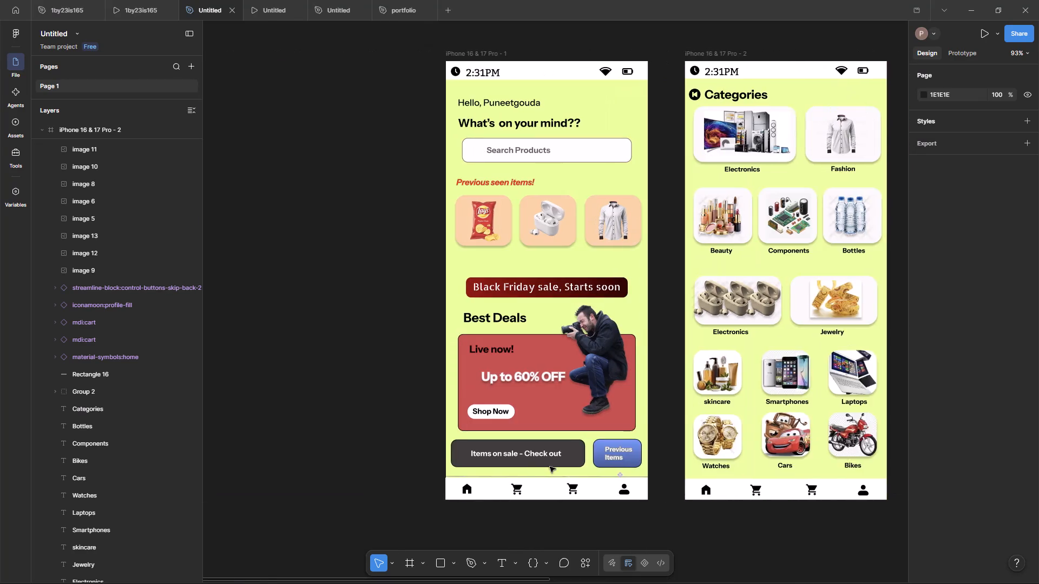
drag(550, 467, 649, 470)
scroll(222, 364, up, 3)
scroll(222, 364, down, 1)
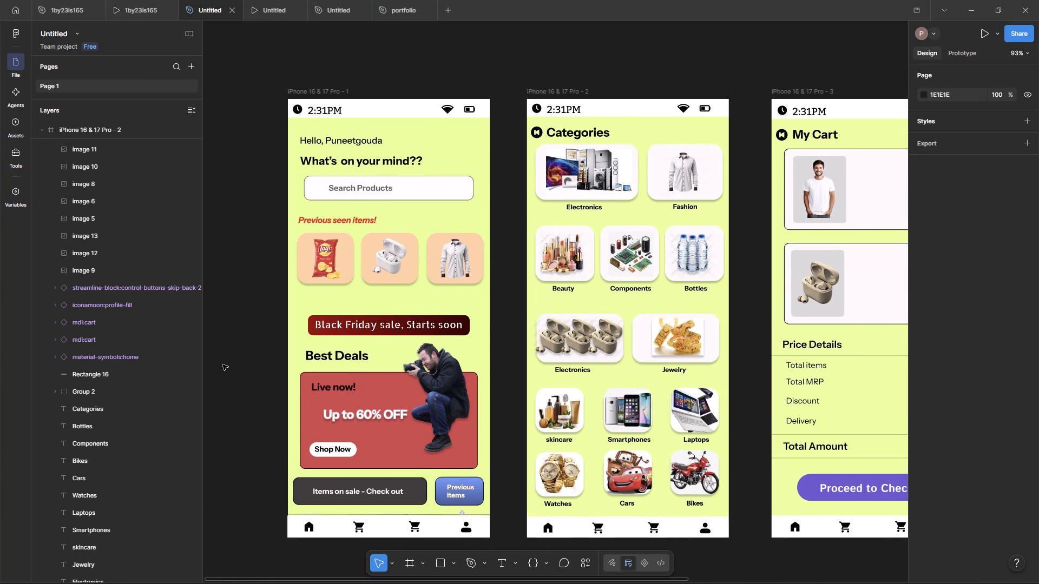
scroll(222, 364, down, 3)
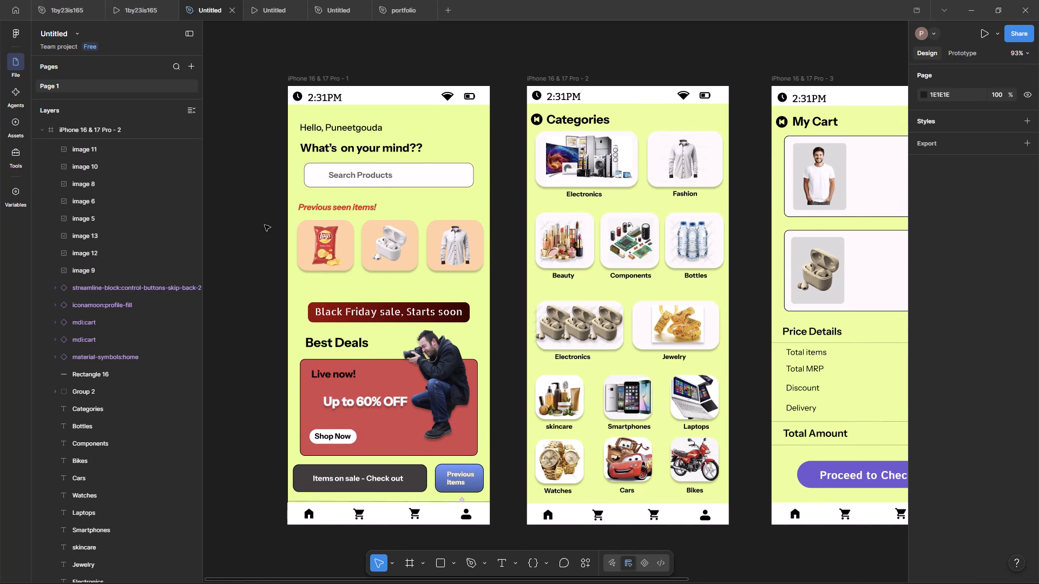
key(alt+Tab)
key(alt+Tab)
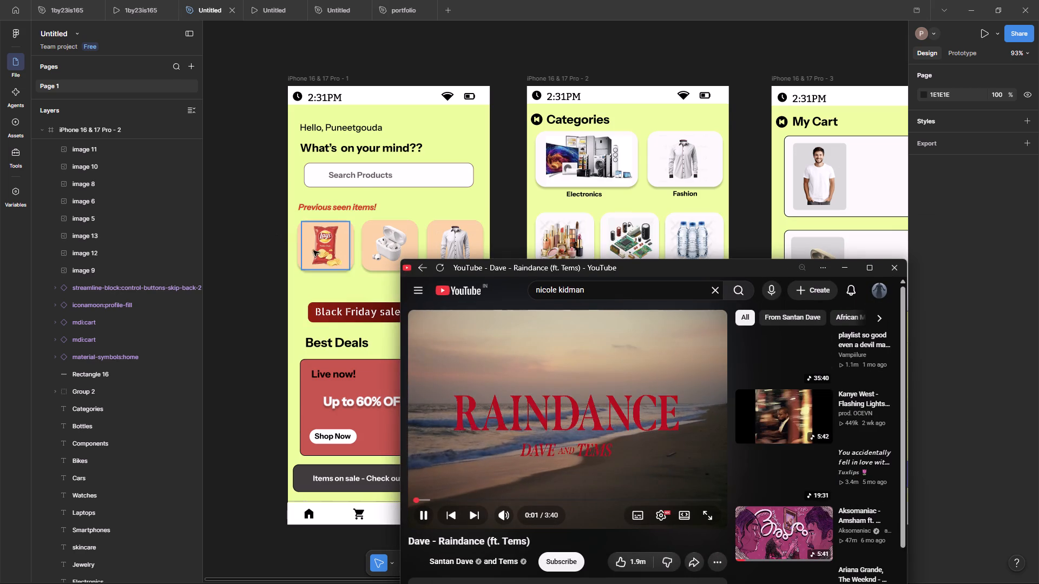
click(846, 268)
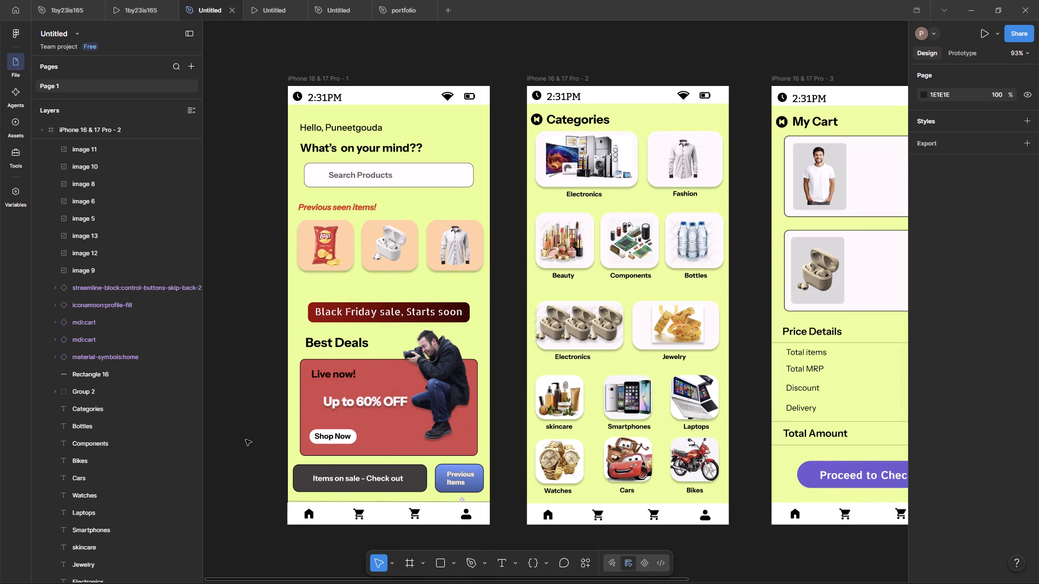
Inspect the home screen's "Items on sale - Check out" button and the My Cart screen's T-shirt picture while reviewing the screens.
click(422, 485)
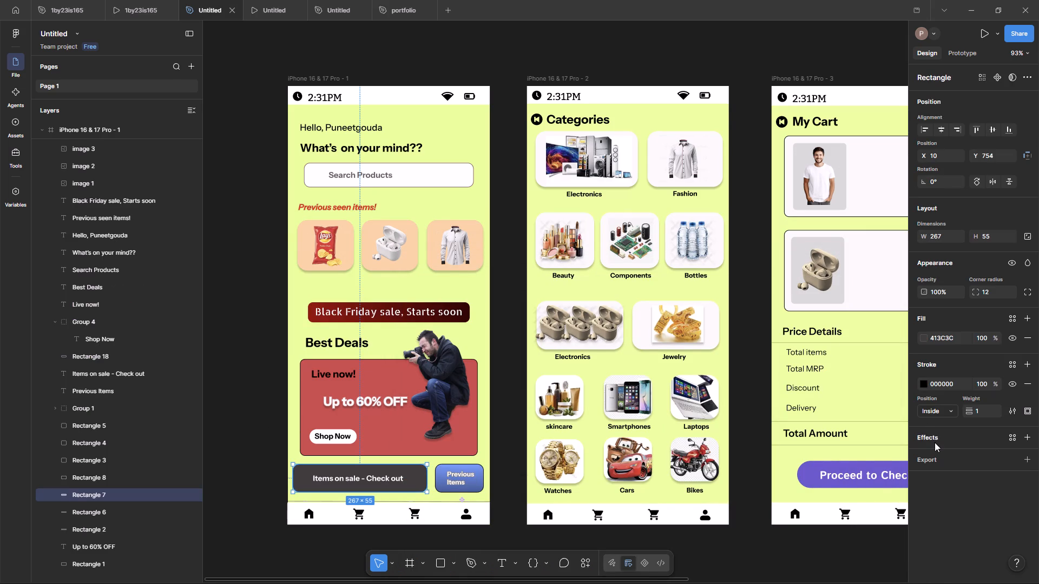
click(403, 483)
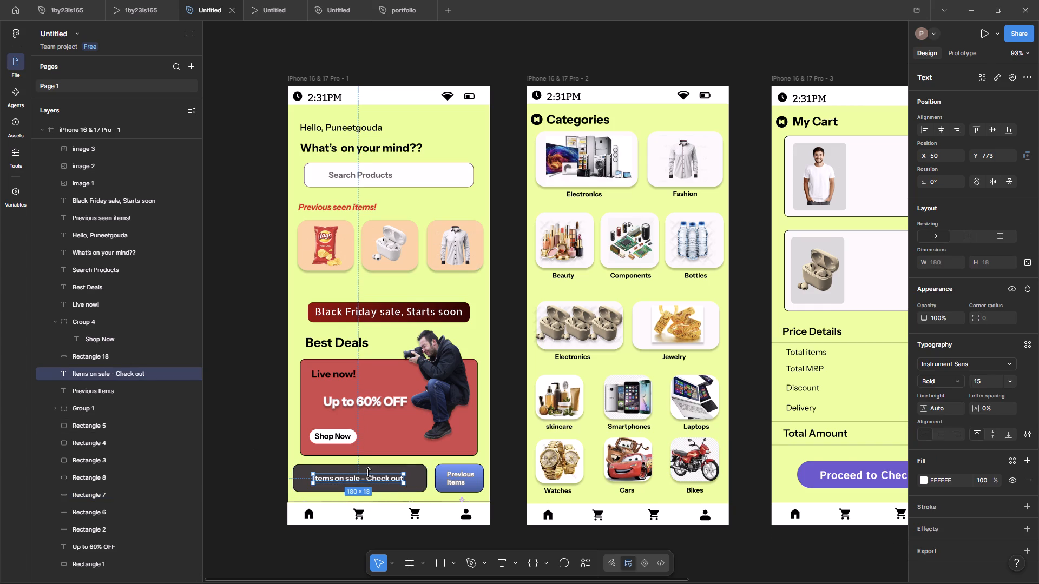
click(422, 484)
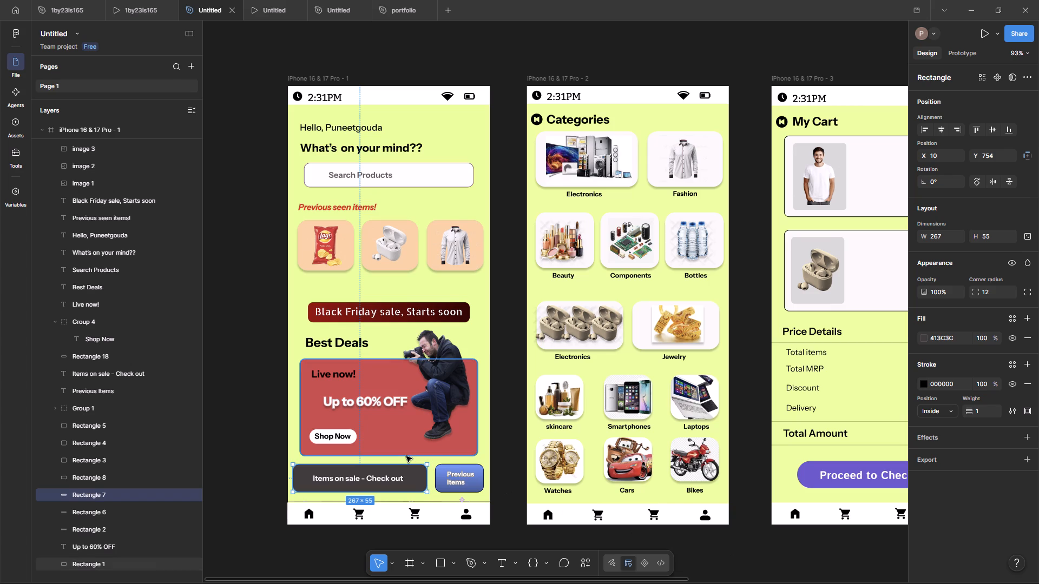
click(255, 366)
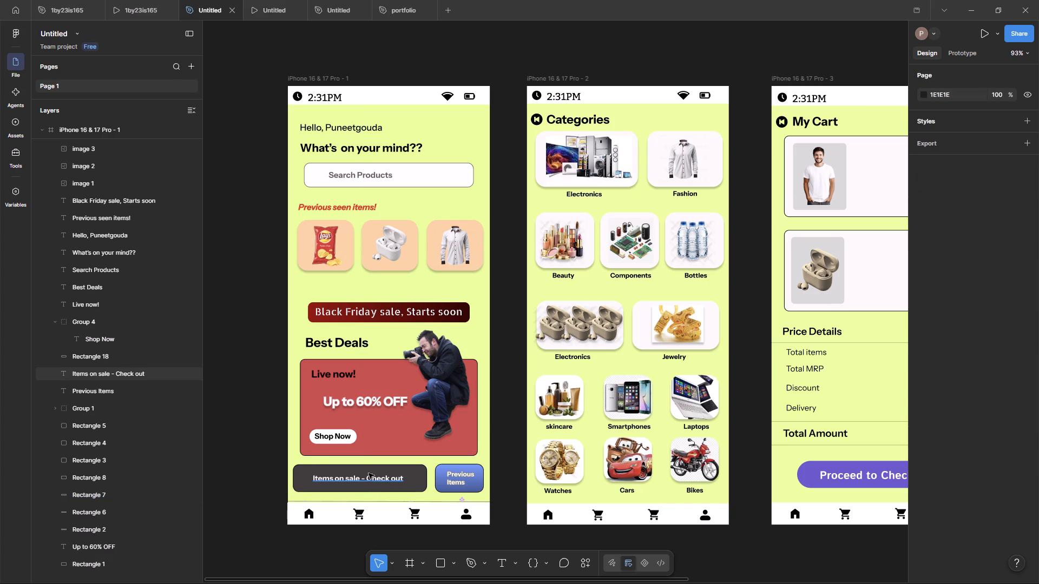
scroll(534, 459, down, 2)
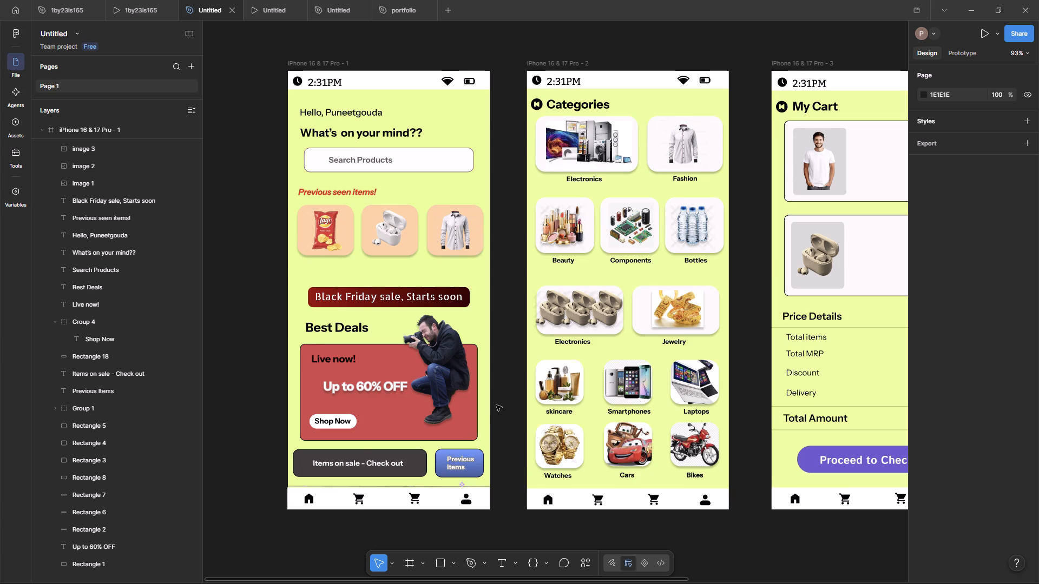
click(514, 400)
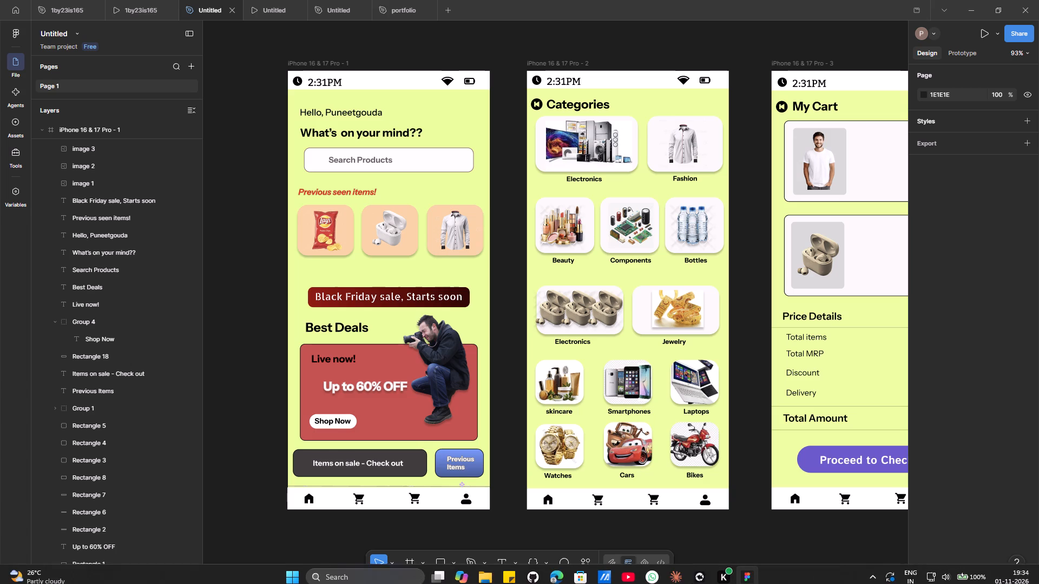
drag(685, 578, 703, 578)
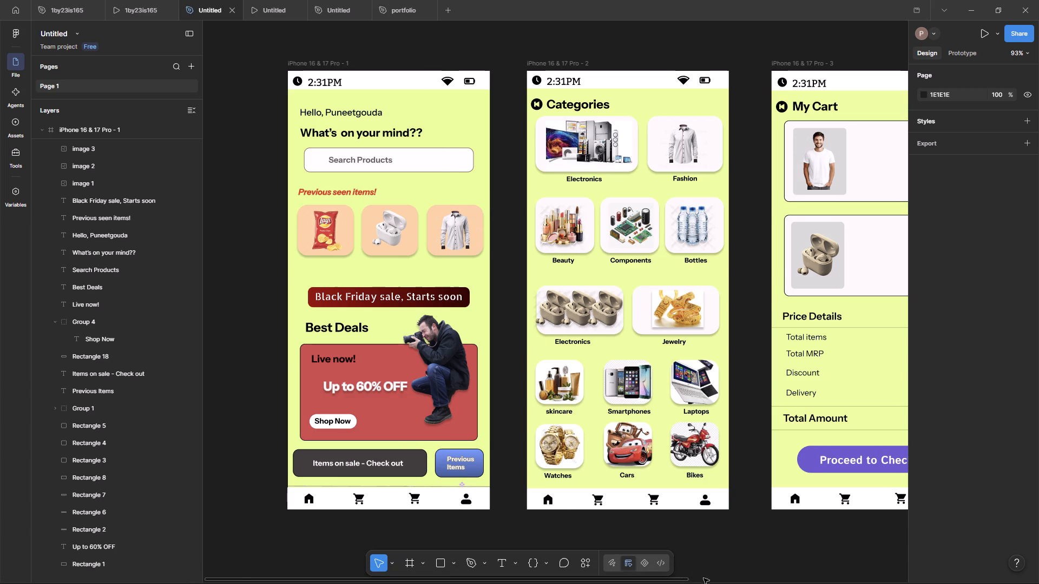
drag(703, 578, 878, 583)
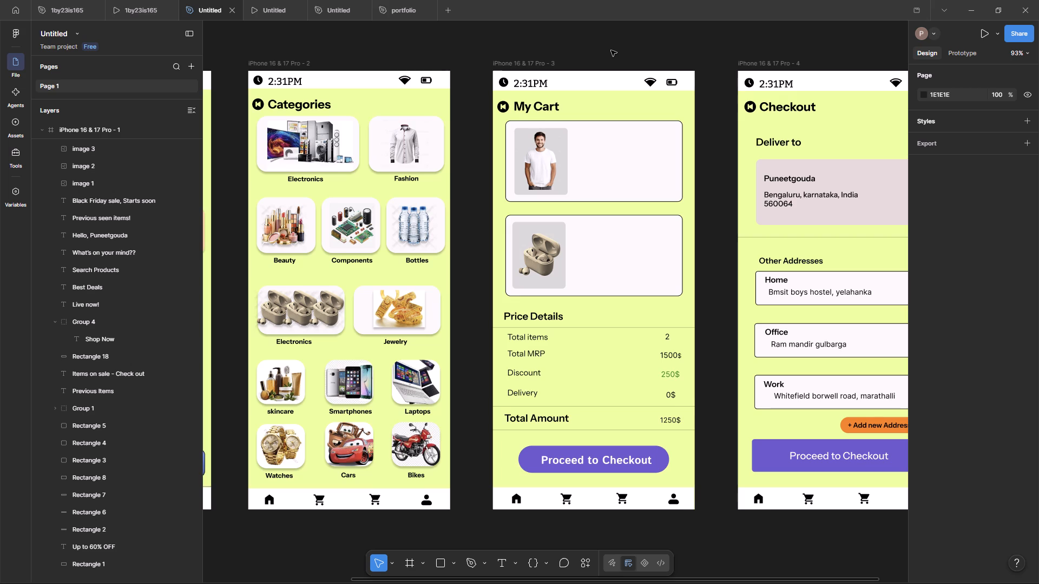
scroll(785, 71, up, 1)
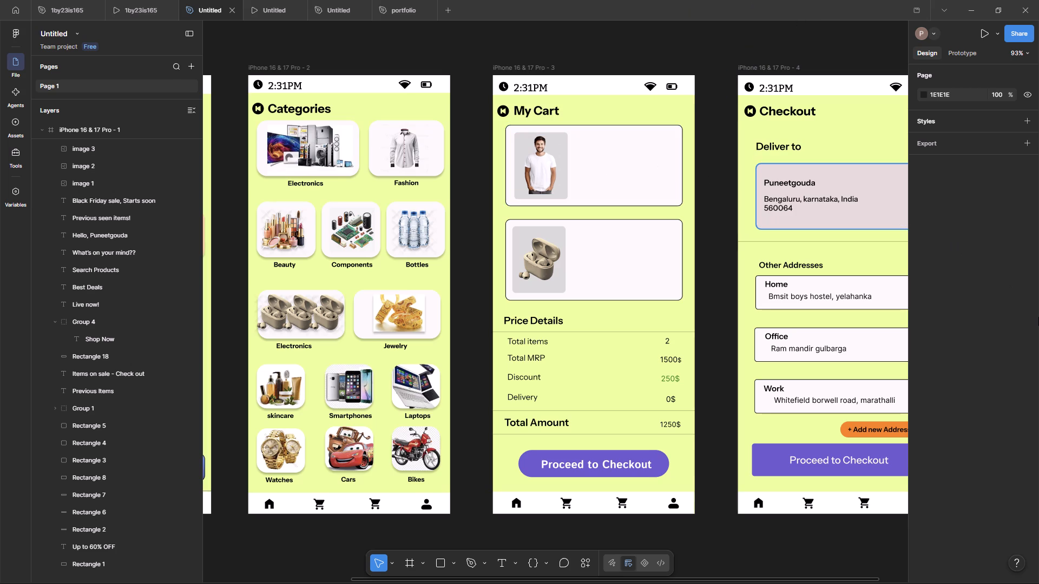
click(563, 157)
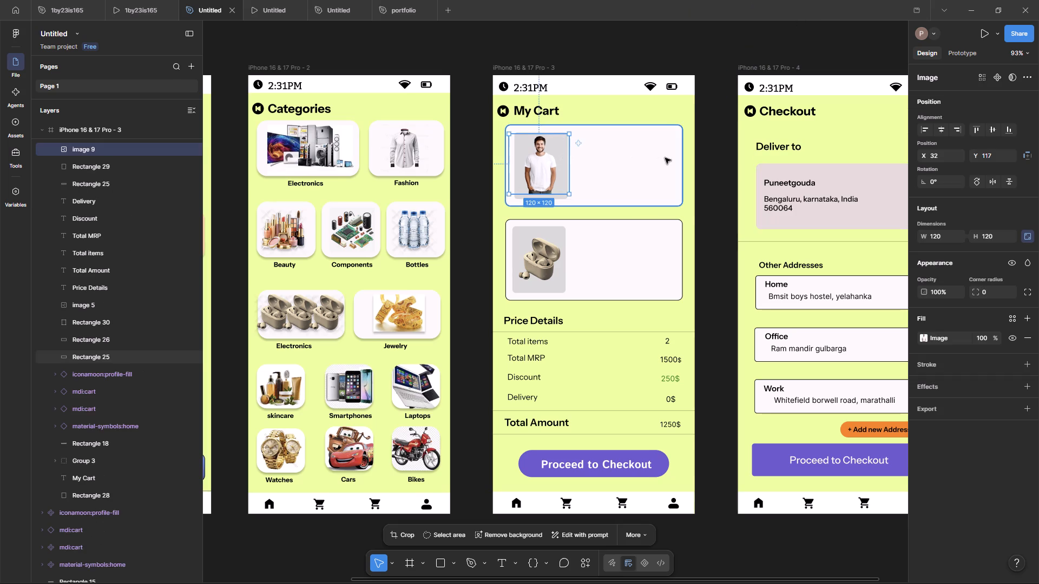
click(707, 49)
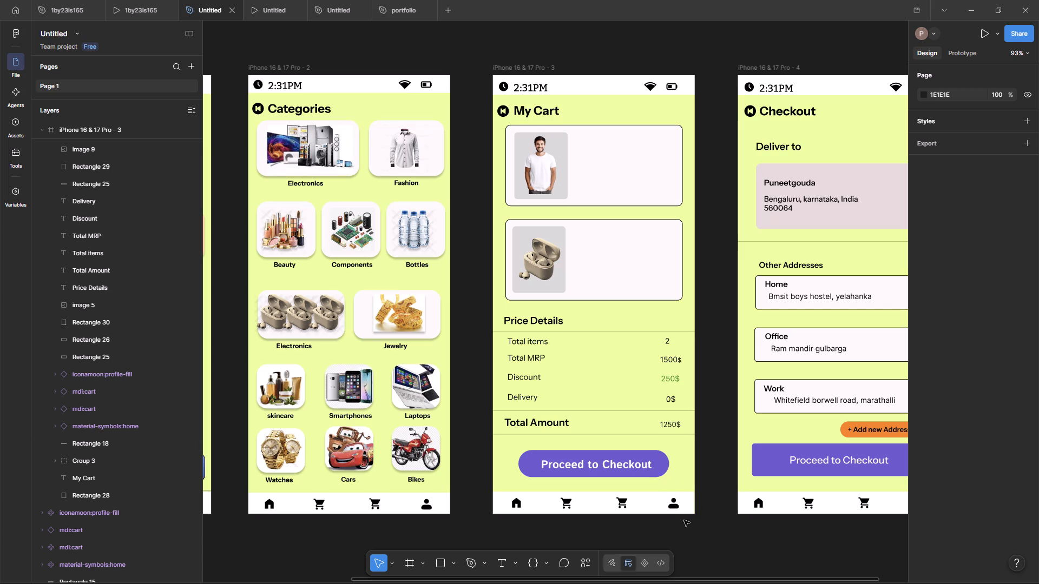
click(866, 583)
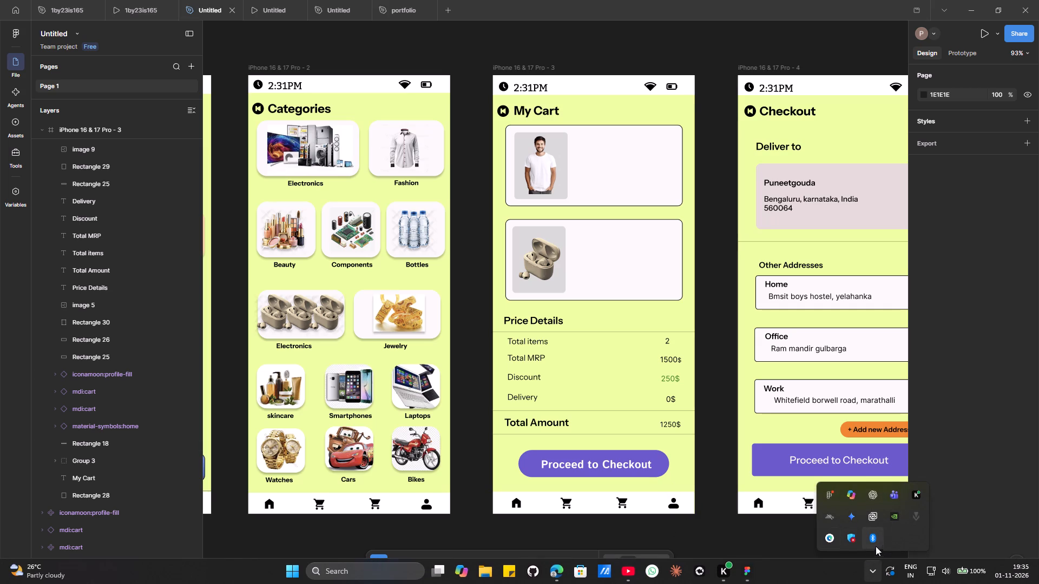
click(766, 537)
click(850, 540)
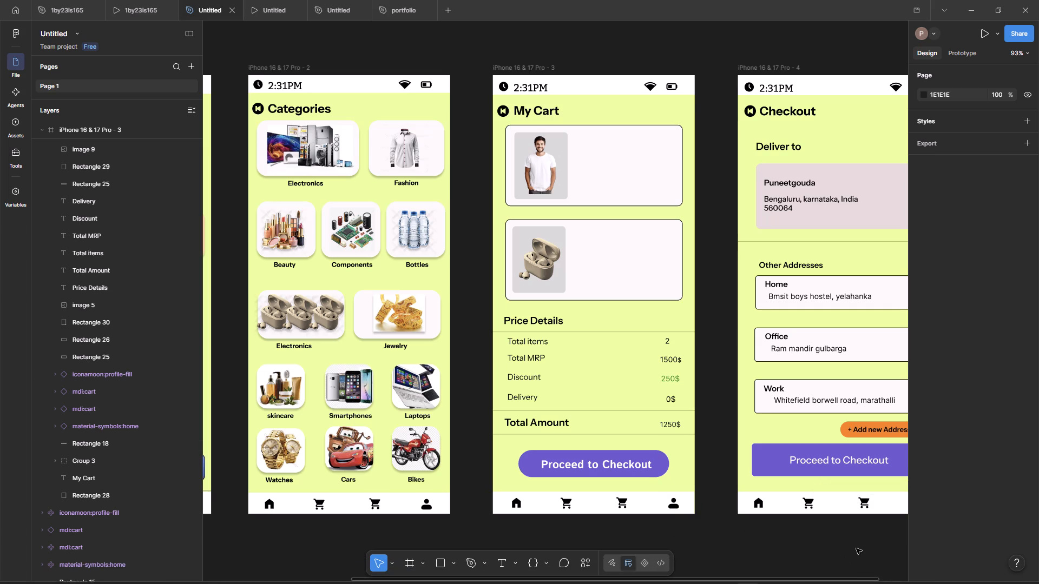
Look across the home, Categories, My Cart and Checkout screens to compare their layouts and buttons.
drag(857, 580, 697, 556)
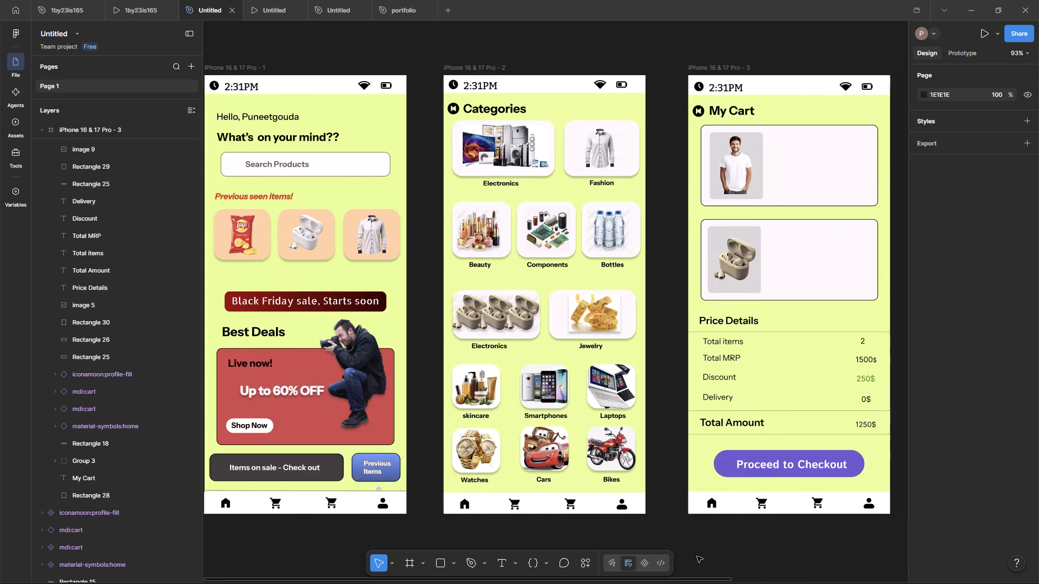
drag(697, 556, 900, 549)
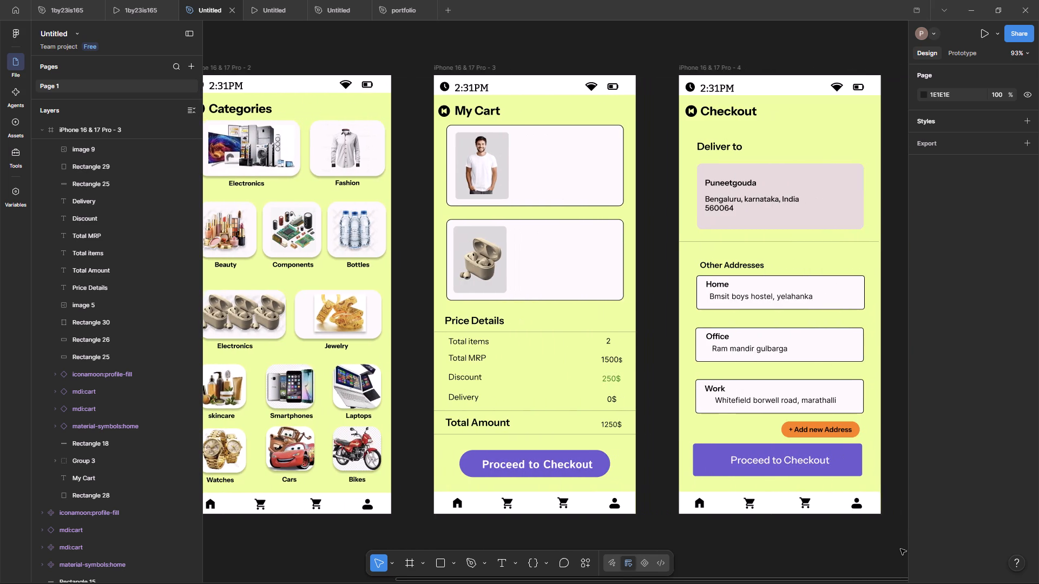
drag(900, 549, 1030, 574)
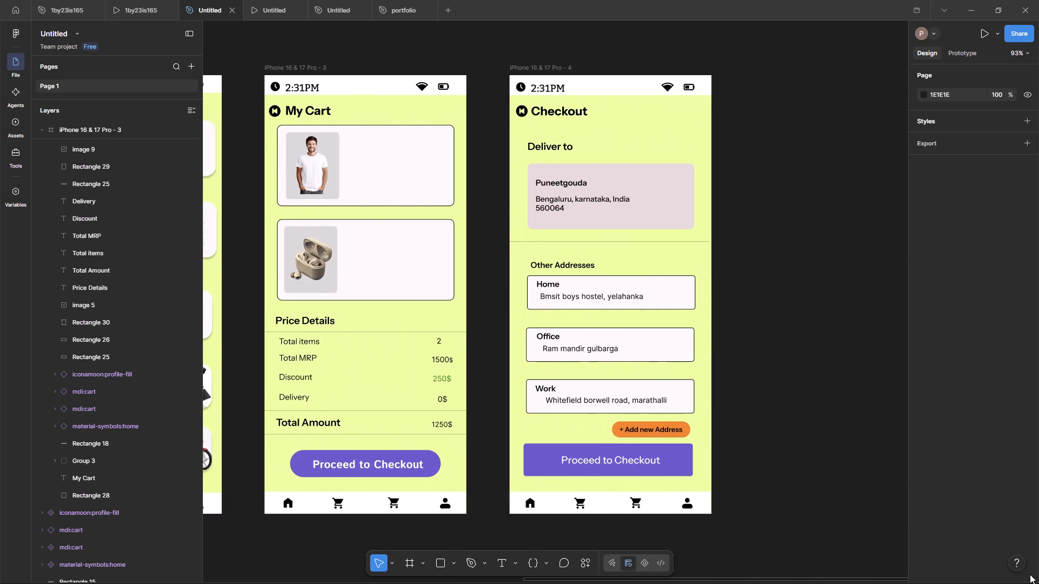
drag(1030, 574, 652, 548)
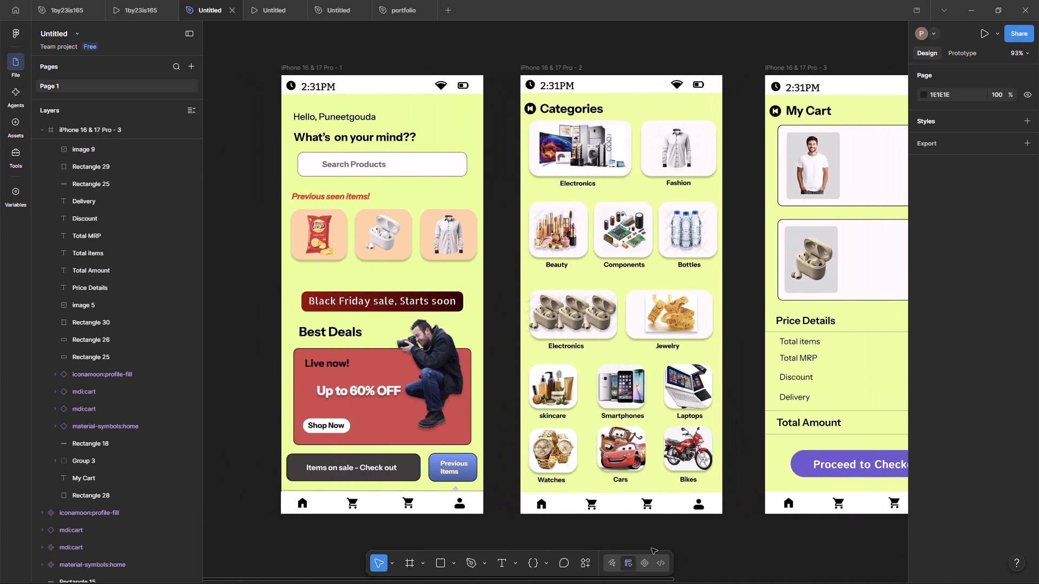
drag(652, 548, 509, 496)
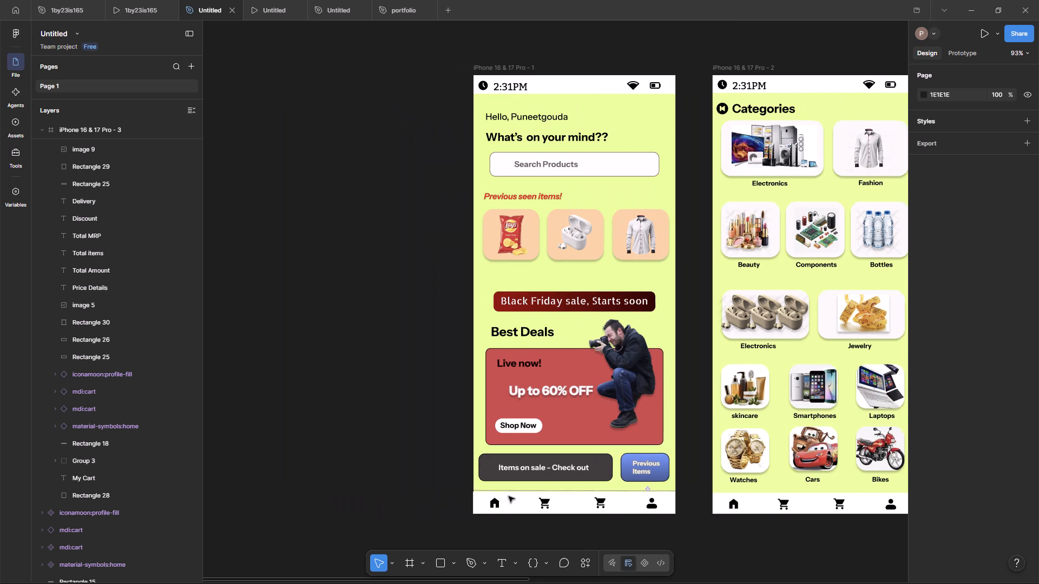
drag(509, 496, 702, 519)
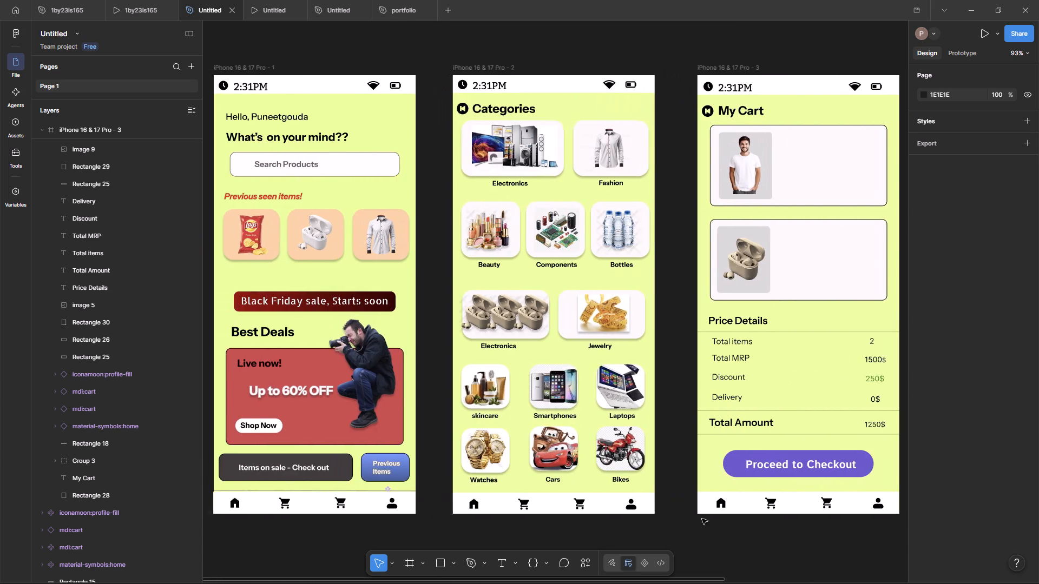
drag(702, 519, 683, 512)
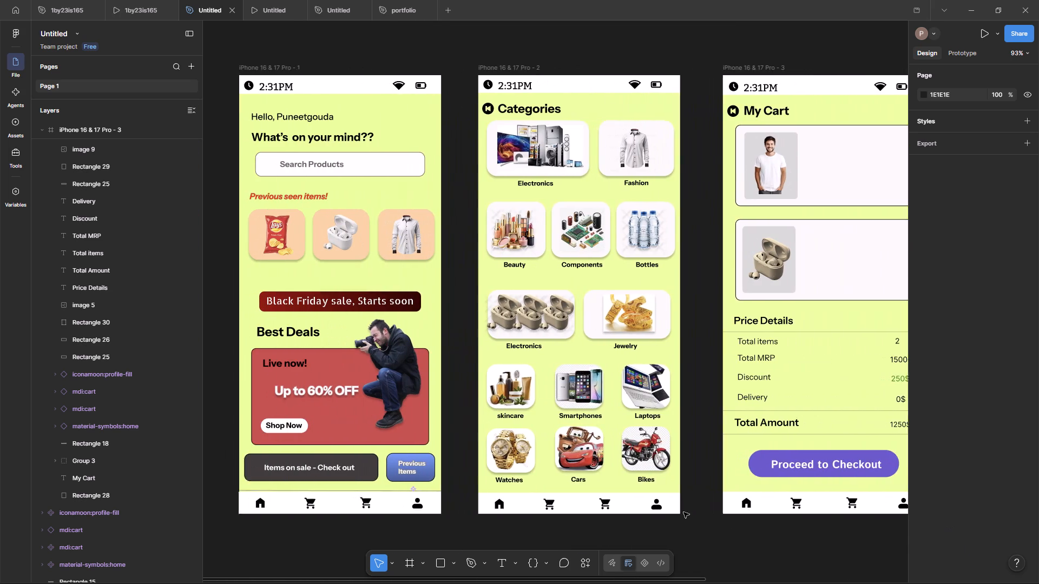
drag(683, 512, 1012, 517)
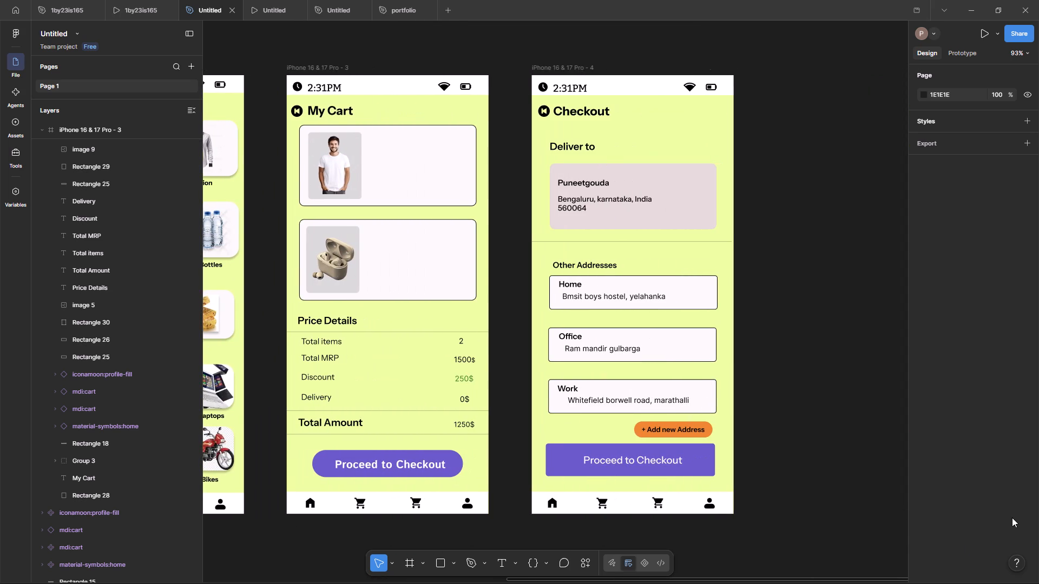
drag(1012, 517, 997, 530)
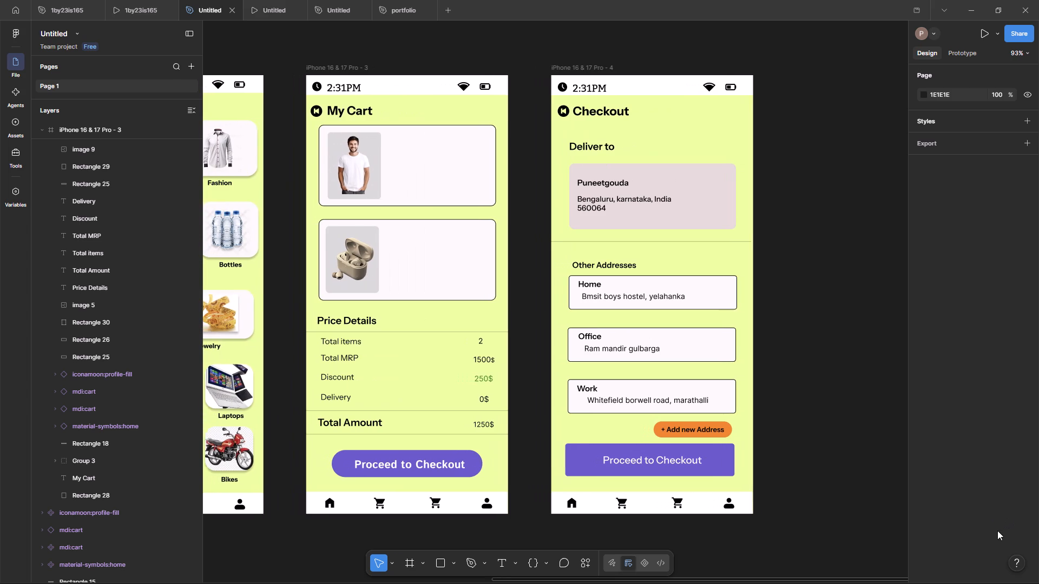
drag(997, 530, 906, 558)
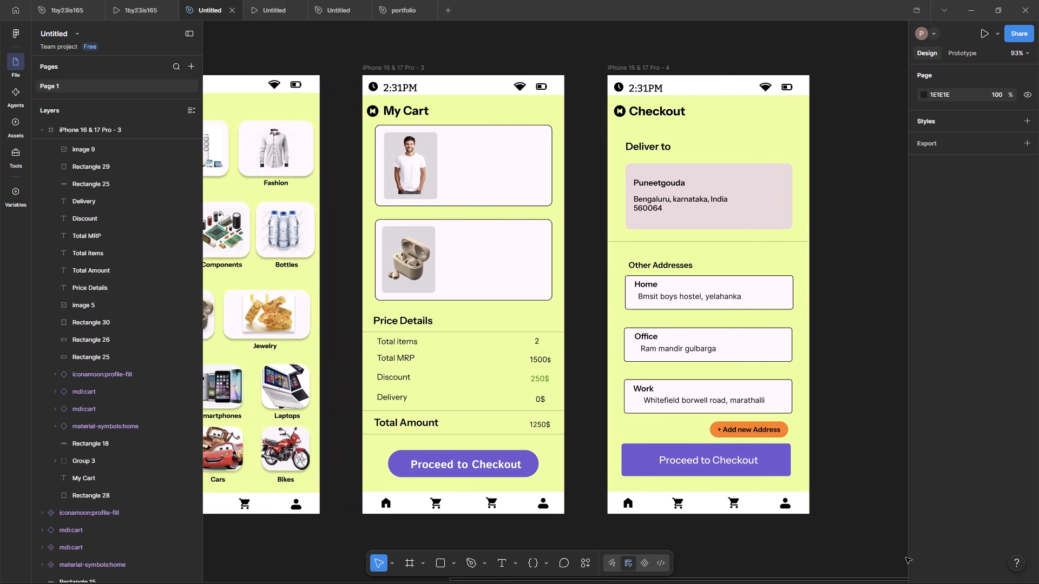
drag(906, 558, 688, 494)
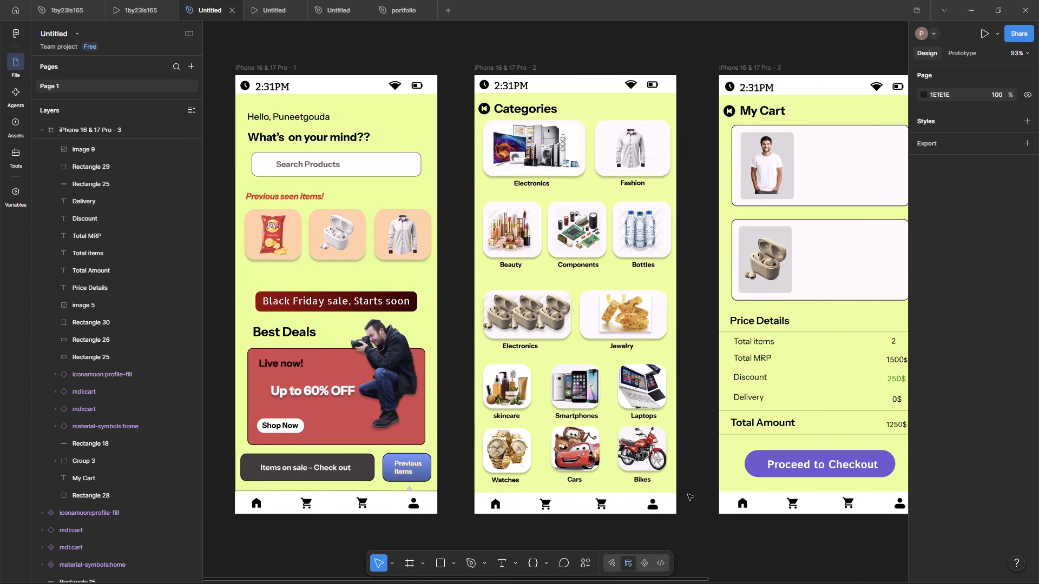
drag(688, 494, 1038, 541)
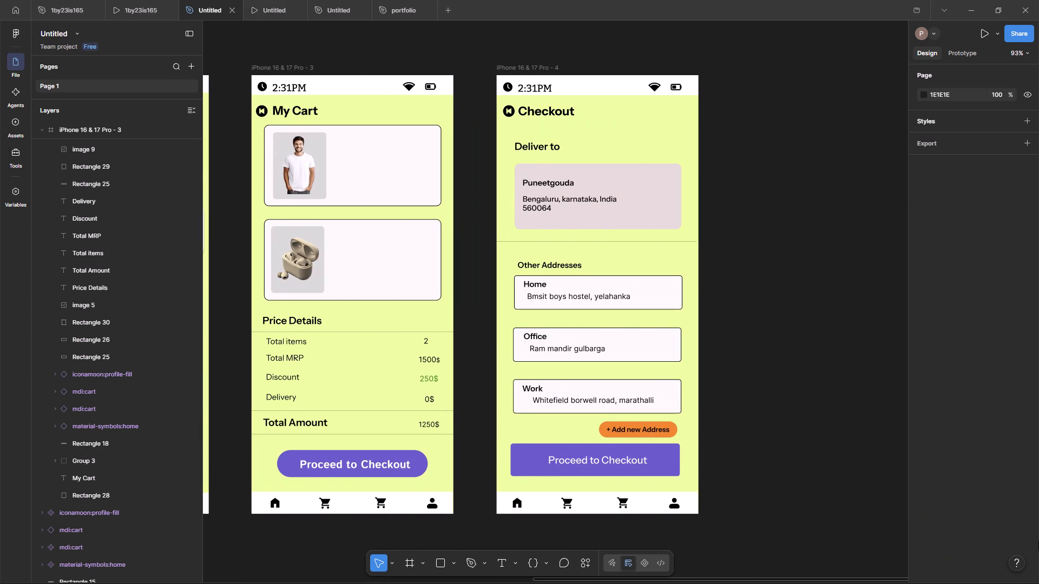
drag(1038, 541, 708, 519)
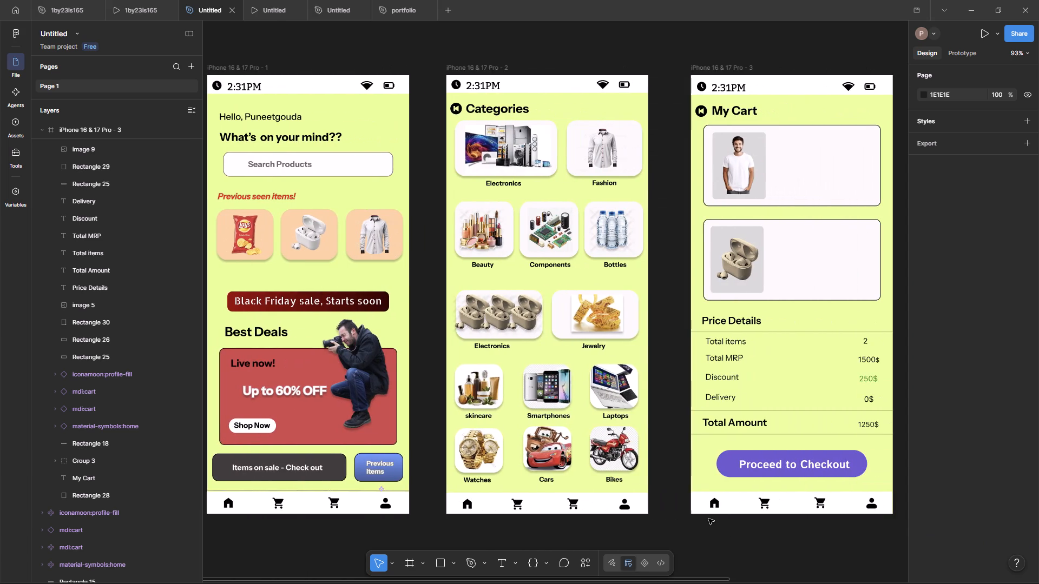
drag(708, 519, 692, 522)
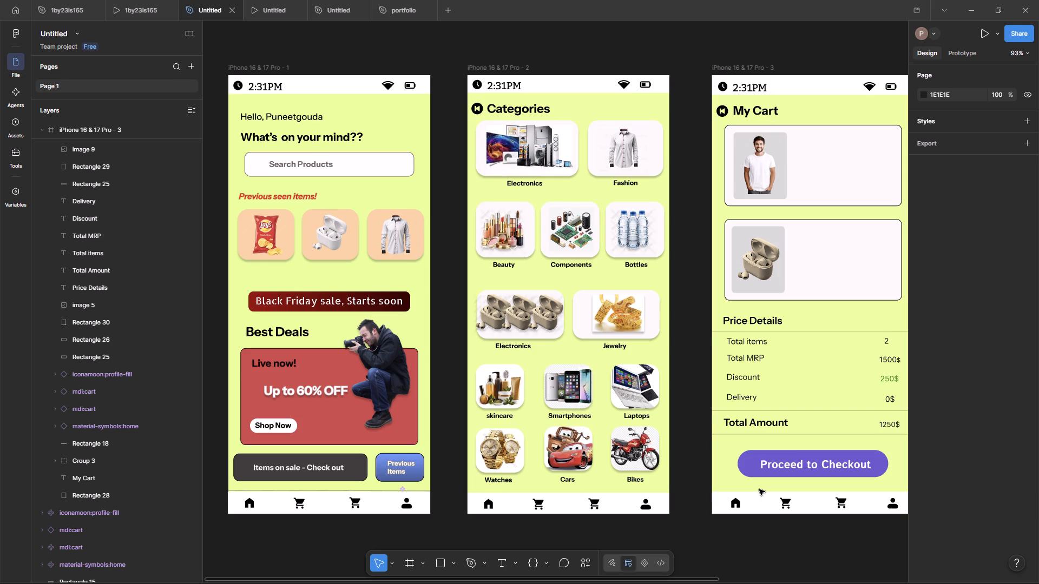
click(646, 32)
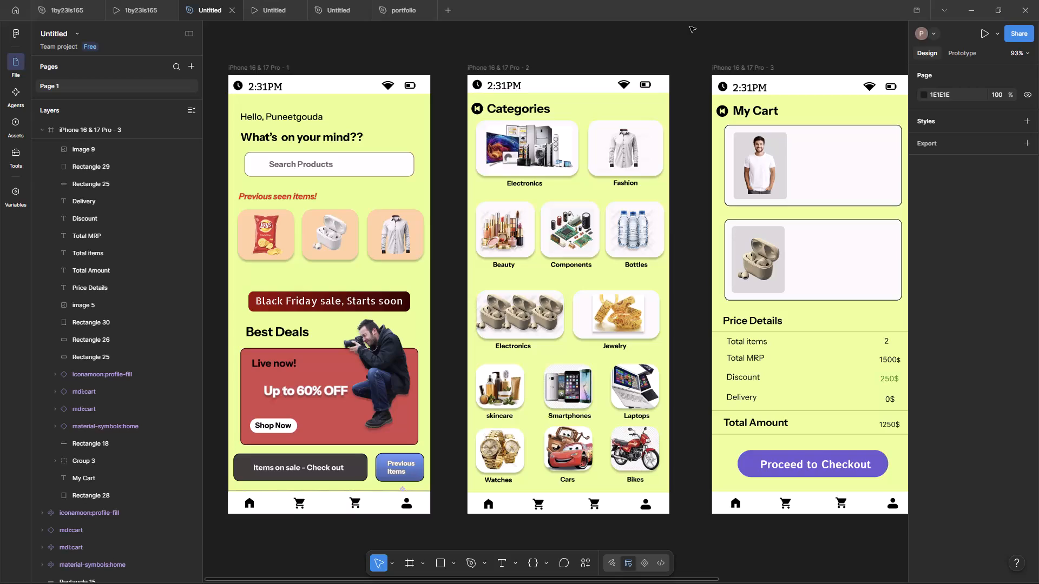
click(799, 55)
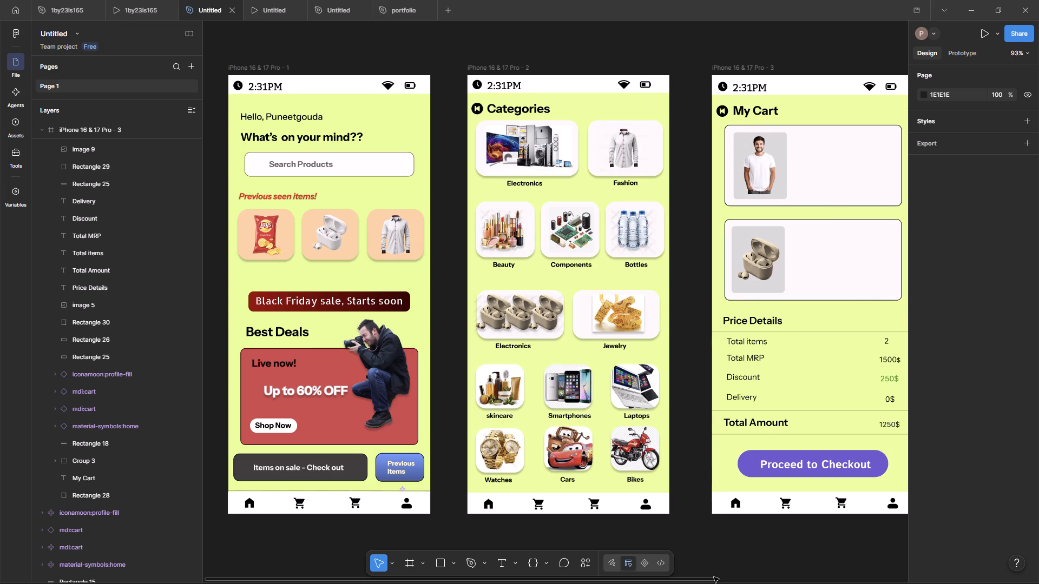
Replace the label on My Cart's purple button with a centred copy of the Checkout screen's "Proceed to Checkout" text, at X 103, Y 762.
drag(714, 577, 944, 576)
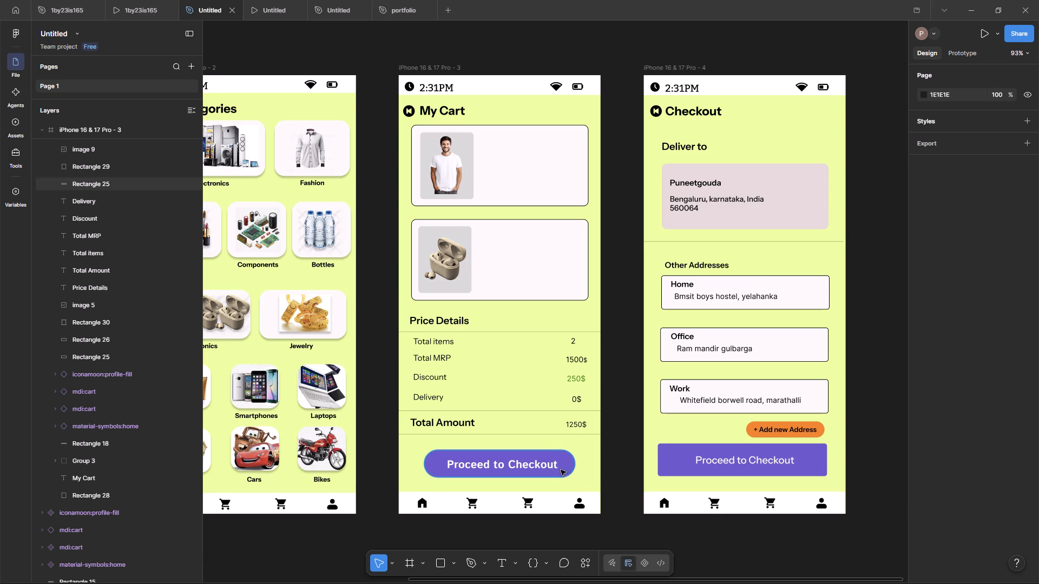
click(542, 464)
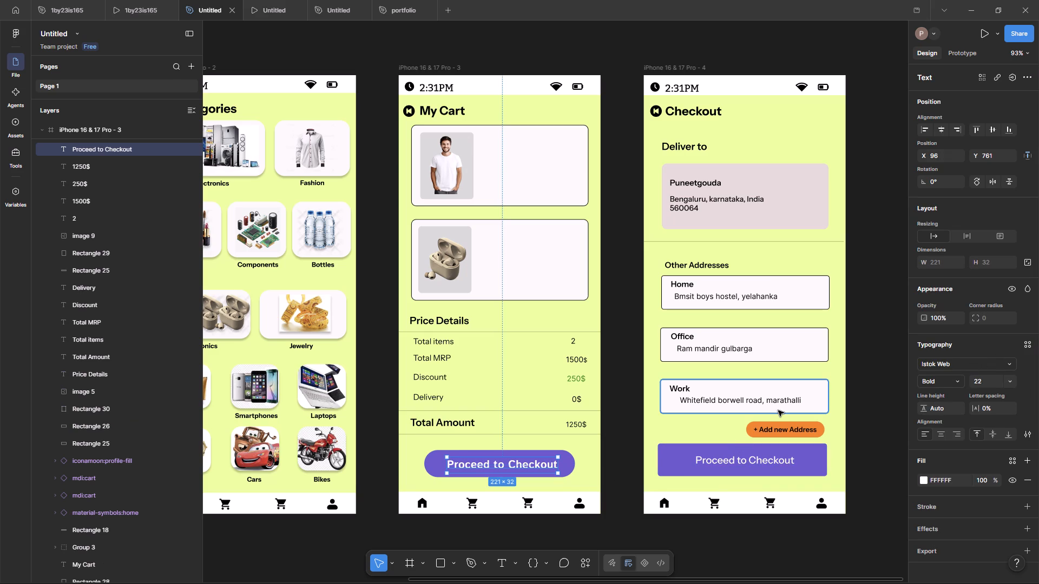
key(Delete)
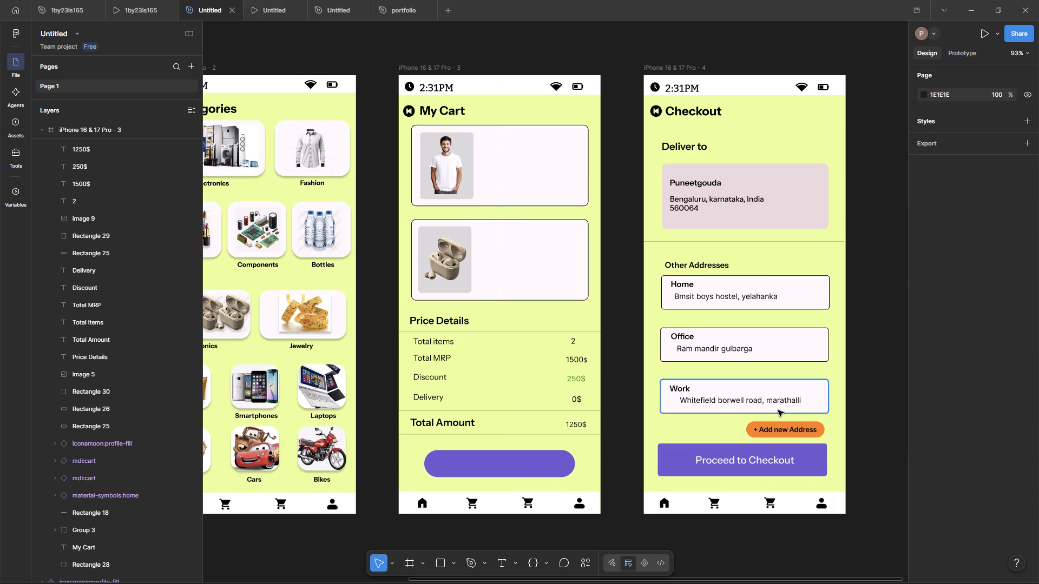
click(774, 464)
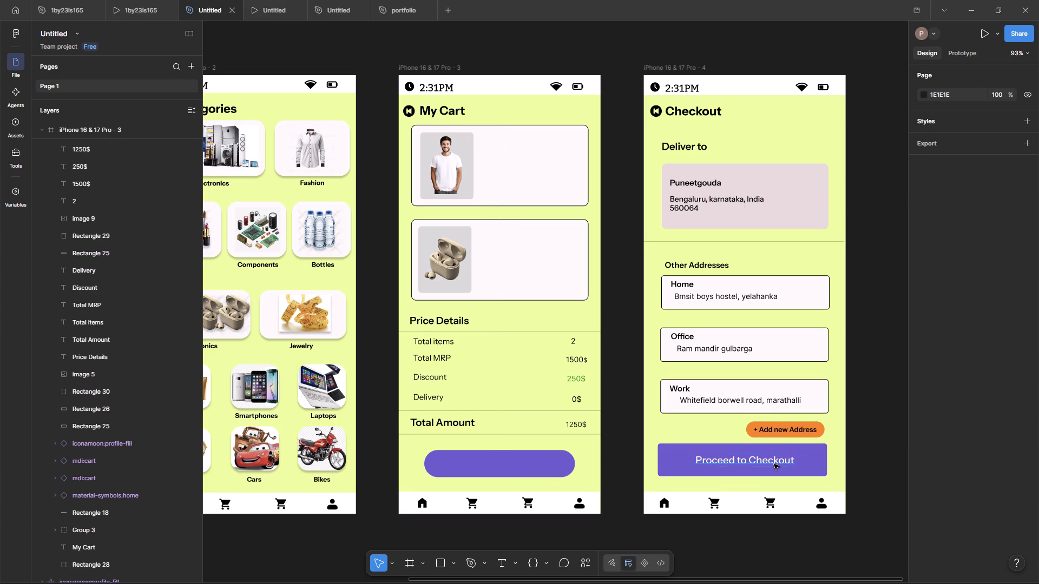
key(ctrl+c)
key(ctrl+v)
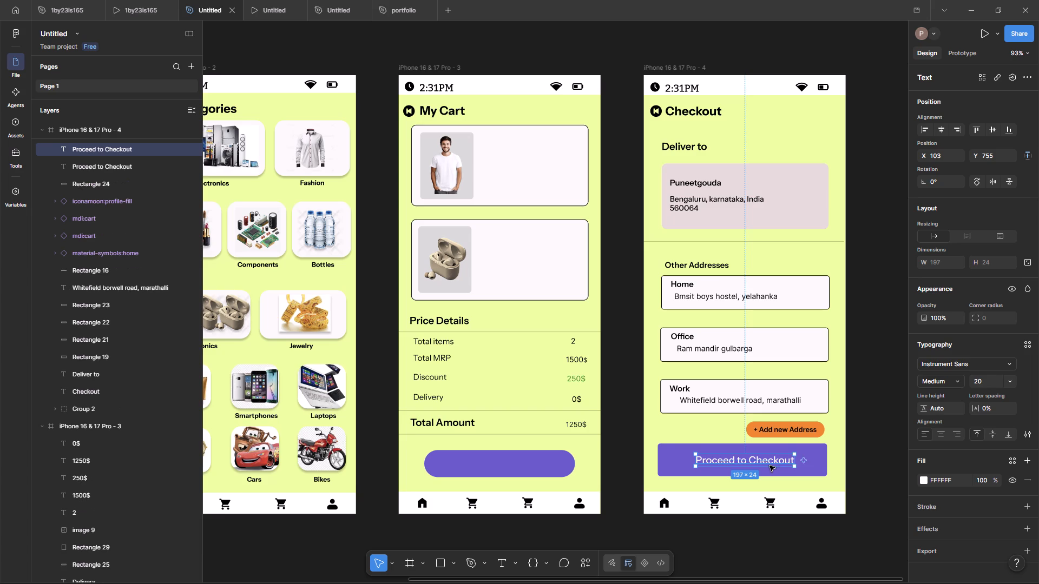
drag(767, 462, 522, 464)
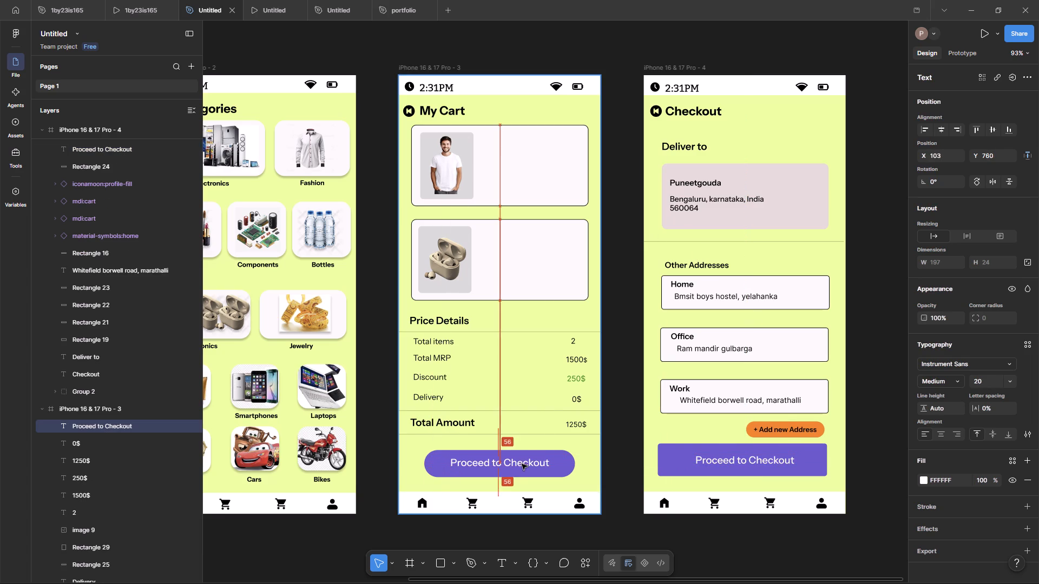
drag(522, 464, 522, 467)
click(941, 132)
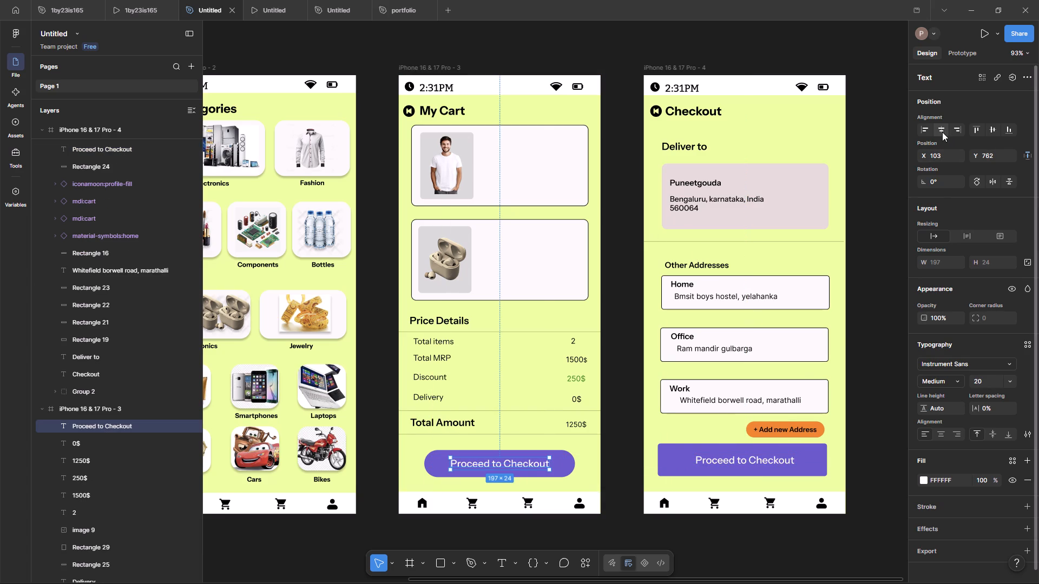
click(815, 555)
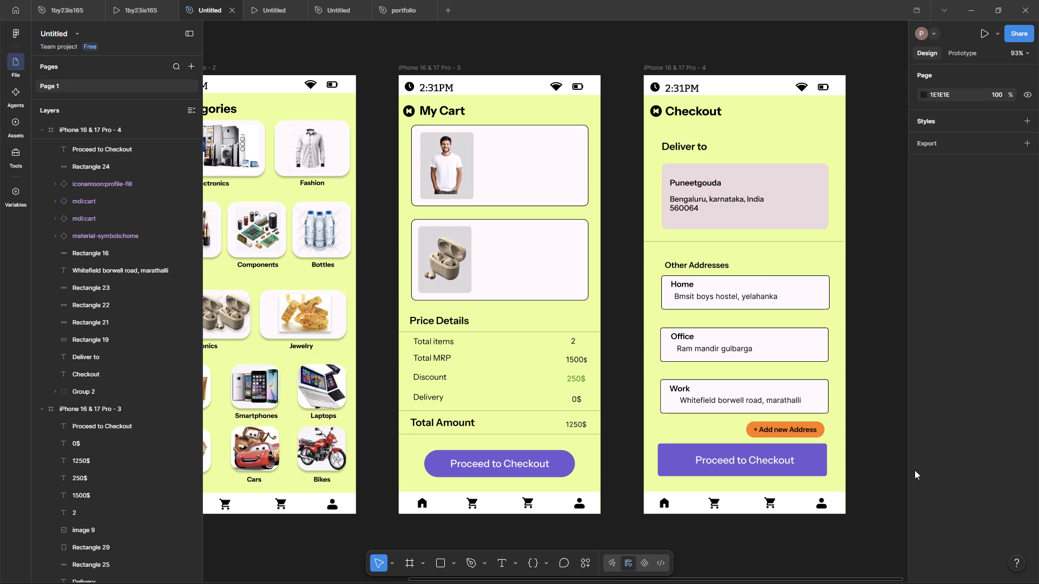
Replace the Checkout screen's purple button rectangle with a copy of My Cart's rounded 300 × 54 one at X 50, Y 755, sent to the back.
click(811, 467)
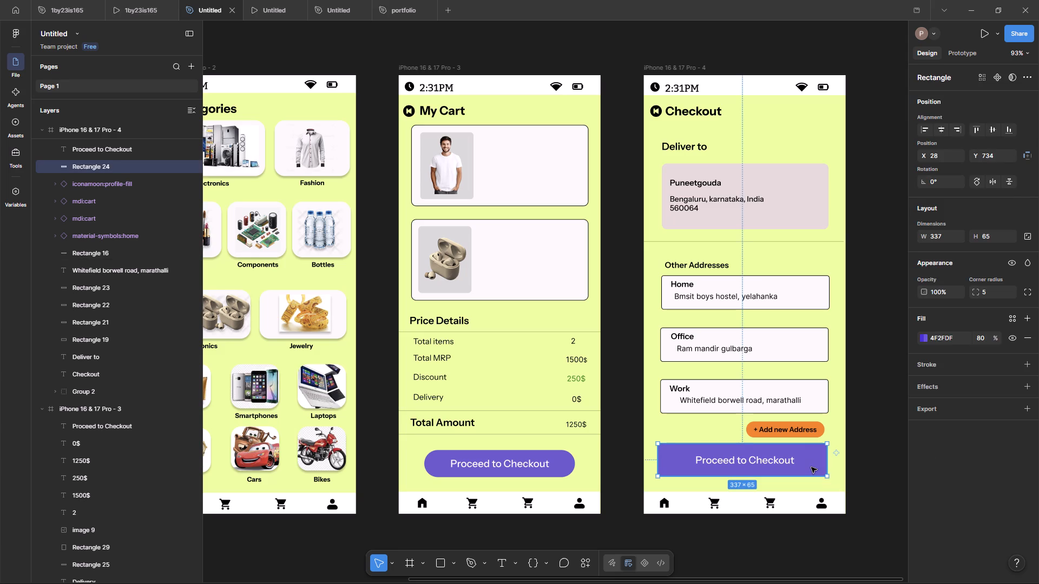
key(Delete)
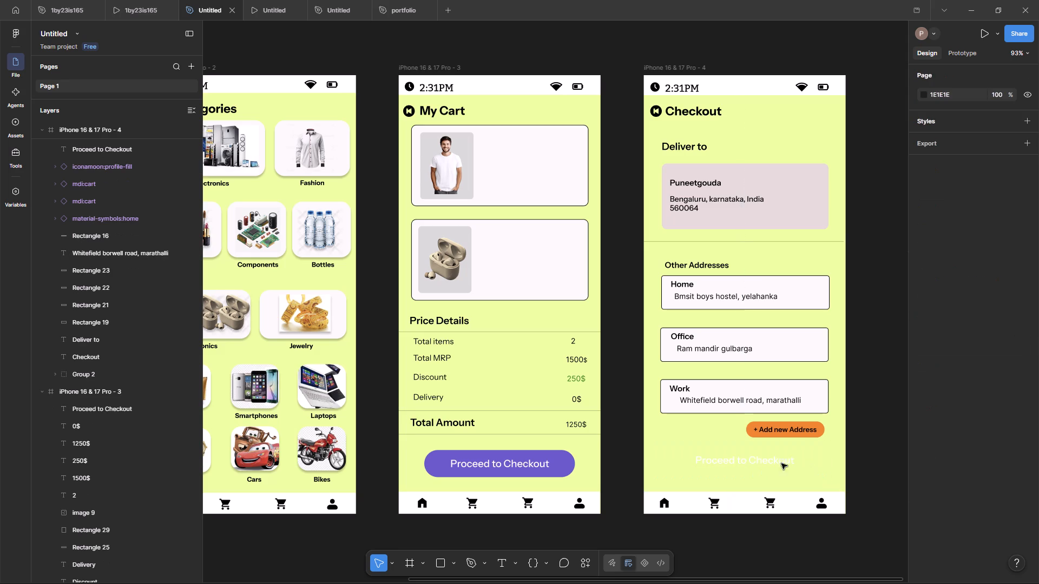
click(568, 460)
key(ctrl+c)
key(ctrl+v)
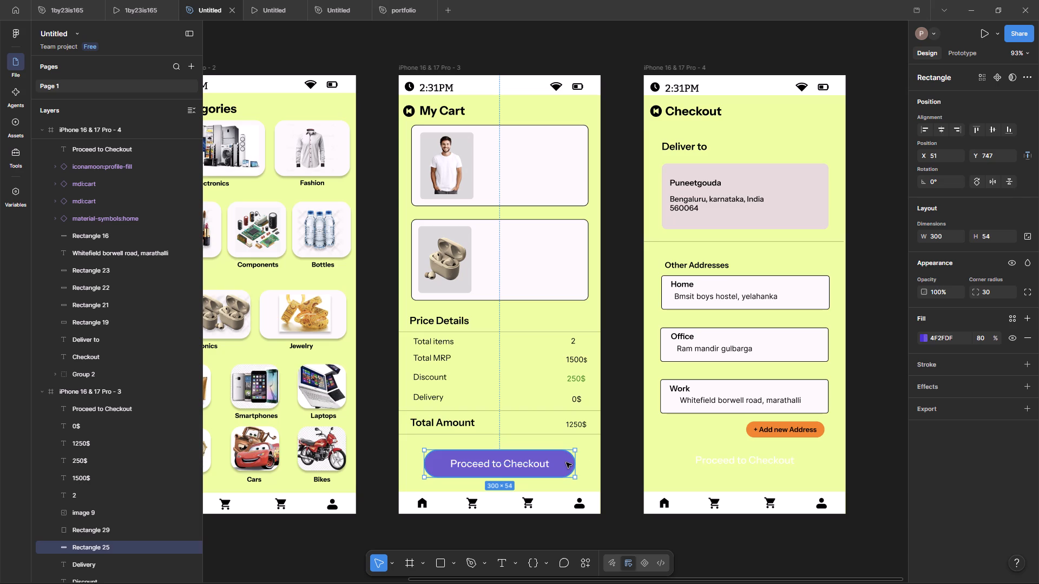
drag(565, 463, 560, 465)
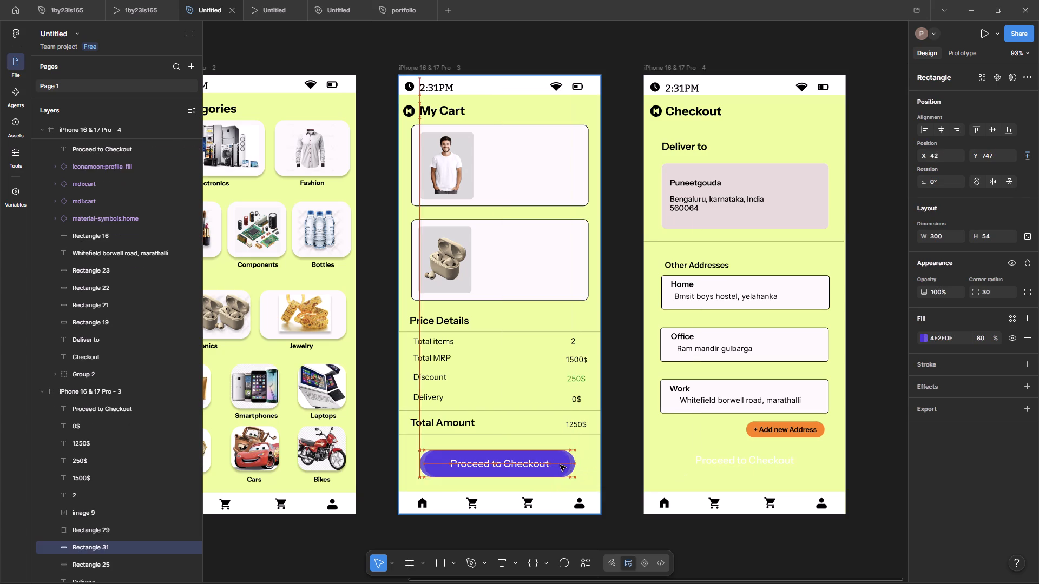
drag(560, 465, 810, 469)
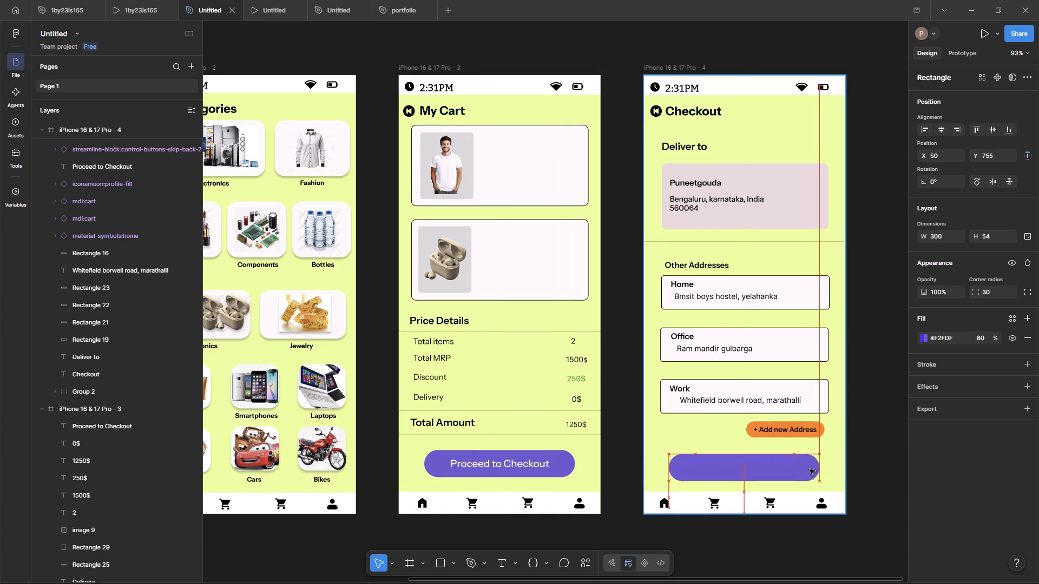
right_click(801, 469)
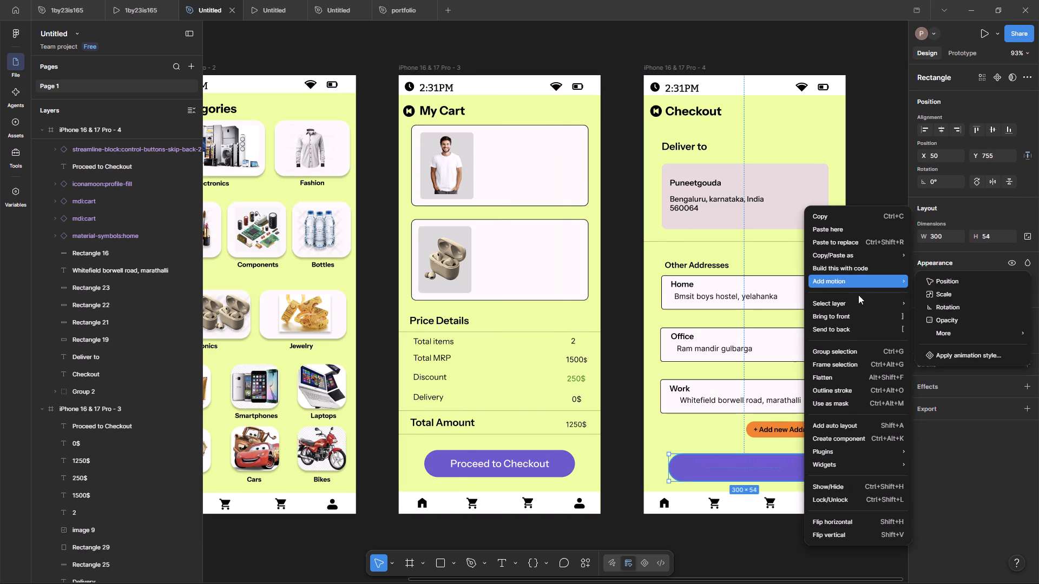
click(859, 327)
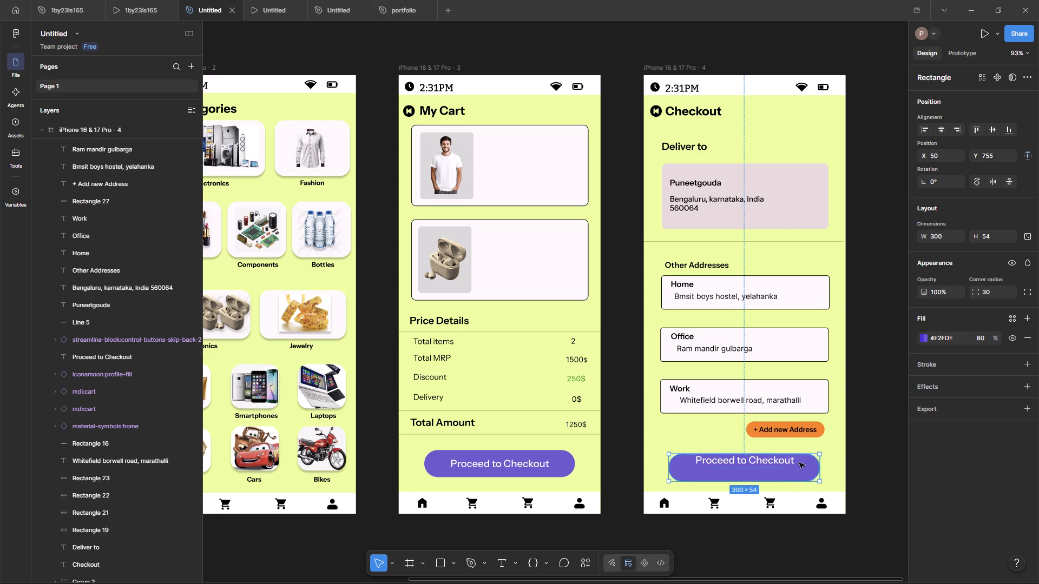
Move the "Proceed to Checkout" text on the Checkout screen to X 100, Y 769, centring it on the rounded button.
click(766, 457)
drag(767, 461, 767, 470)
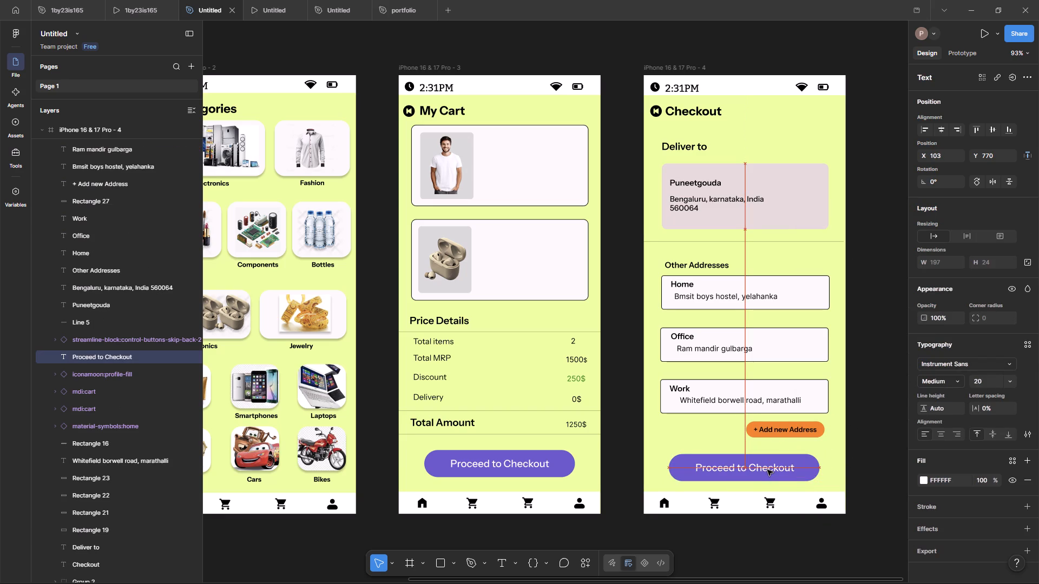
drag(767, 470, 766, 470)
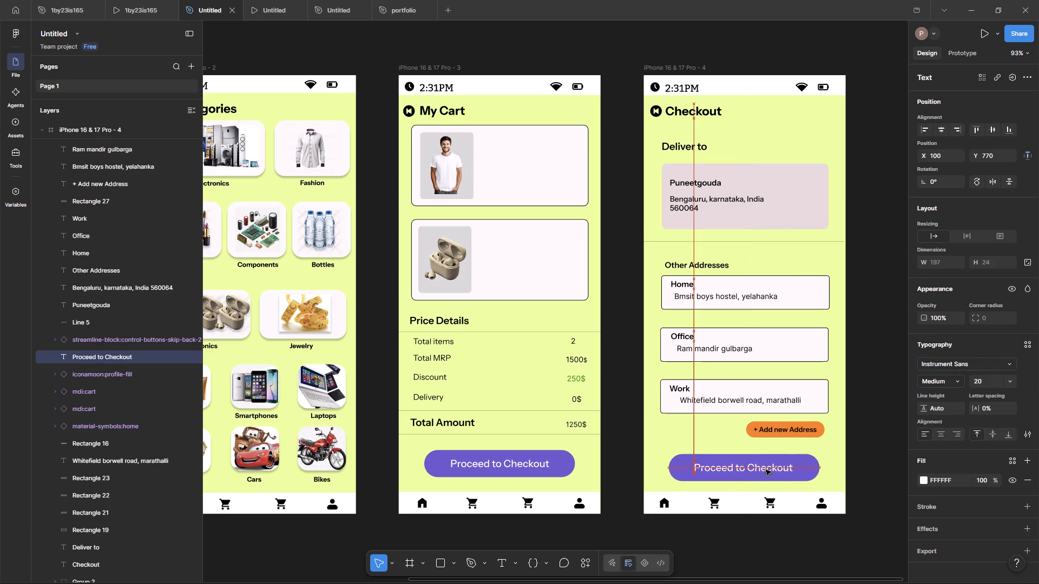
drag(766, 470, 766, 468)
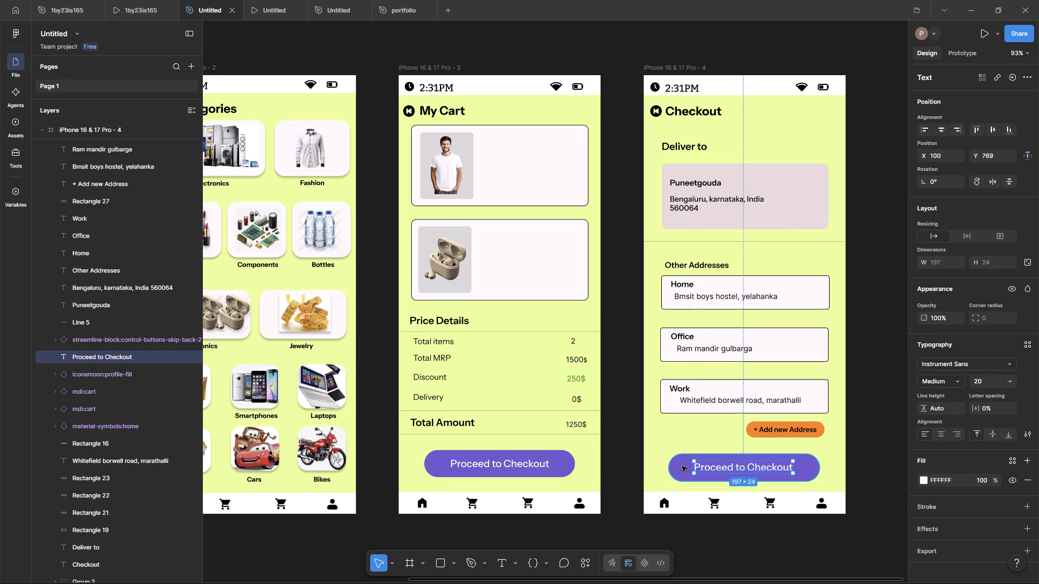
Move the "Proceed to Checkout" text on the My Cart screen down to Y 769, centring it vertically on its purple button.
click(682, 466)
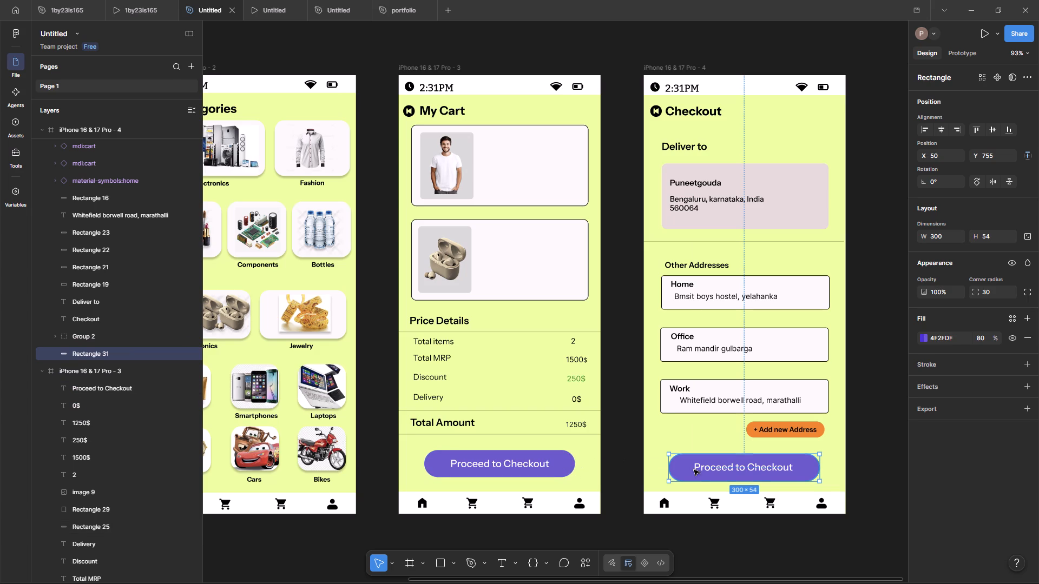
click(565, 463)
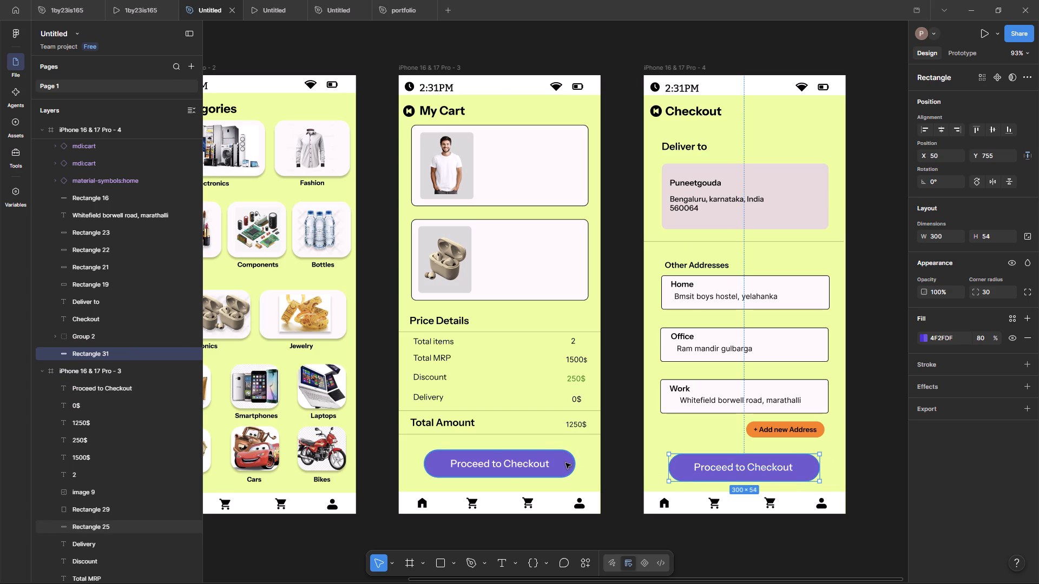
click(542, 463)
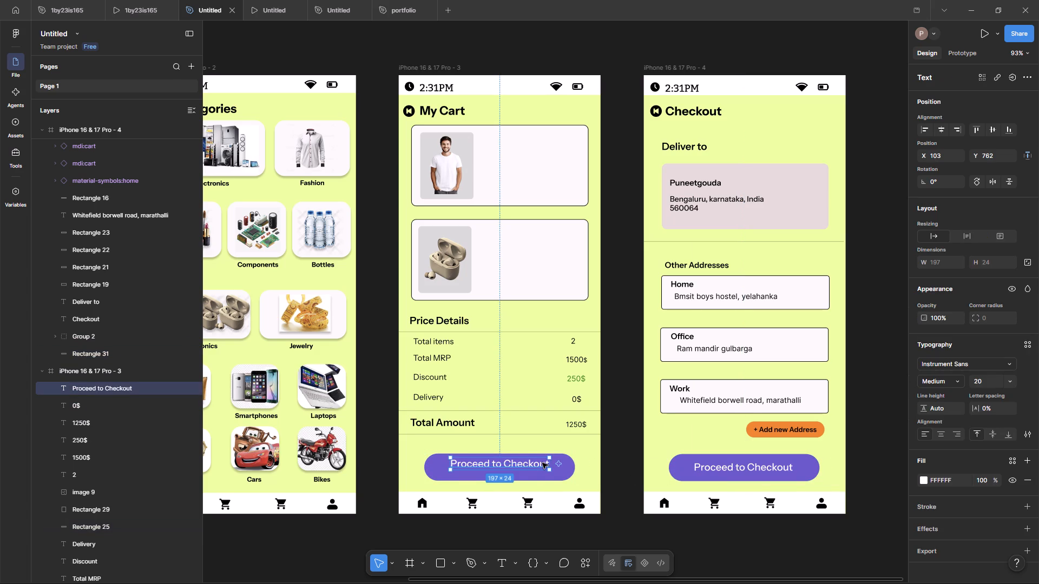
key(Down)
key(Down)
key(Down)
key(Down)
key(Down)
key(Down)
key(Down)
key(Down)
key(Up)
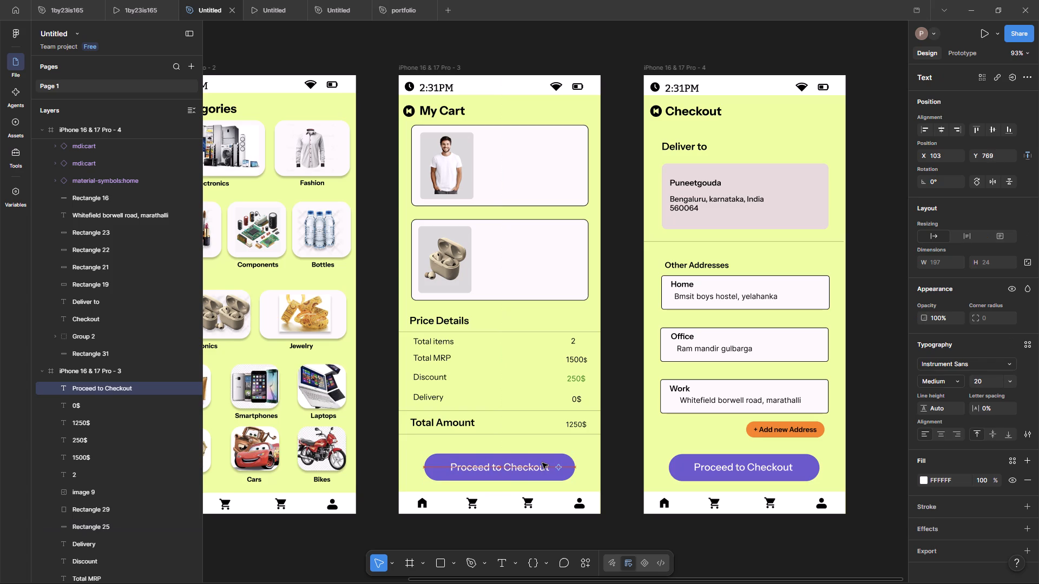
Raise the Checkout screen's purple button rectangle to Y 752 and its "Proceed to Checkout" text to Y 768.
click(681, 466)
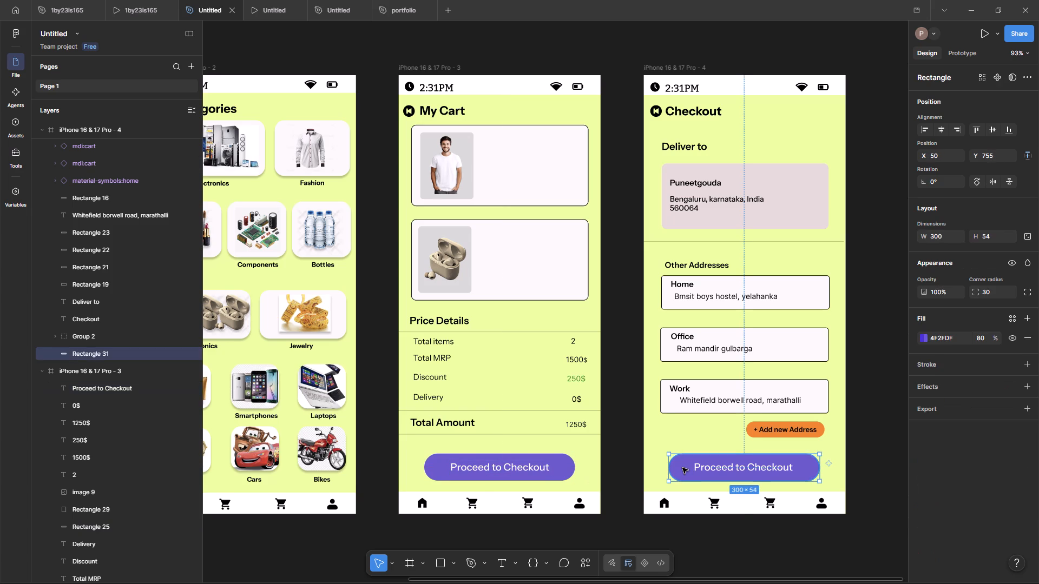
key(Up)
key(Up)
key(Up)
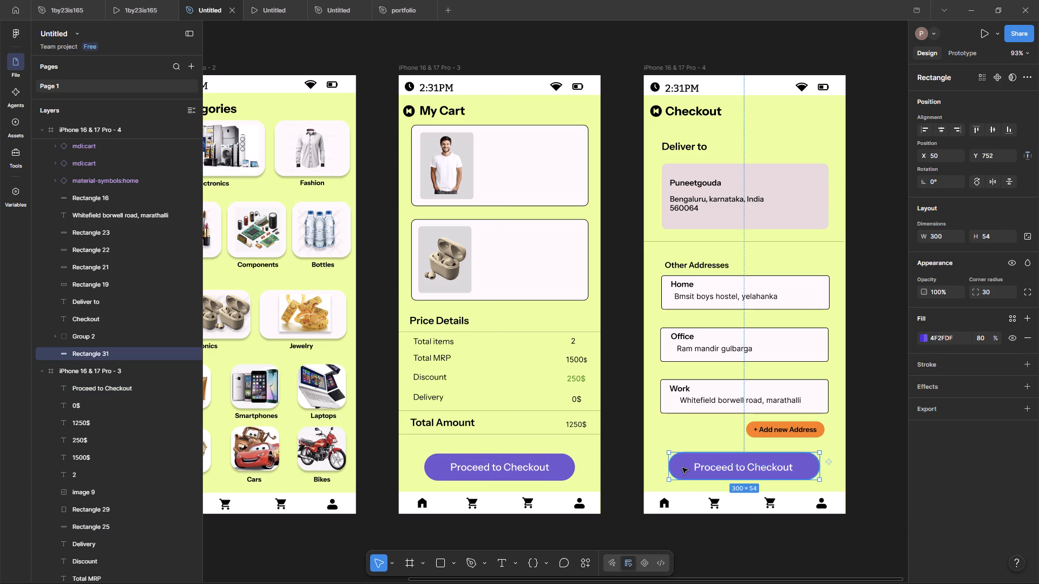
click(885, 458)
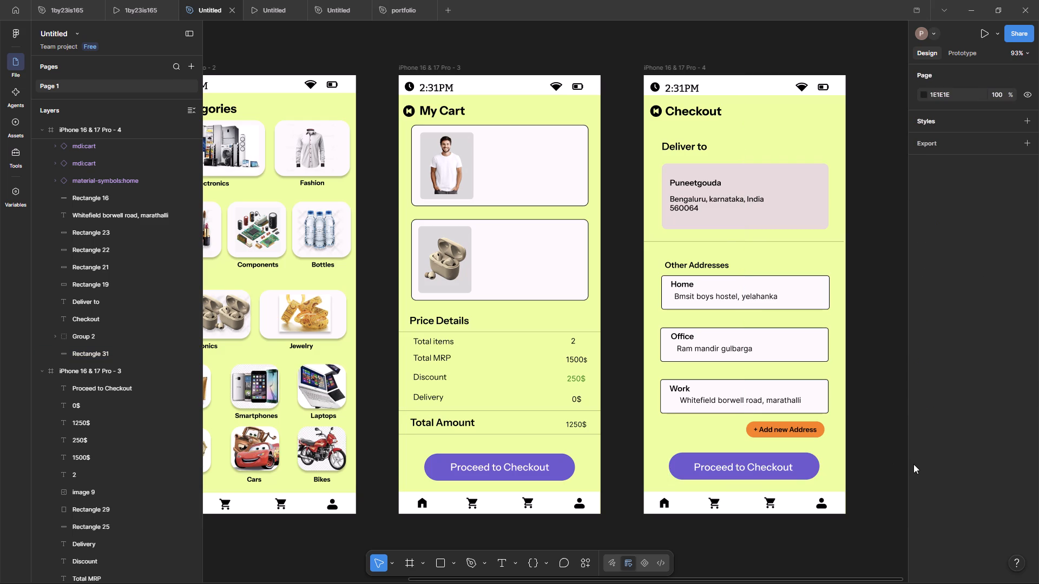
click(788, 473)
key(Up)
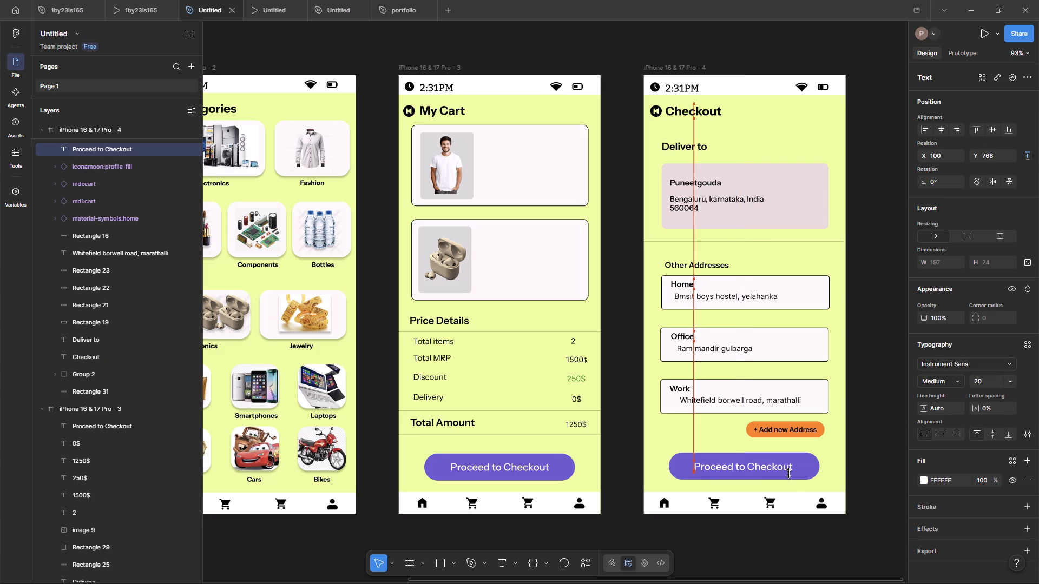
click(879, 287)
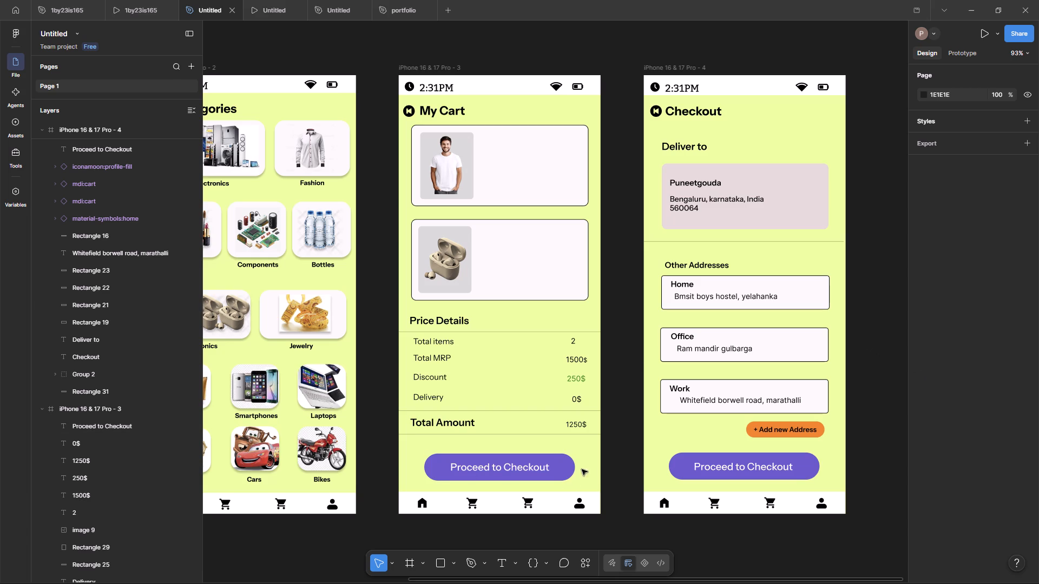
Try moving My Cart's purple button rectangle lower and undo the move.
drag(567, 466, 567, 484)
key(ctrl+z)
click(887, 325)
Compare the position and alignment of the "Proceed to Checkout" buttons on the My Cart and Checkout screens.
click(759, 474)
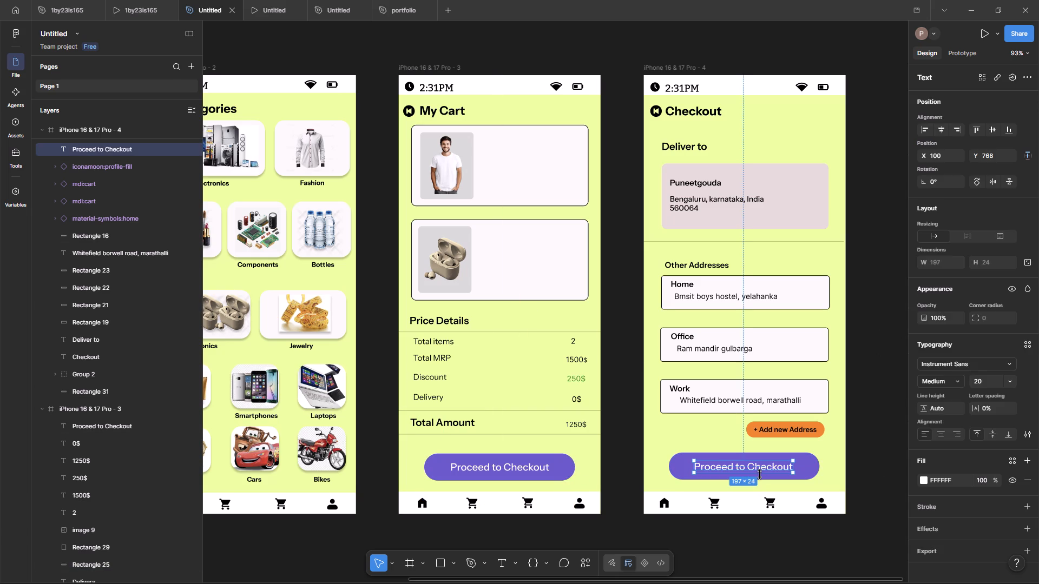
click(898, 428)
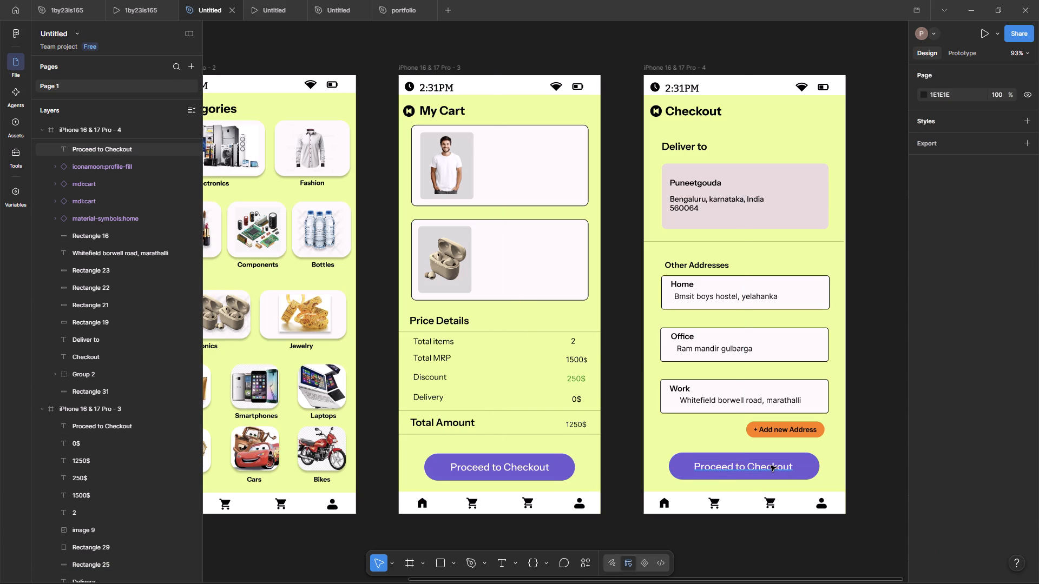
click(555, 467)
click(892, 369)
drag(852, 582, 843, 535)
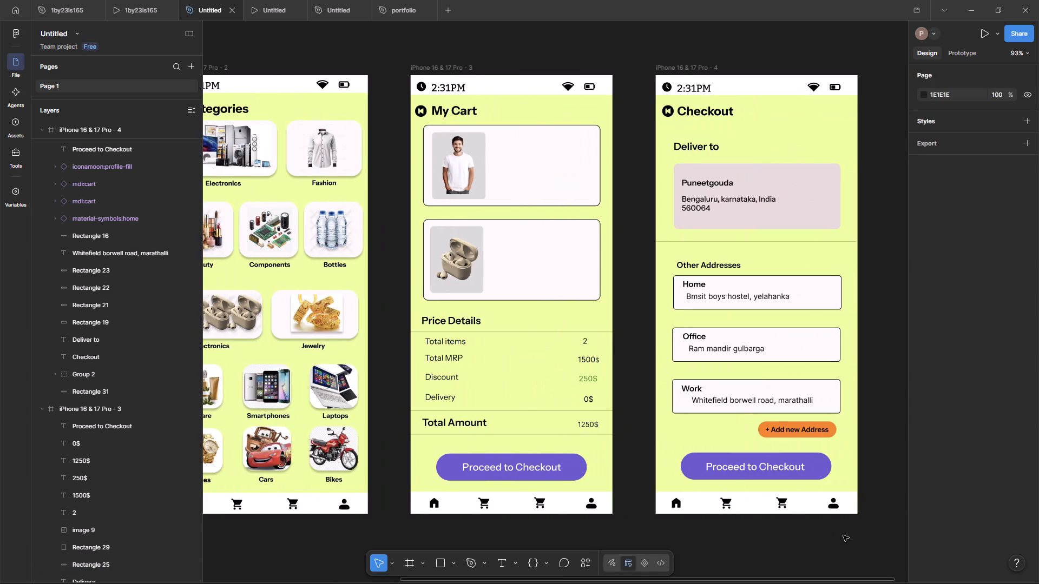
drag(843, 535, 865, 536)
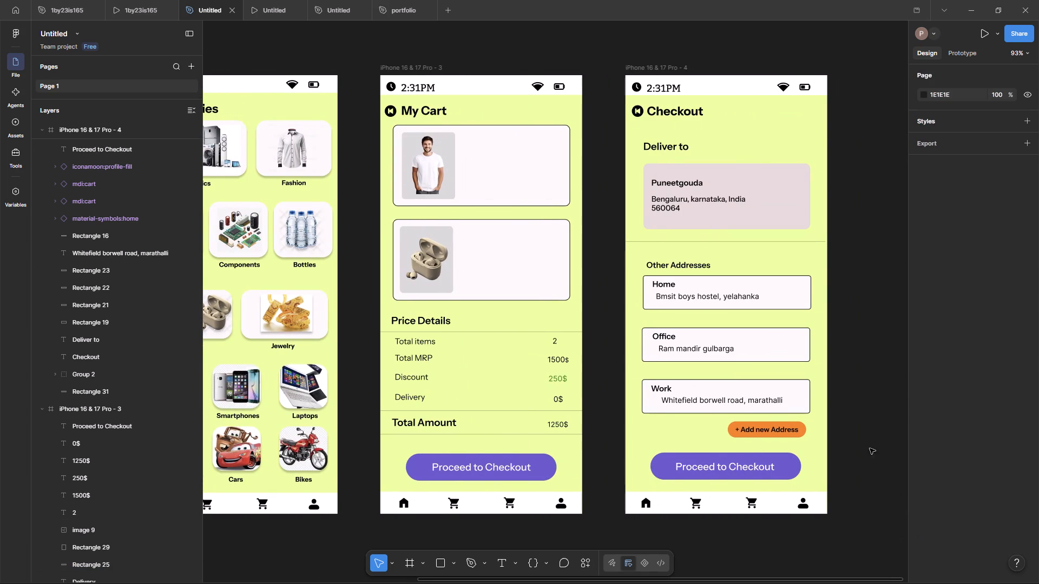
scroll(857, 421, up, 2)
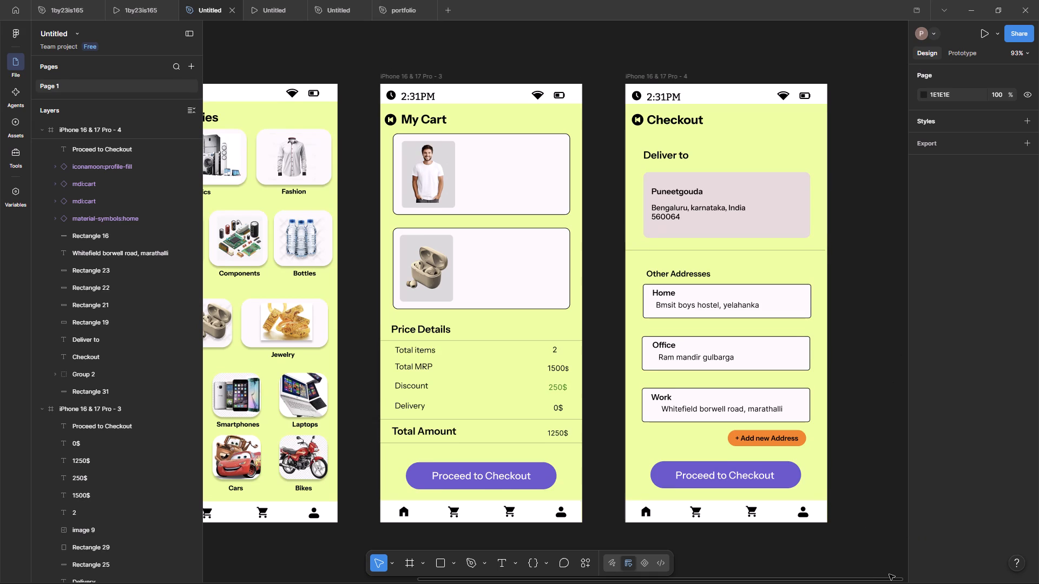
Change the home screen frame's background fill to solid orange FFB236.
drag(884, 576, 637, 539)
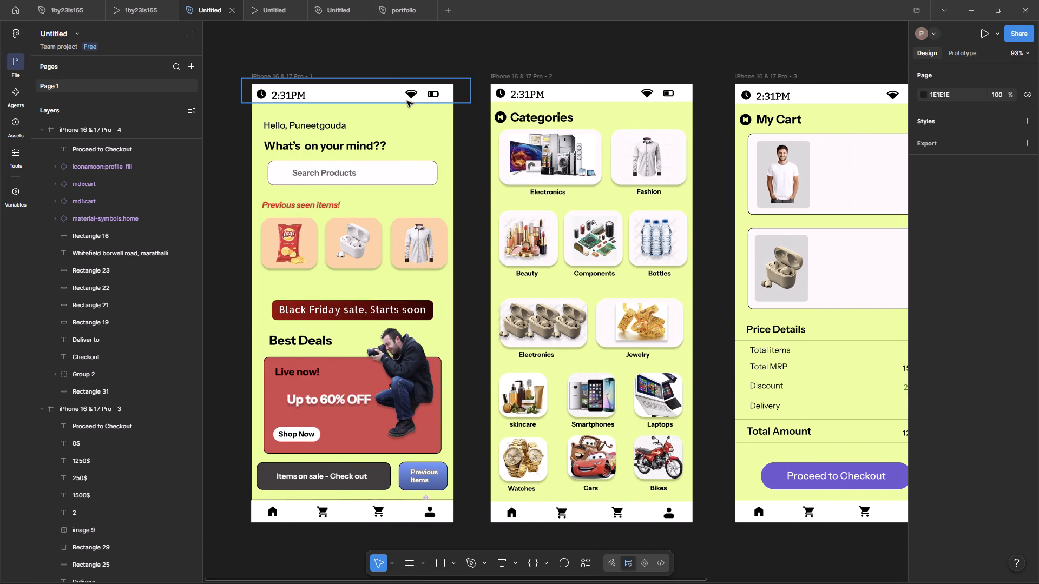
click(276, 76)
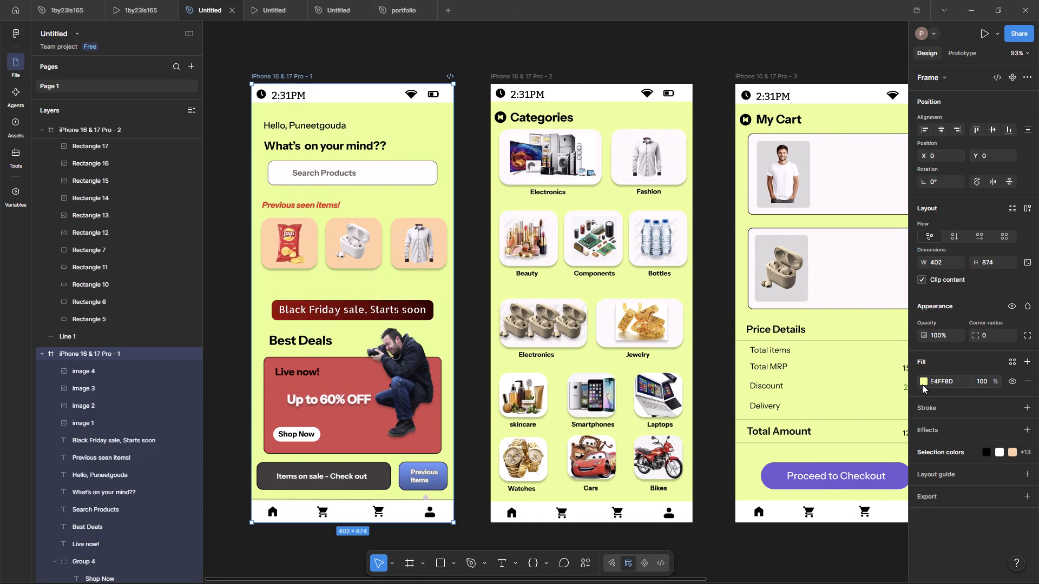
click(922, 384)
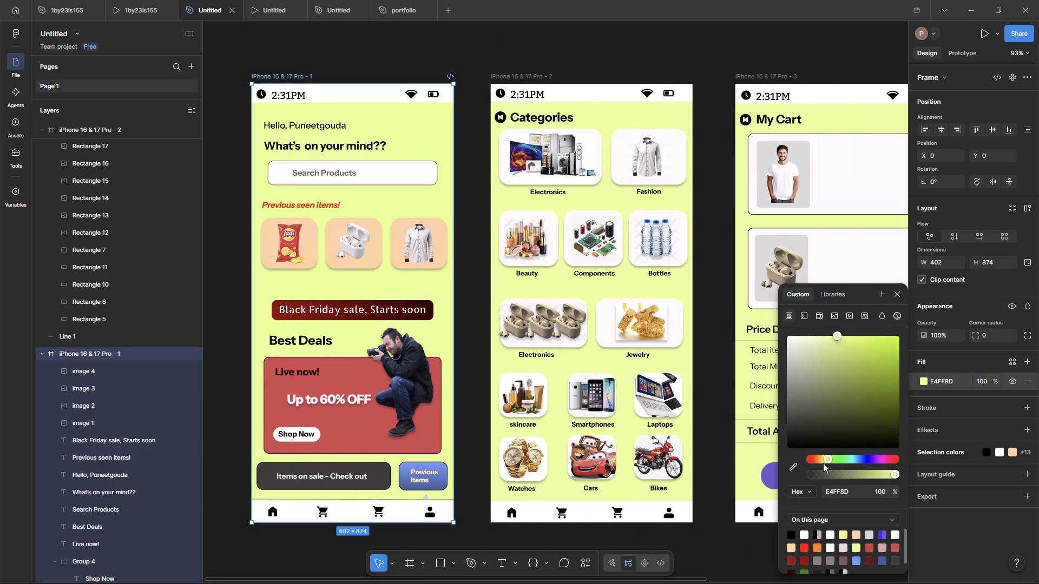
click(824, 460)
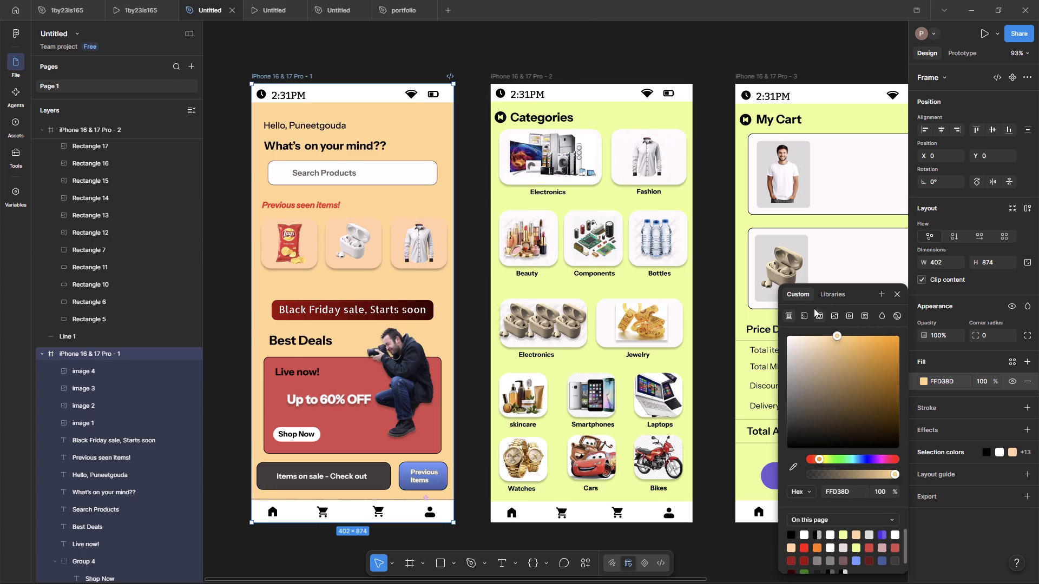
drag(847, 339, 846, 334)
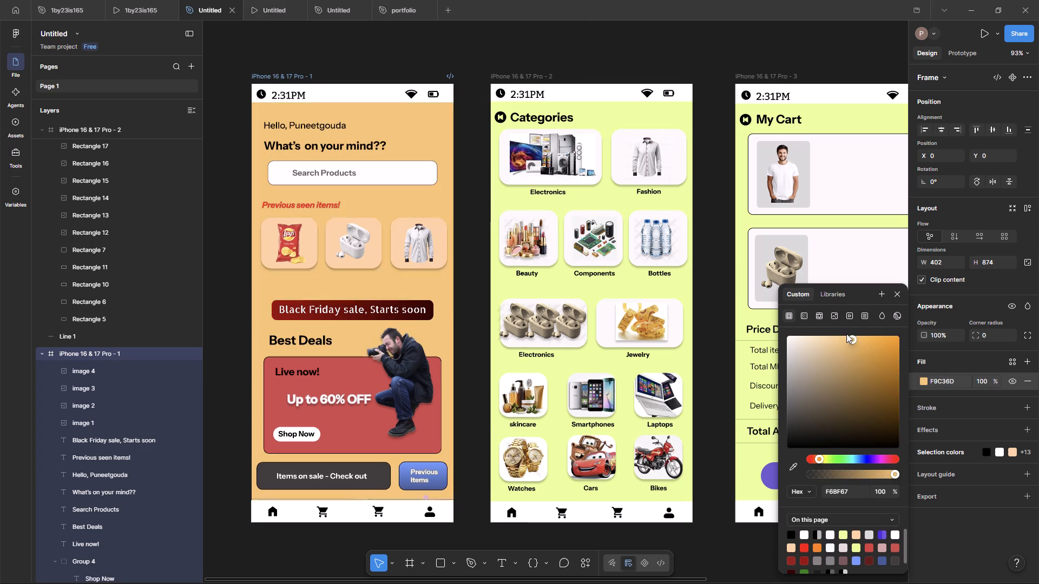
drag(846, 334, 849, 333)
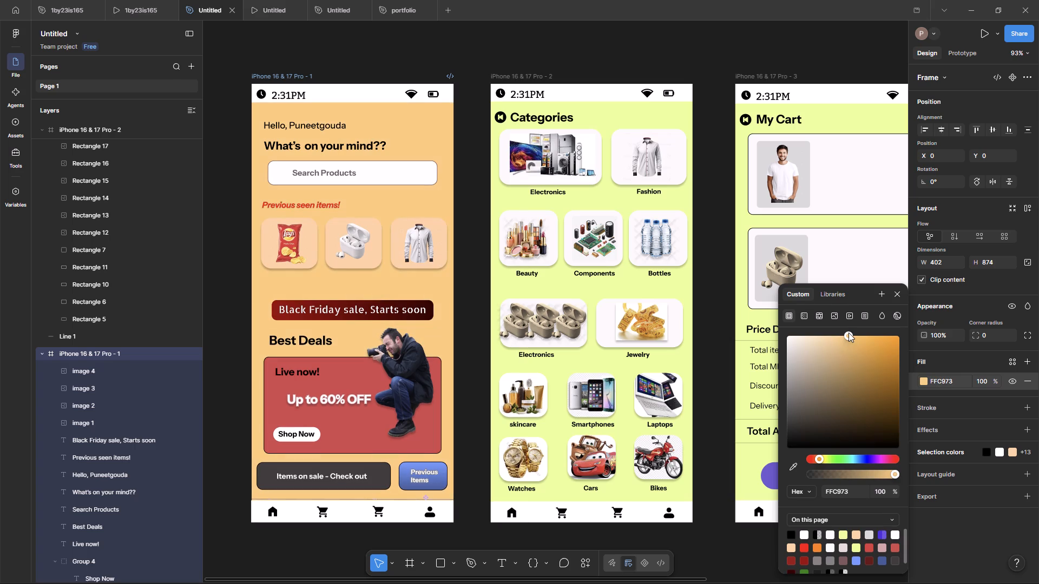
drag(849, 333, 849, 327)
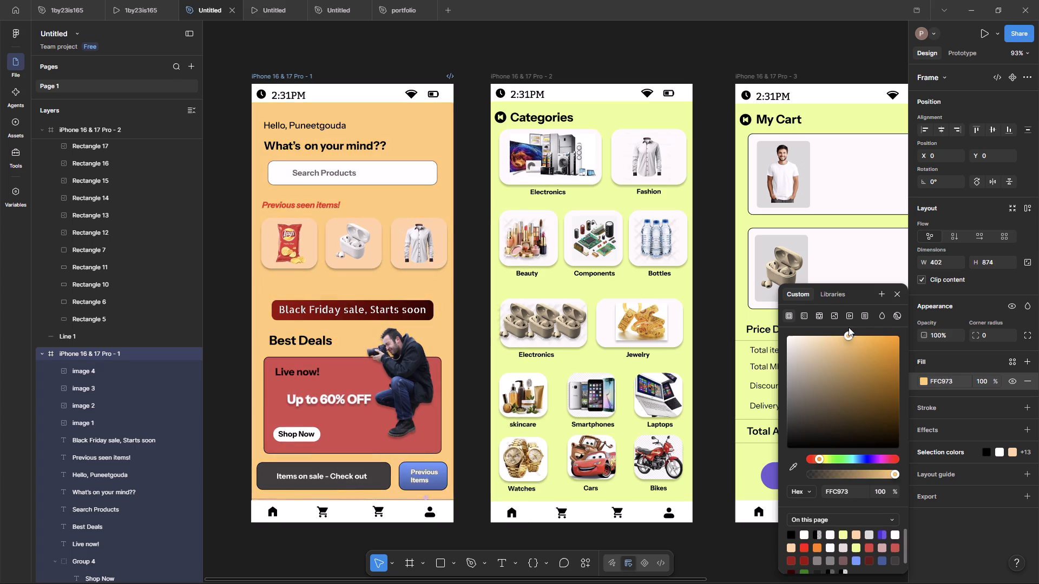
drag(849, 327, 856, 327)
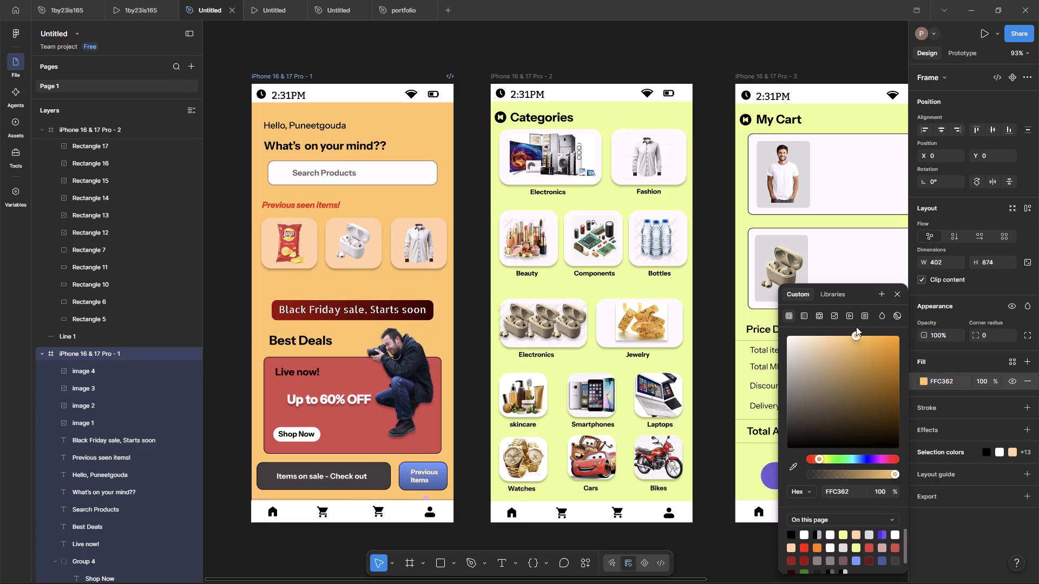
drag(856, 327, 873, 323)
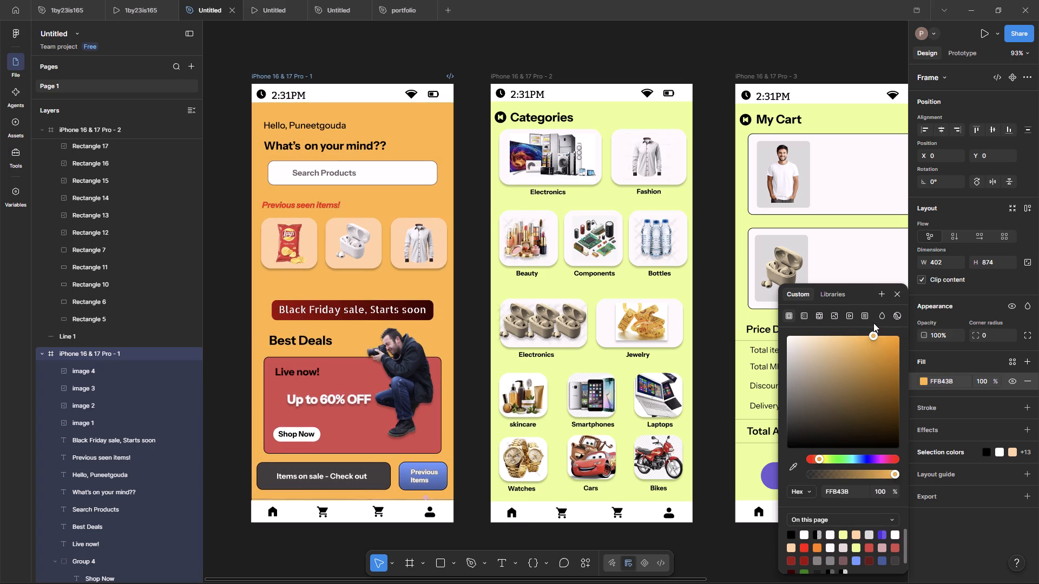
drag(873, 323, 873, 320)
drag(873, 320, 876, 315)
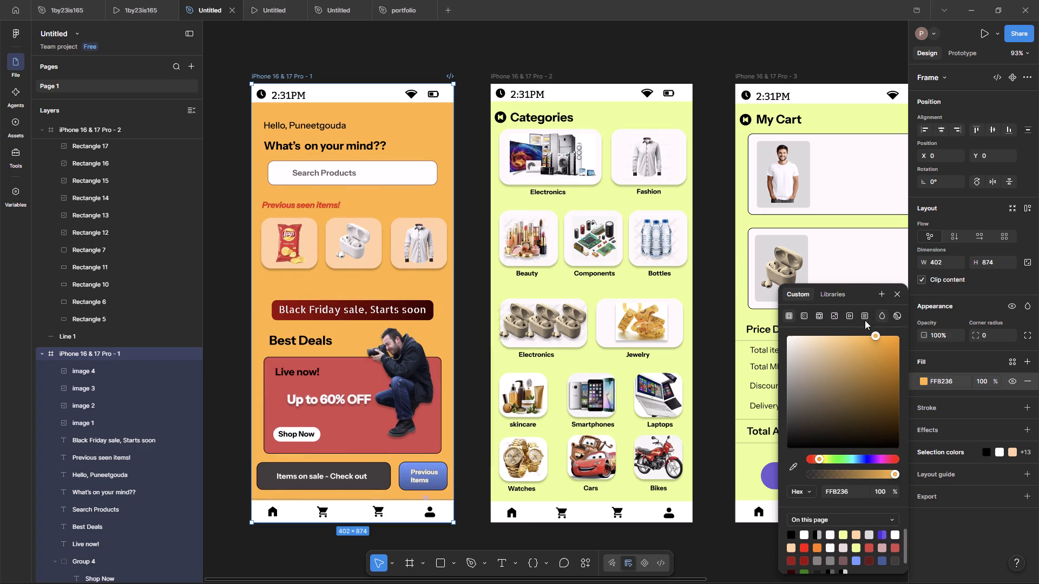
Convert the home screen's background fill to a linear gradient starting at FFB236, with its darker end stop at 94%.
click(804, 316)
click(804, 341)
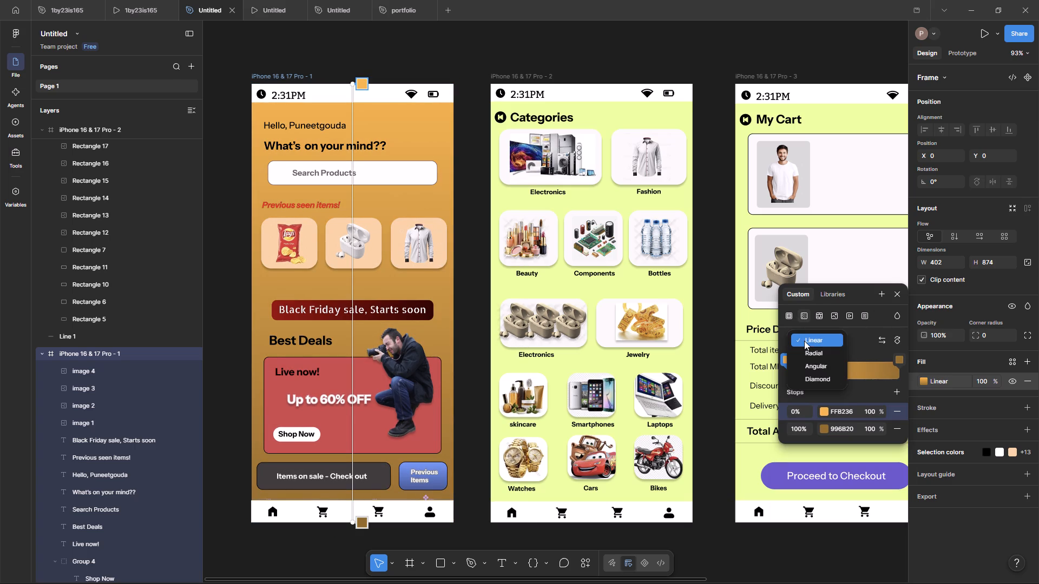
click(807, 356)
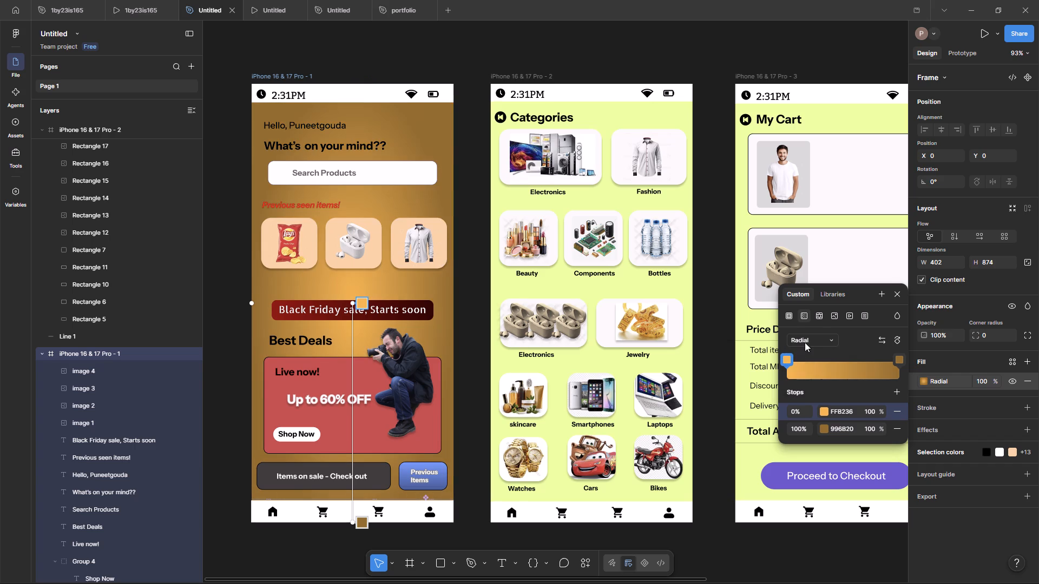
click(805, 342)
click(808, 327)
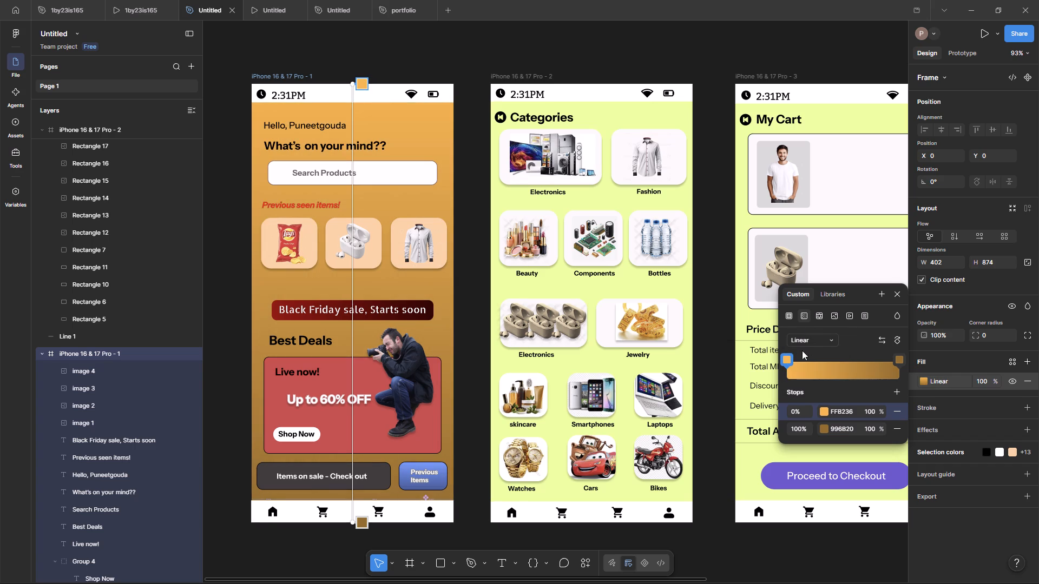
drag(897, 361, 882, 369)
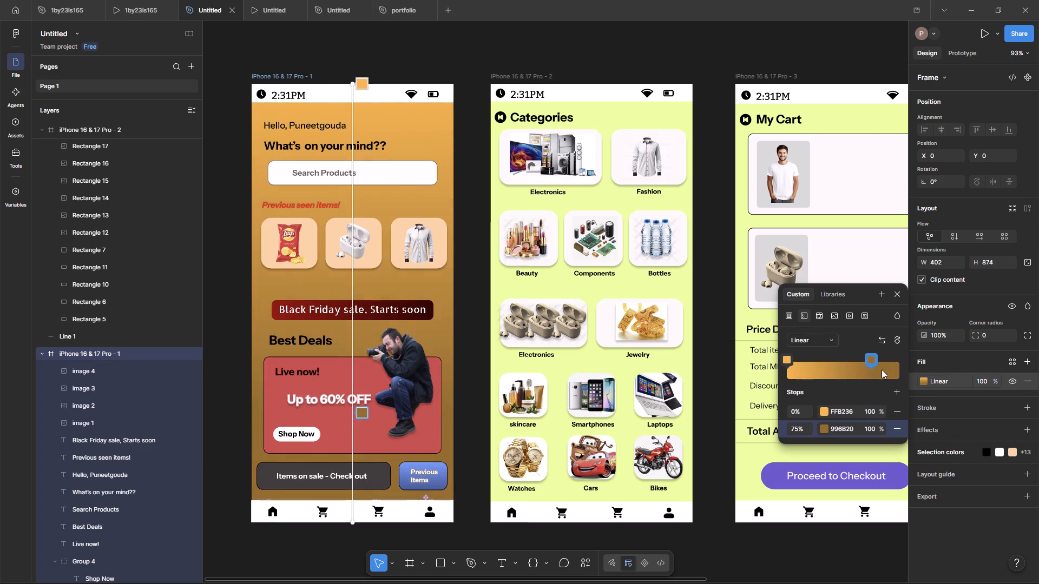
drag(882, 369, 892, 361)
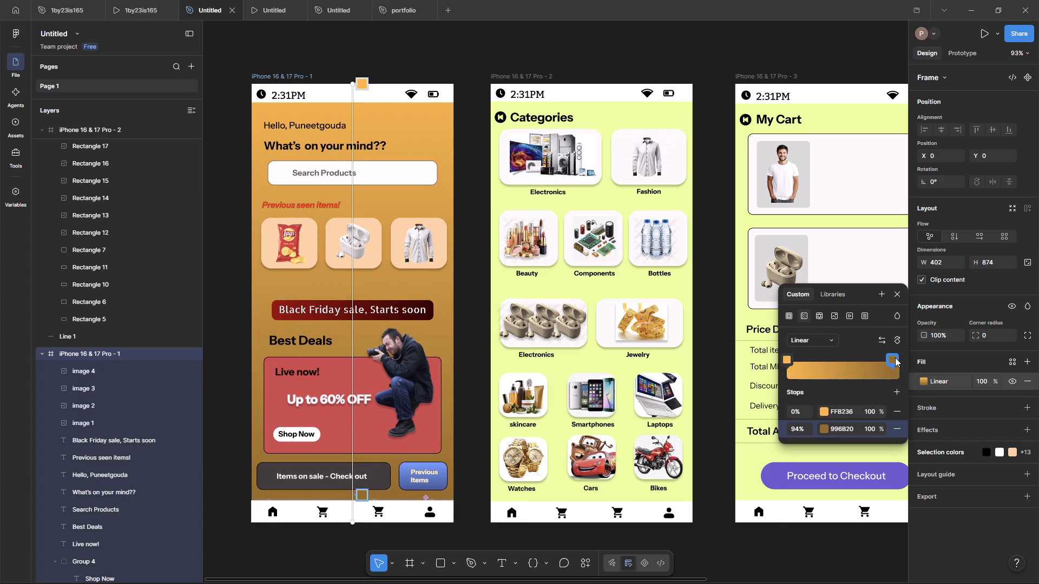
Recolor the 94% end stop of the home screen's background gradient to pale beige DFCFB5.
click(895, 357)
drag(727, 373, 653, 341)
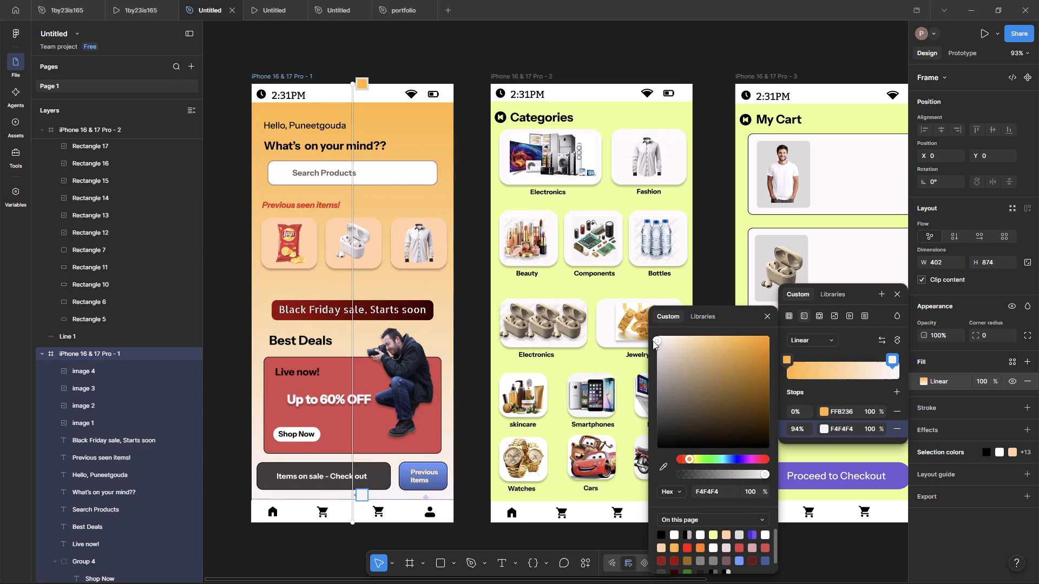
drag(653, 341, 661, 357)
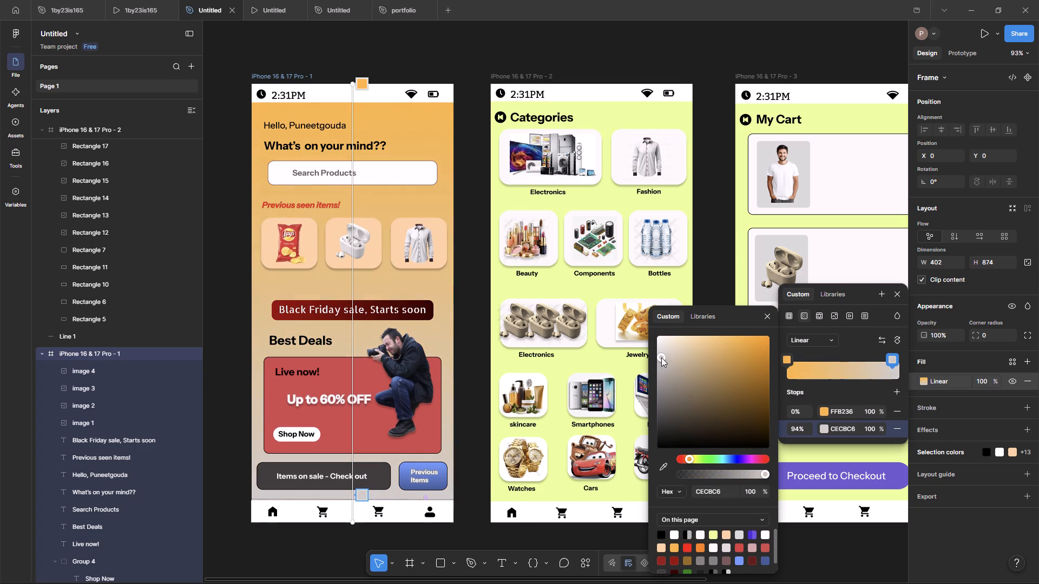
drag(661, 357, 665, 364)
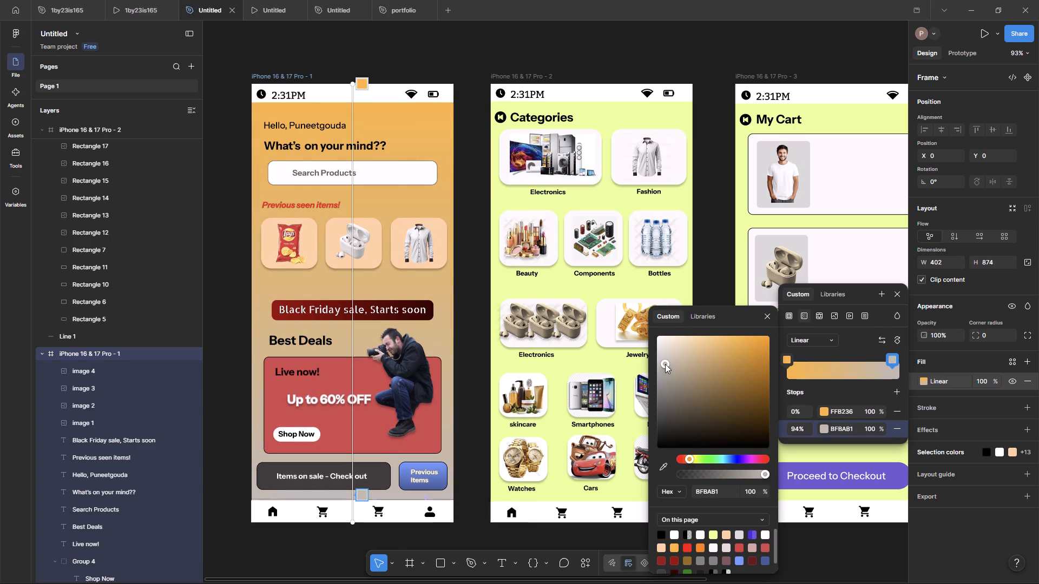
drag(665, 364, 665, 360)
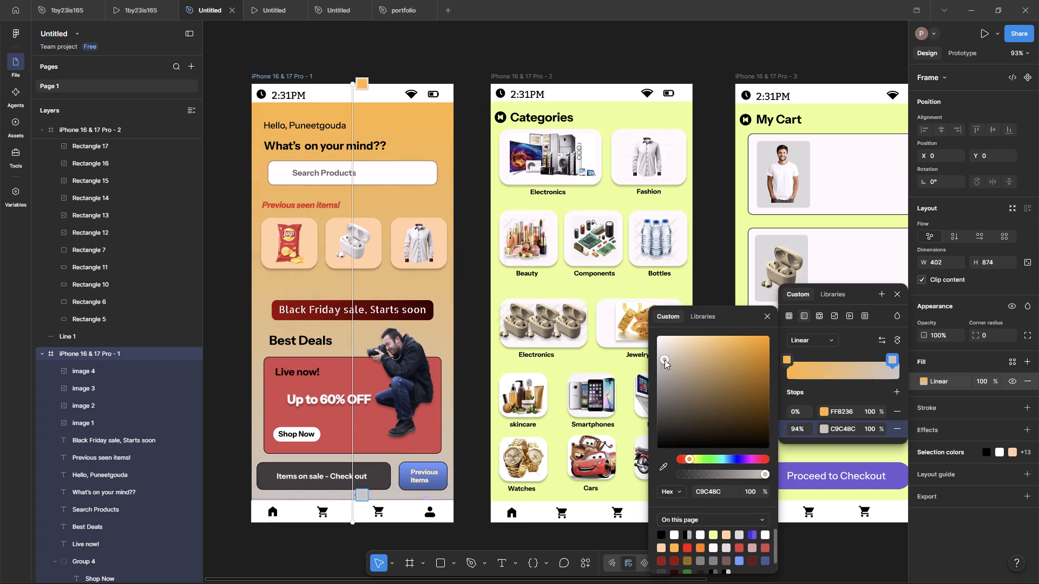
drag(665, 360, 676, 374)
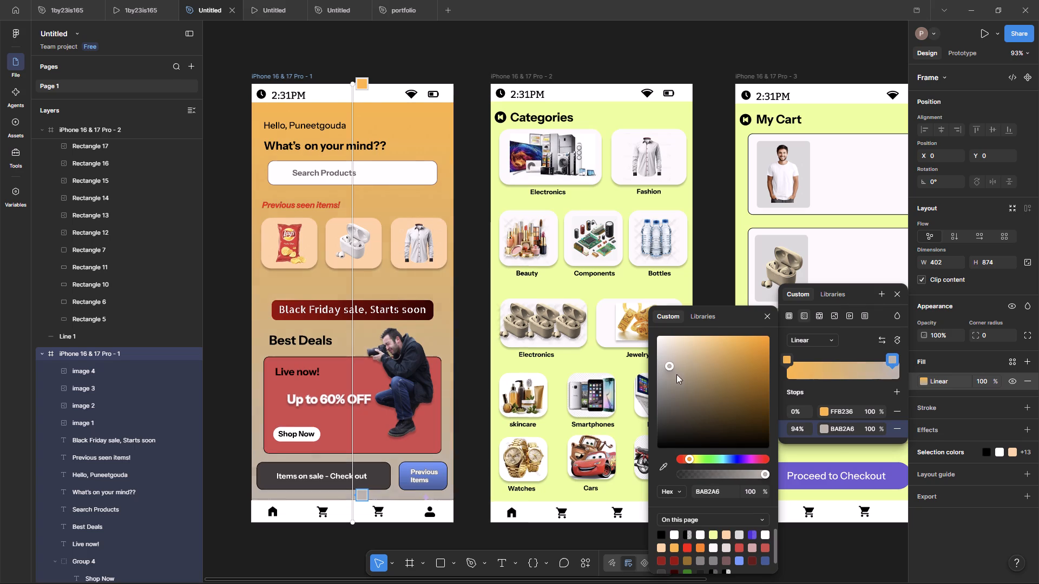
drag(676, 374, 646, 321)
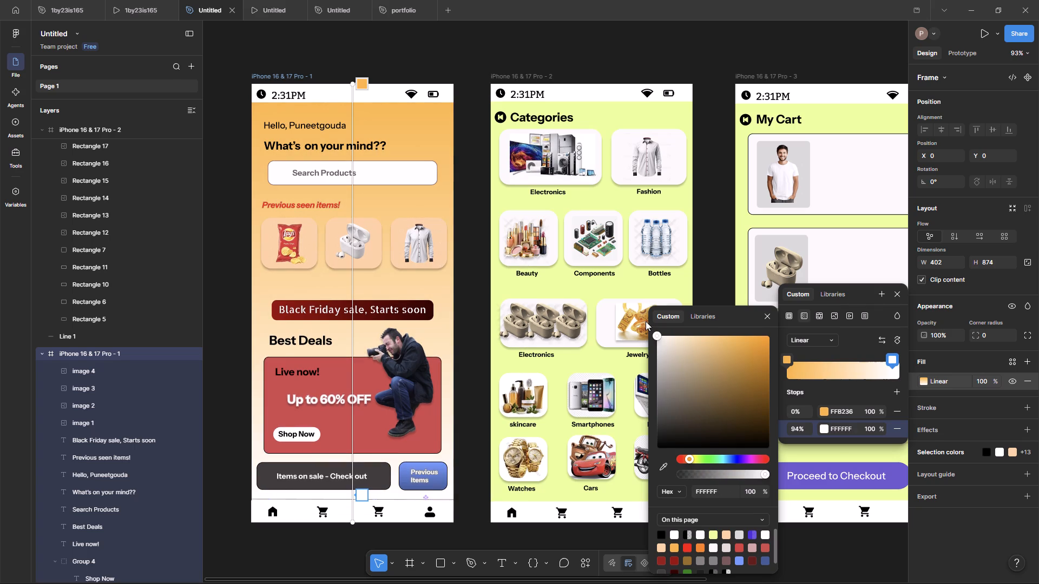
drag(646, 321, 740, 361)
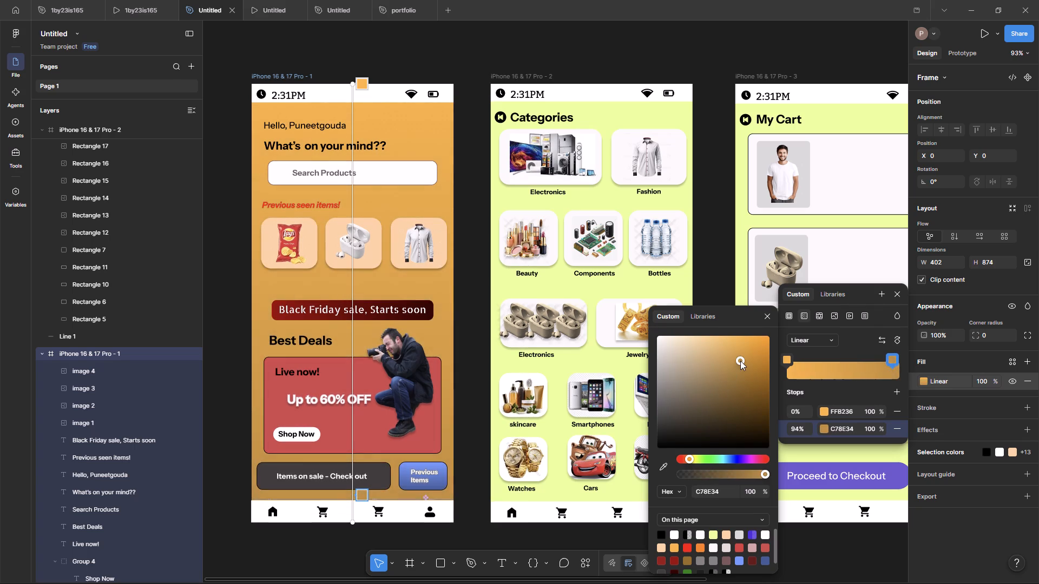
drag(740, 361, 746, 380)
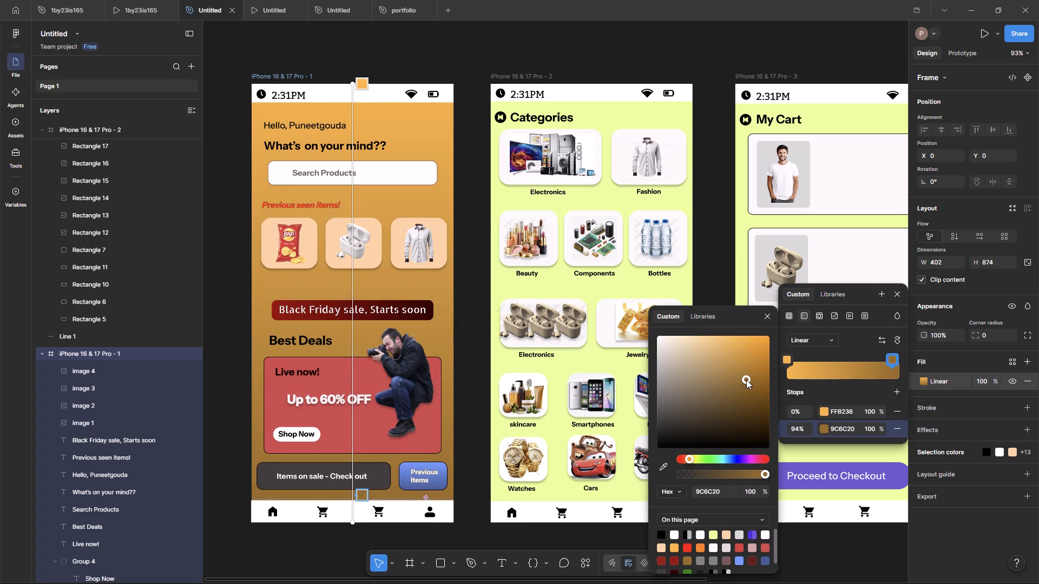
drag(746, 380, 679, 350)
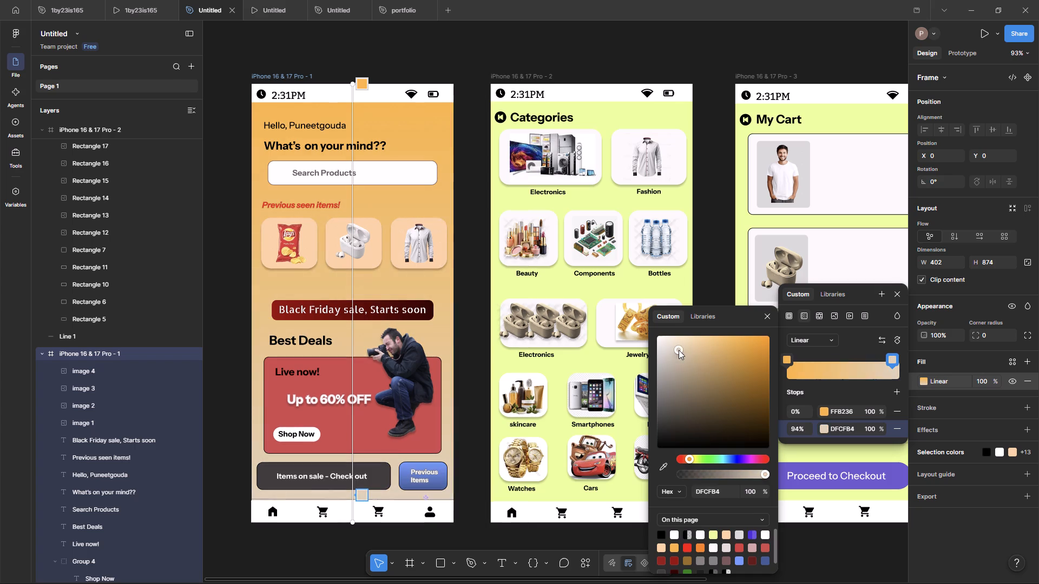
drag(679, 350, 683, 351)
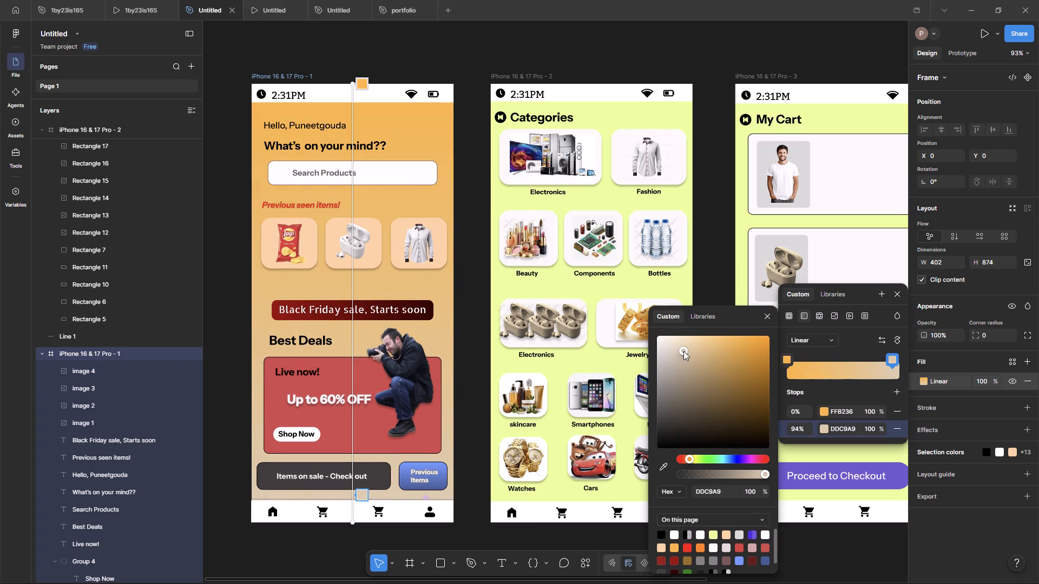
drag(683, 351, 680, 349)
drag(680, 349, 676, 348)
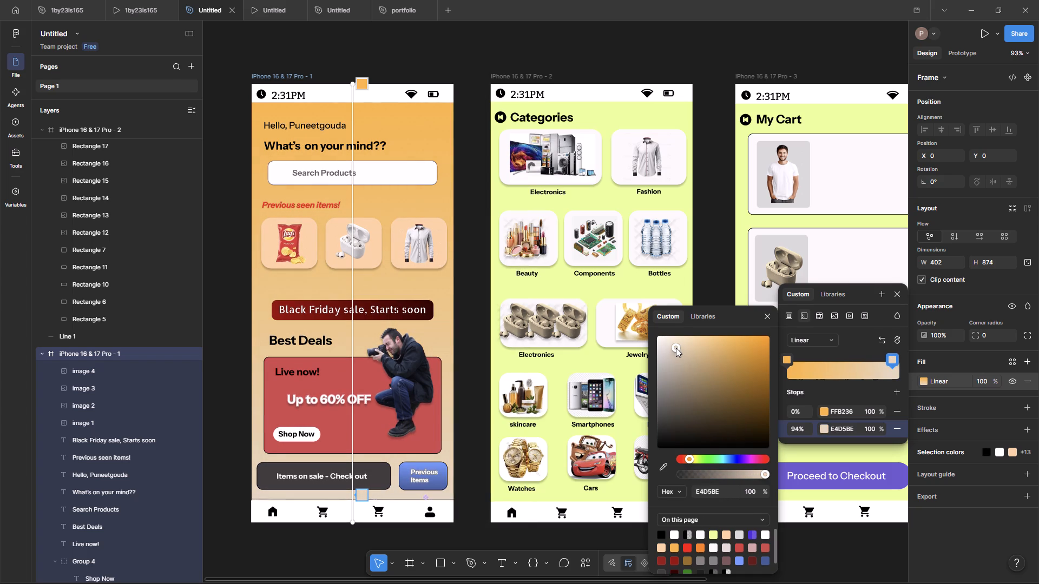
drag(676, 348, 678, 350)
Set the 0% start stop of the home screen's background gradient to orange FFB031.
click(786, 358)
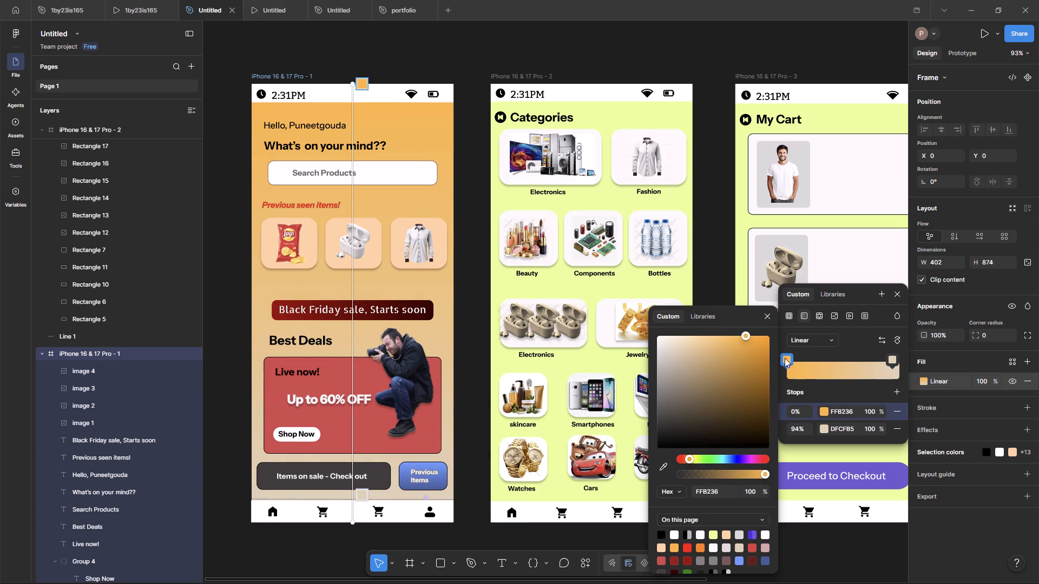
drag(752, 344, 722, 342)
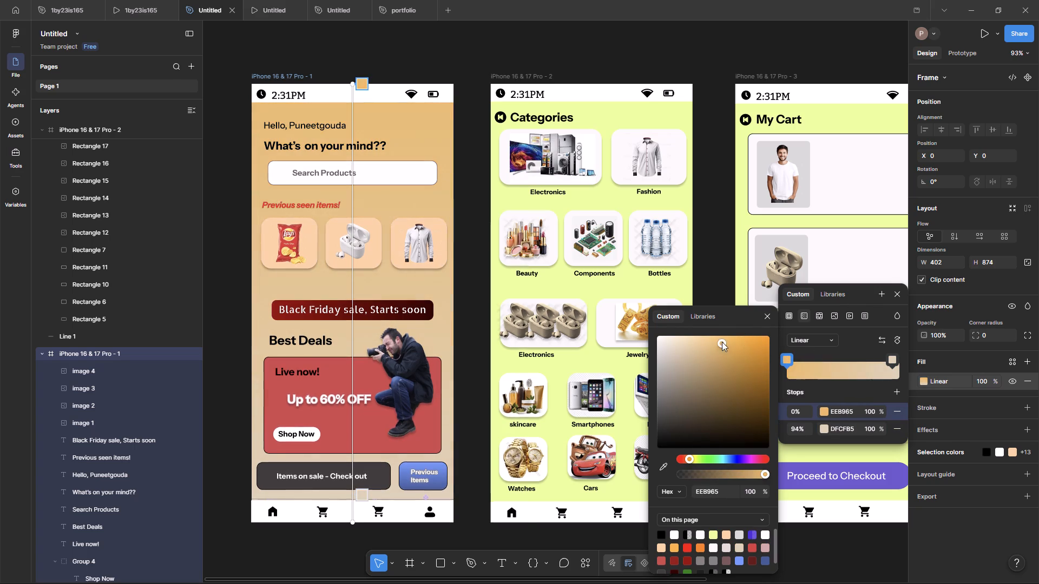
drag(722, 342, 748, 330)
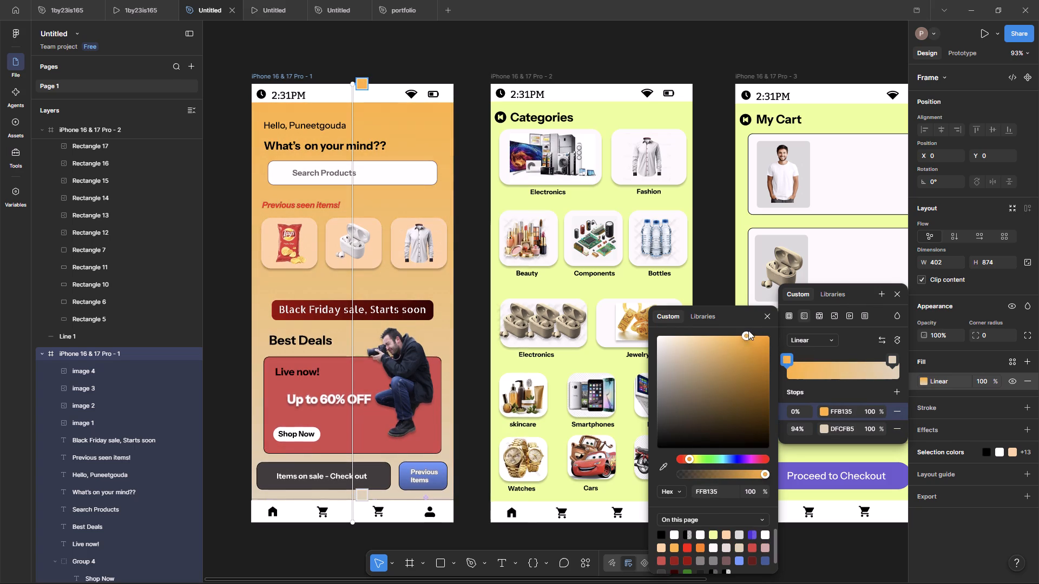
drag(748, 330, 744, 327)
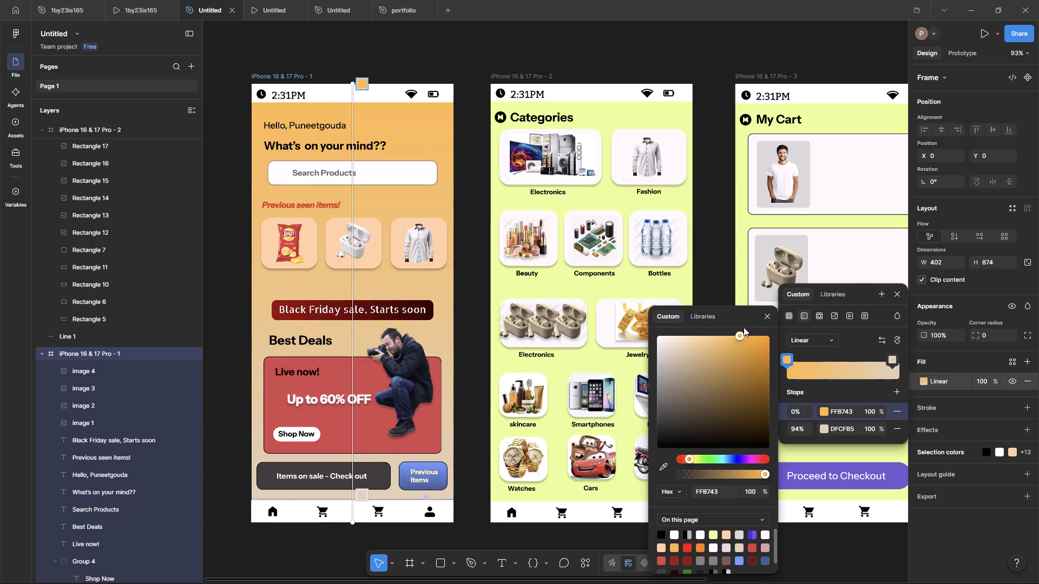
drag(744, 327, 748, 327)
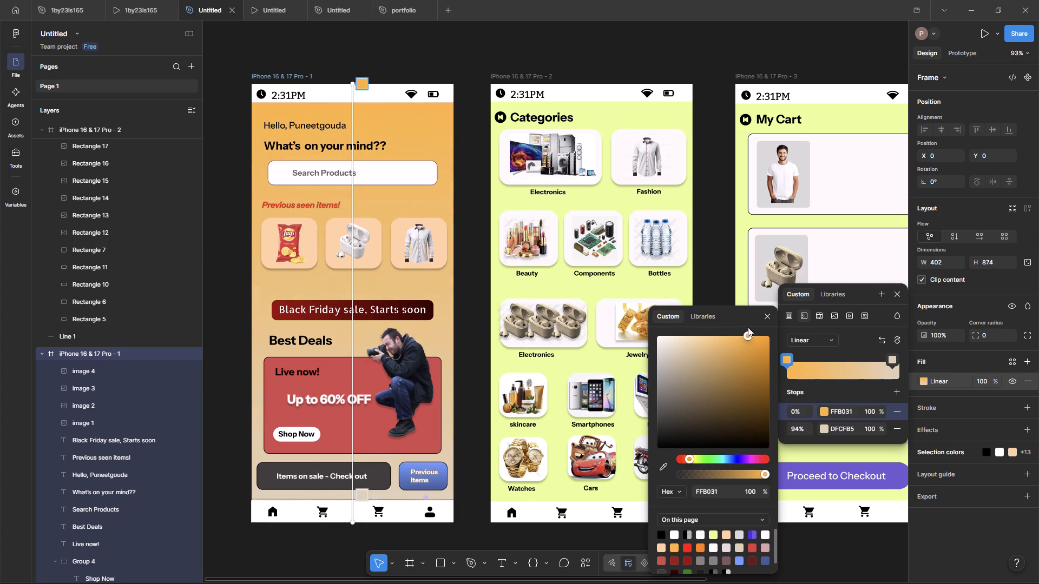
click(725, 59)
click(647, 44)
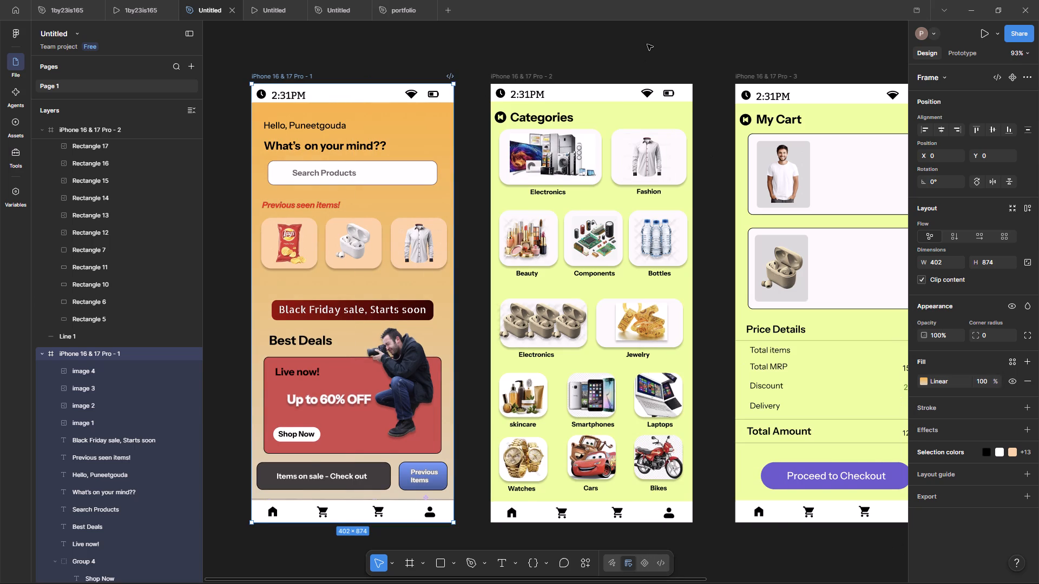
Inspect the fill and effects settings of the bottom navigation bar rectangles on the home and Categories screens.
ctrl+scroll(819, 191, down, 3)
ctrl+scroll(809, 228, up, 2)
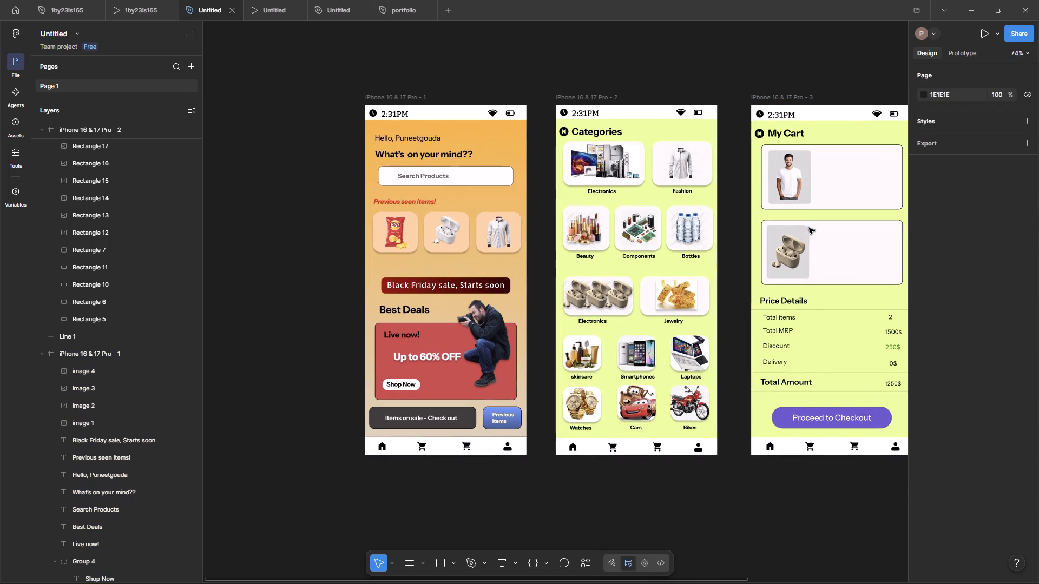
ctrl+scroll(768, 371, up, 4)
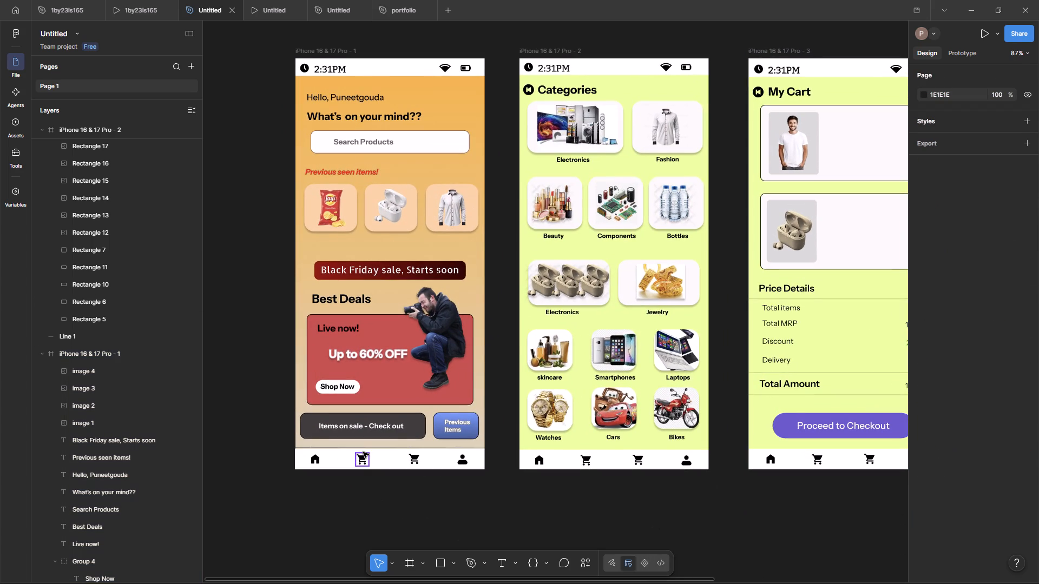
click(377, 453)
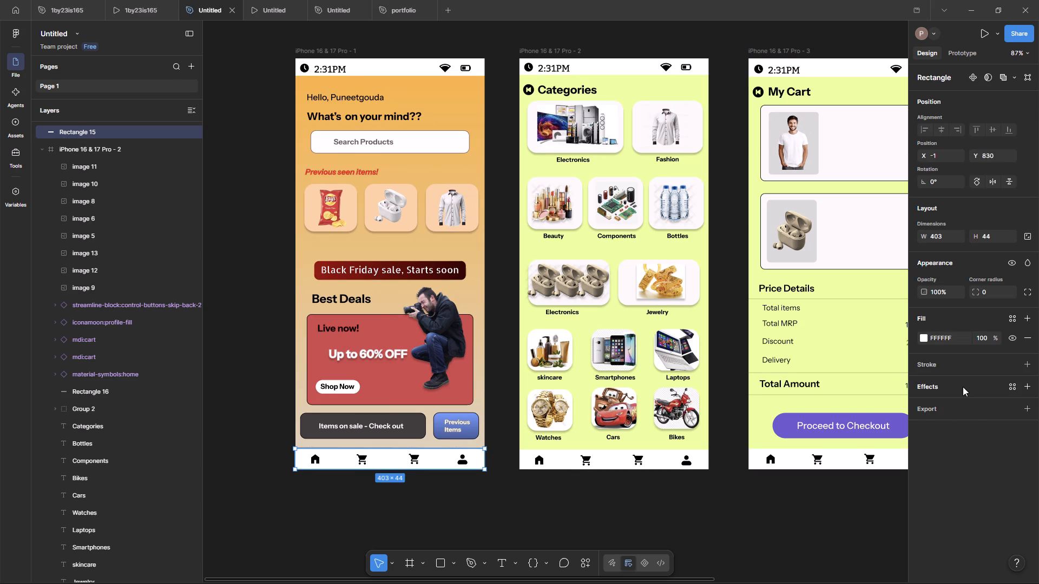
click(963, 387)
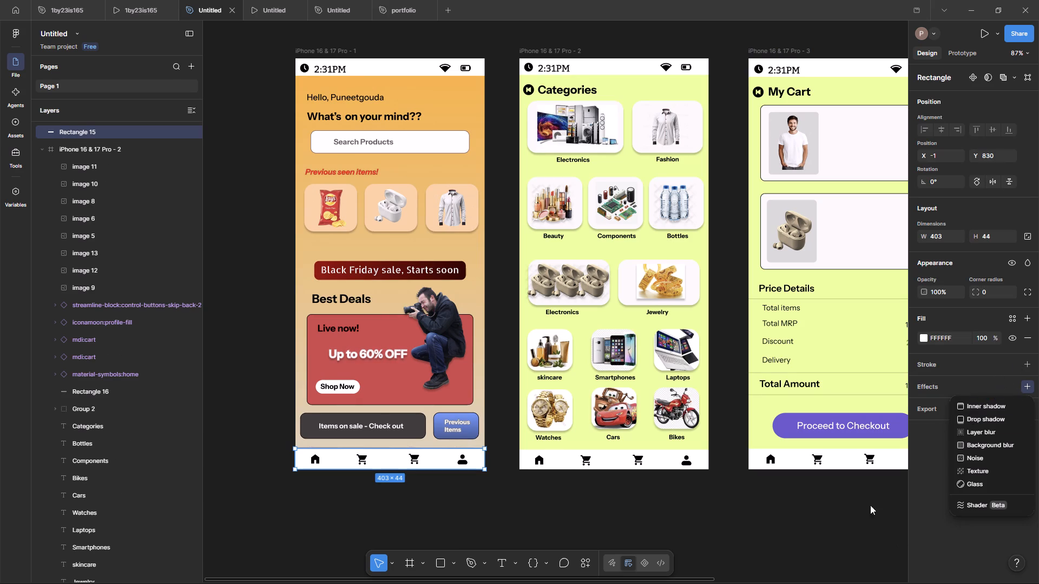
click(797, 553)
click(470, 539)
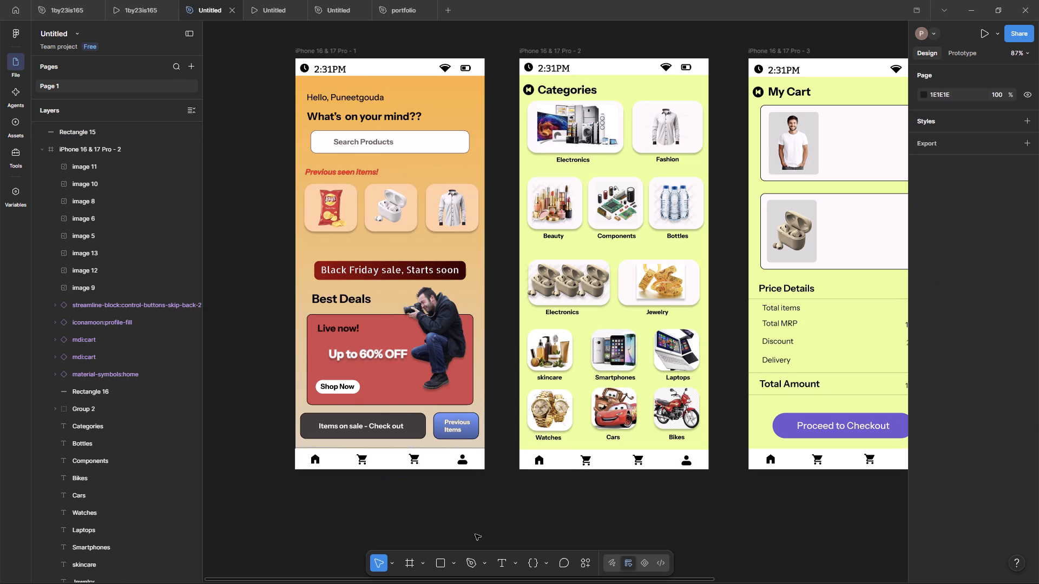
click(439, 460)
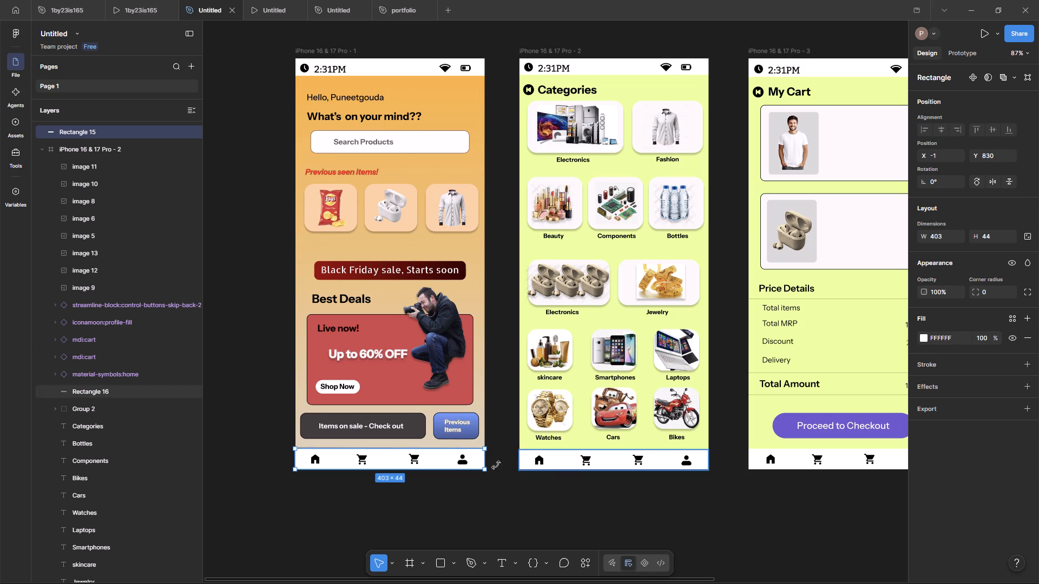
click(444, 461)
click(621, 541)
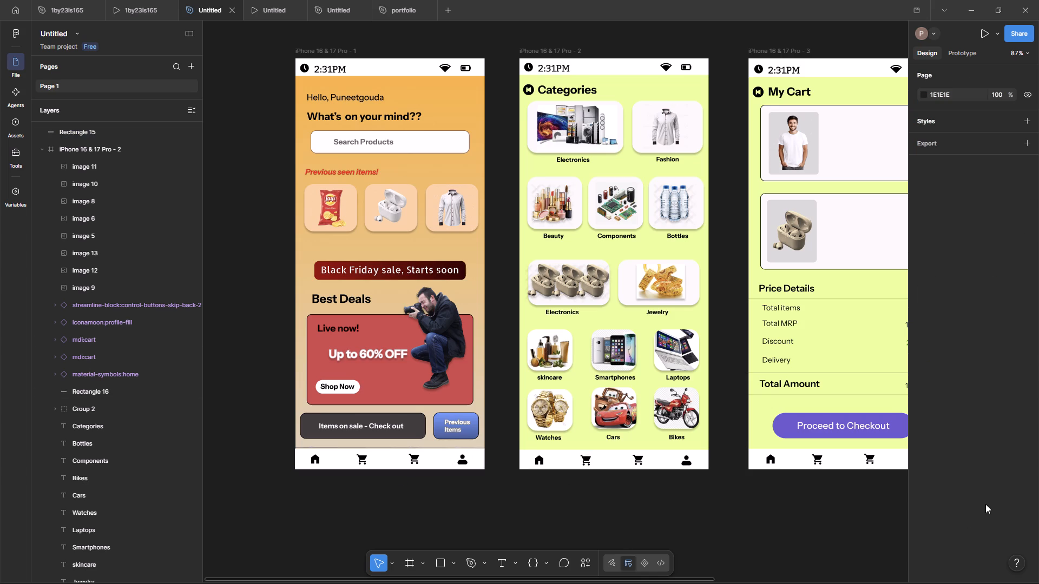
click(604, 466)
click(971, 380)
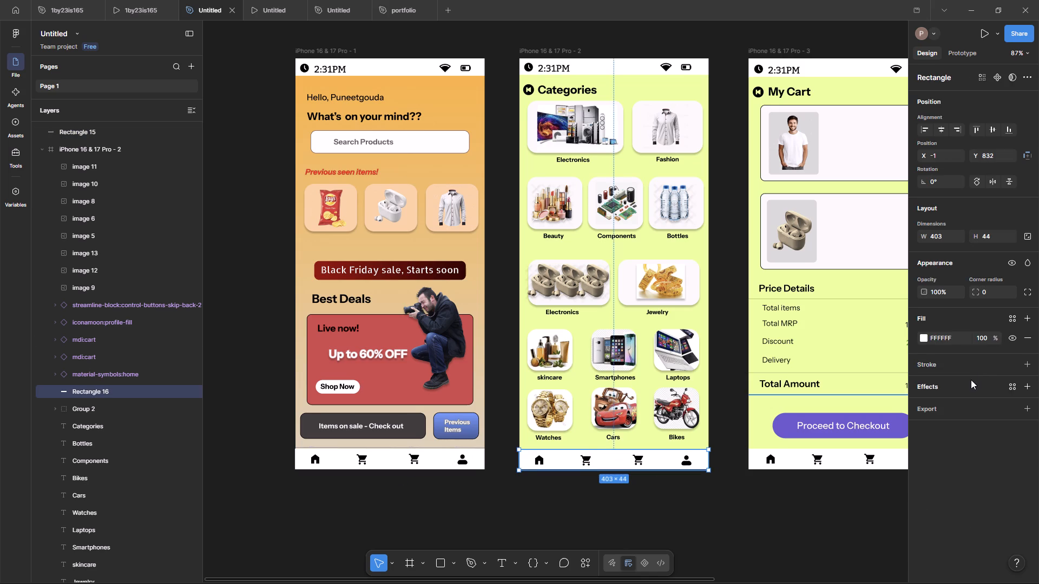
click(996, 422)
click(690, 524)
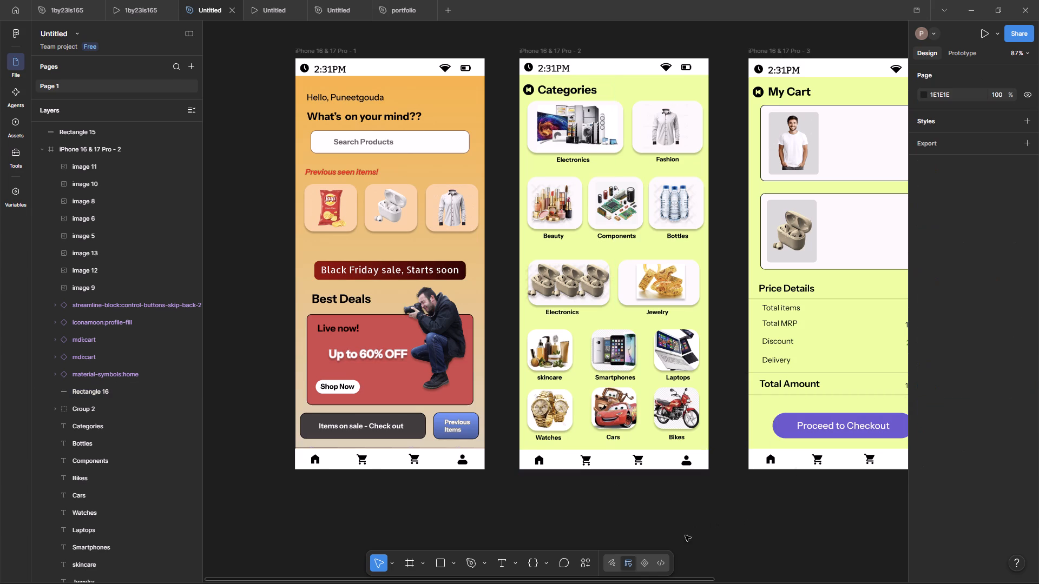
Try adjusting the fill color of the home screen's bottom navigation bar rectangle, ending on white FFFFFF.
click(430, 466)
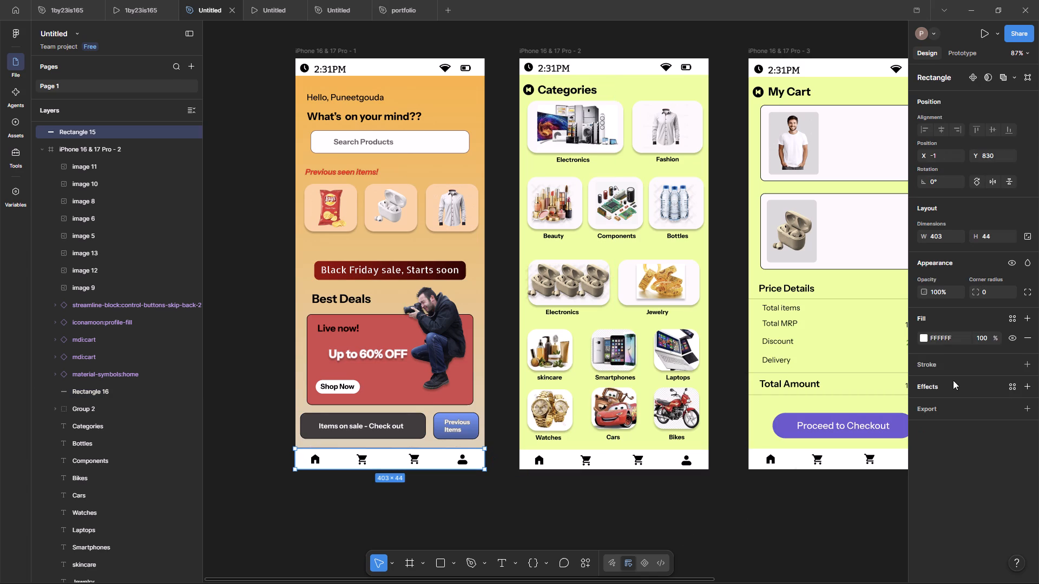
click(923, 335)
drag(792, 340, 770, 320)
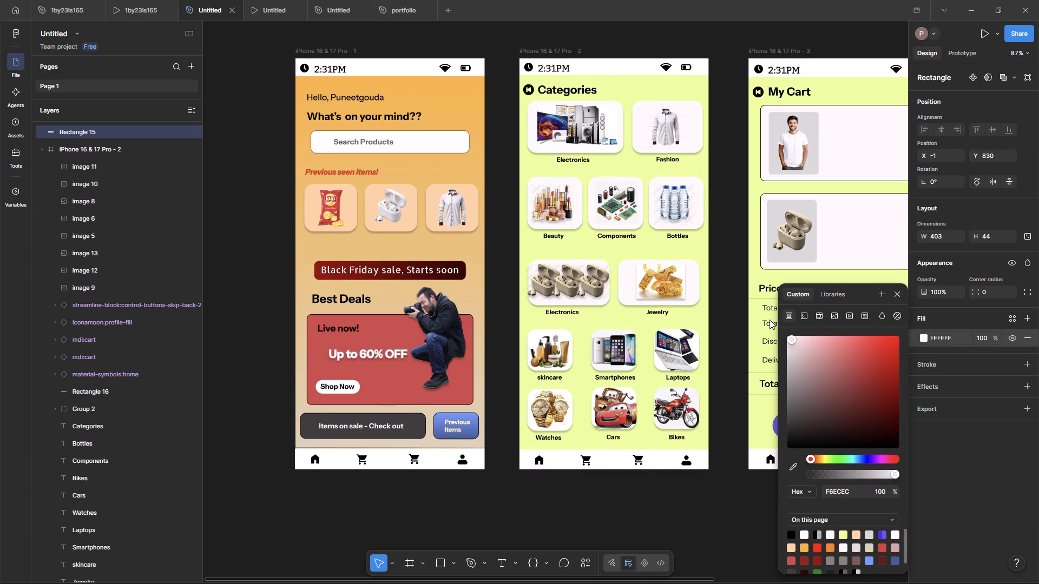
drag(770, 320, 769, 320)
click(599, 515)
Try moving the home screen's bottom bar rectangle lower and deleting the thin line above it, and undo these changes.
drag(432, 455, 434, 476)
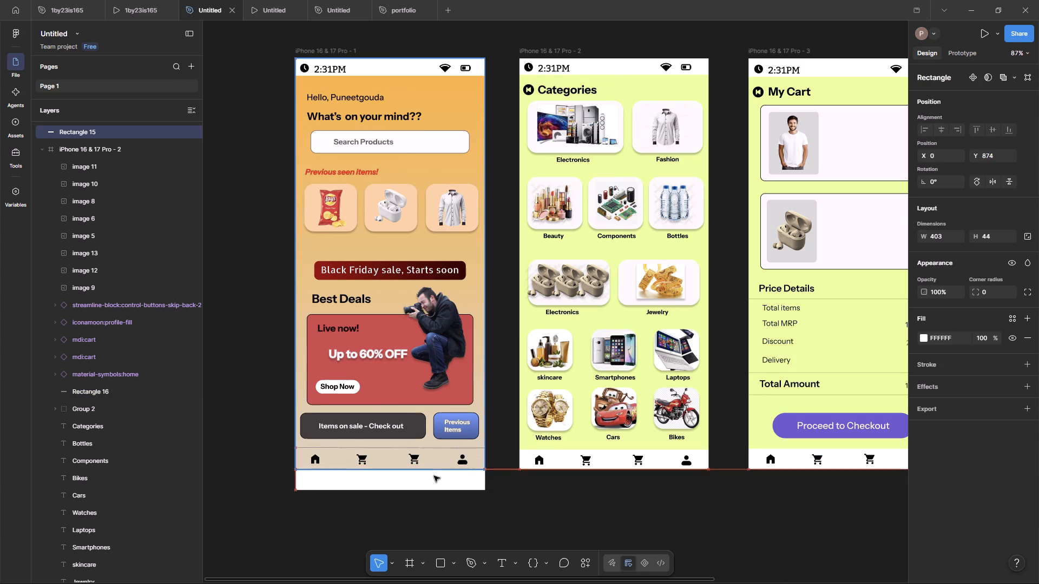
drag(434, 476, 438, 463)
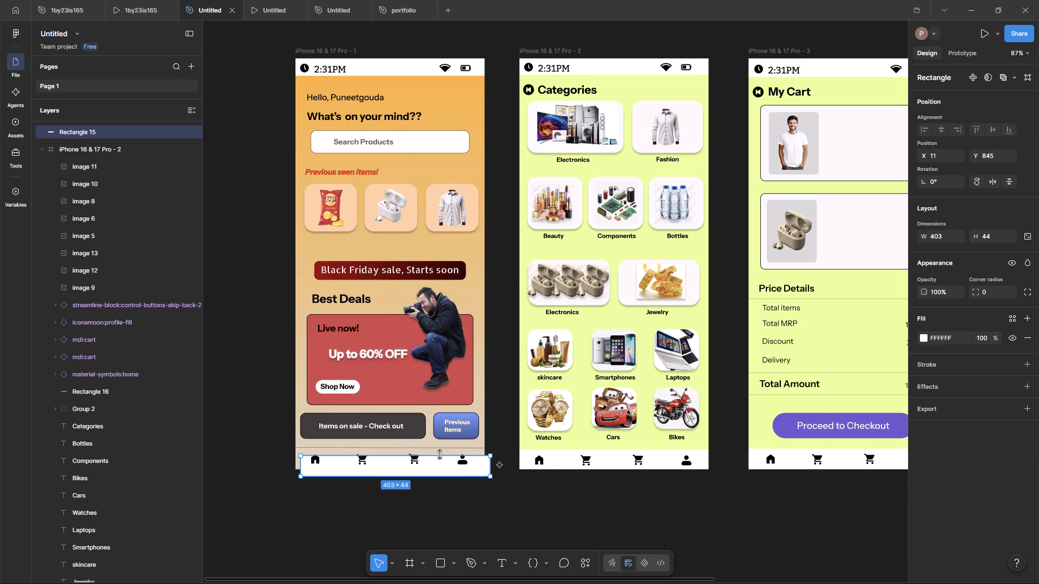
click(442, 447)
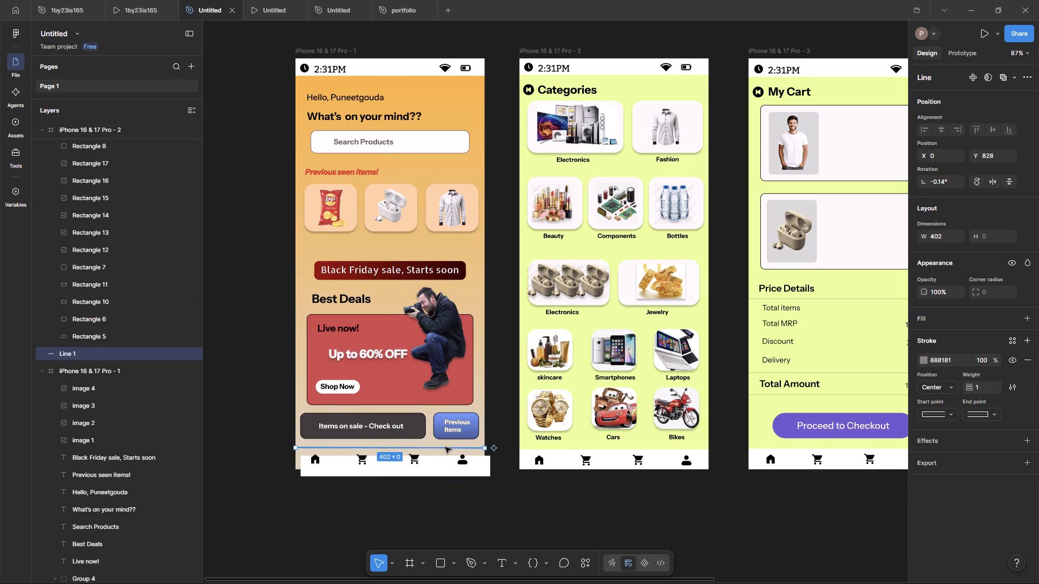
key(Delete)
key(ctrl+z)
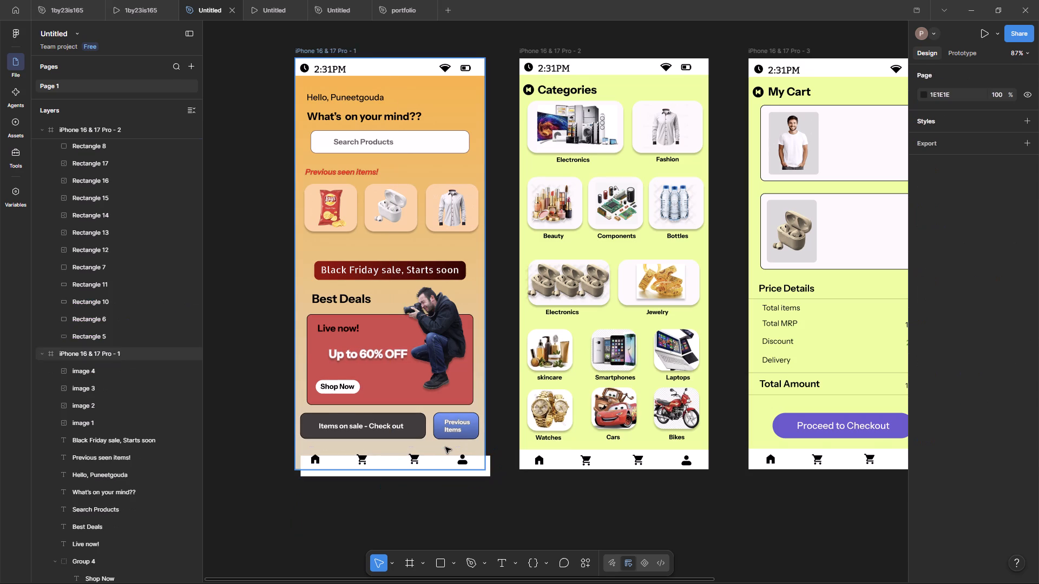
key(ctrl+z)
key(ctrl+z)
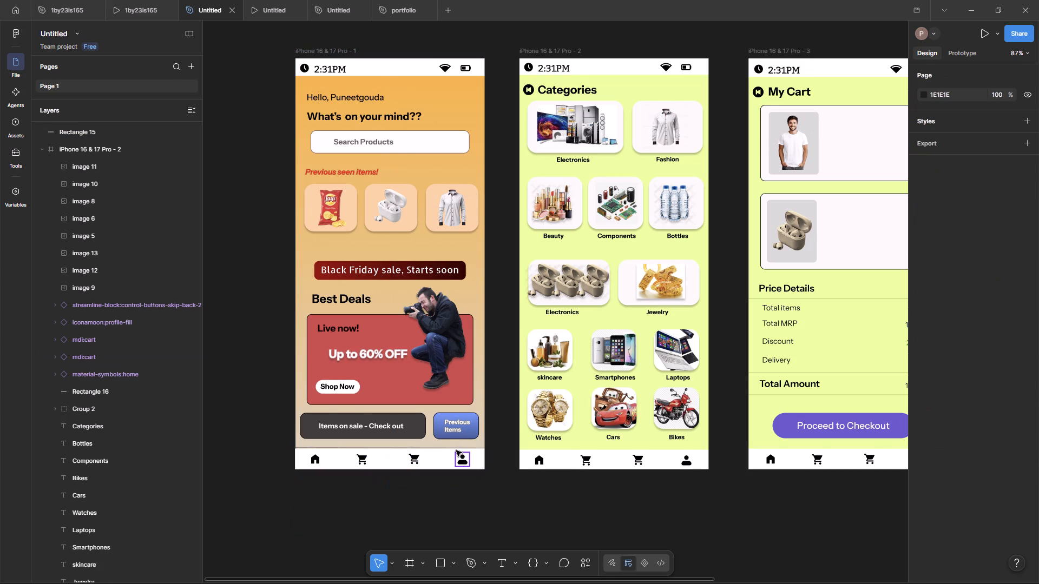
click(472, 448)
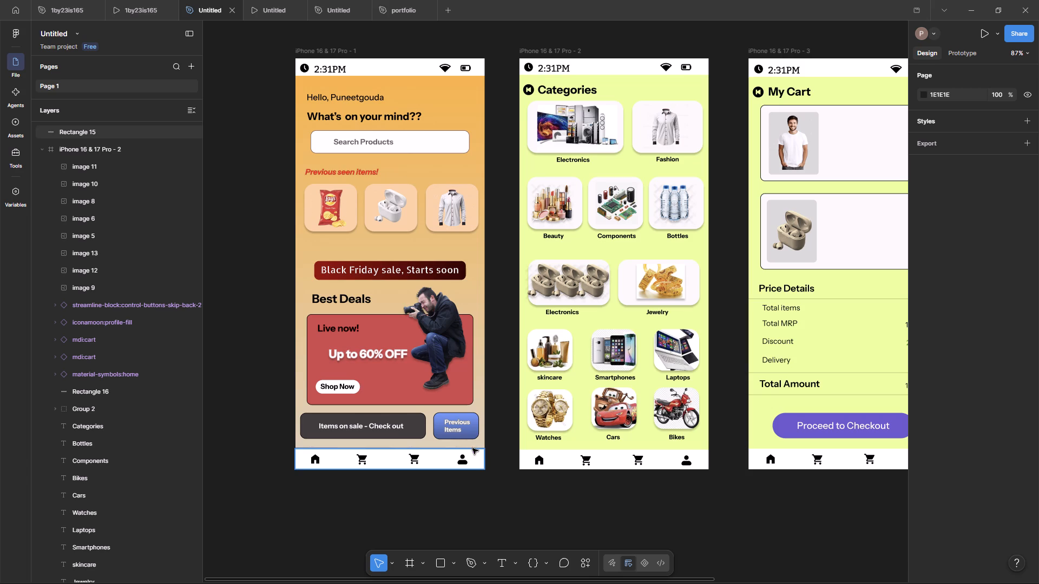
Delete the thin horizontal line above the home screen's bottom navigation bar.
key(Escape)
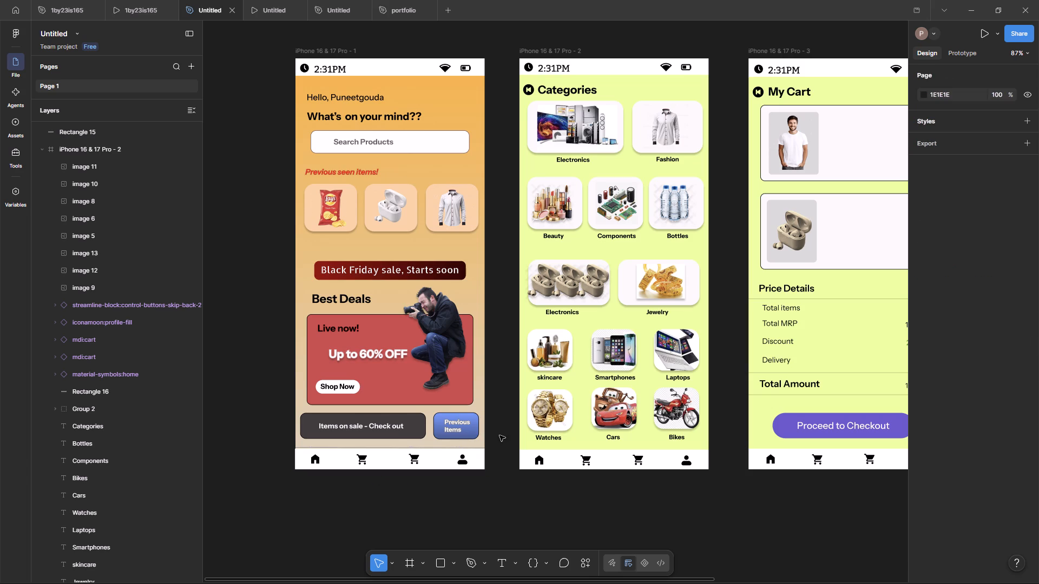
click(486, 448)
click(498, 434)
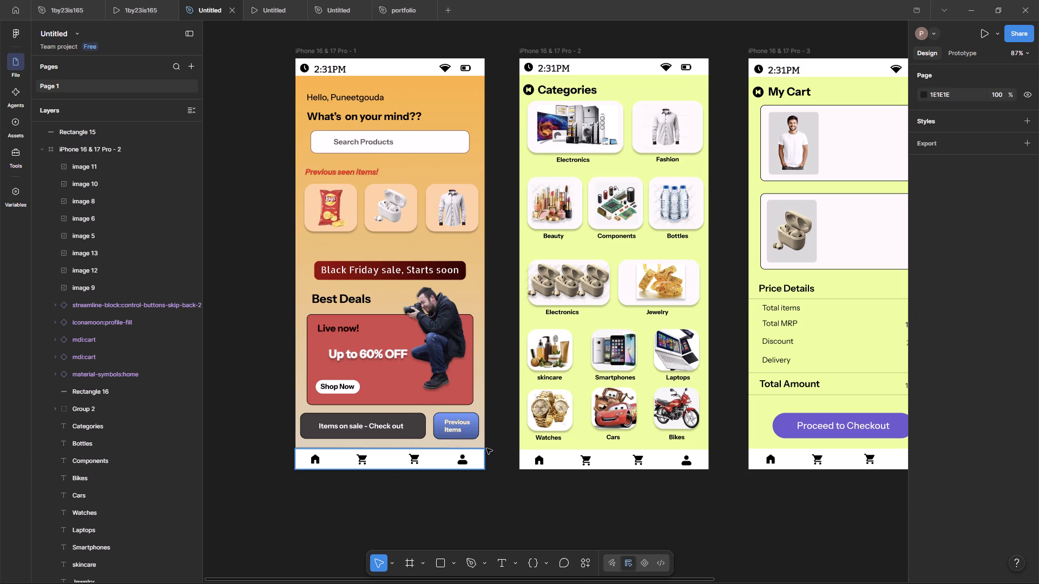
click(486, 447)
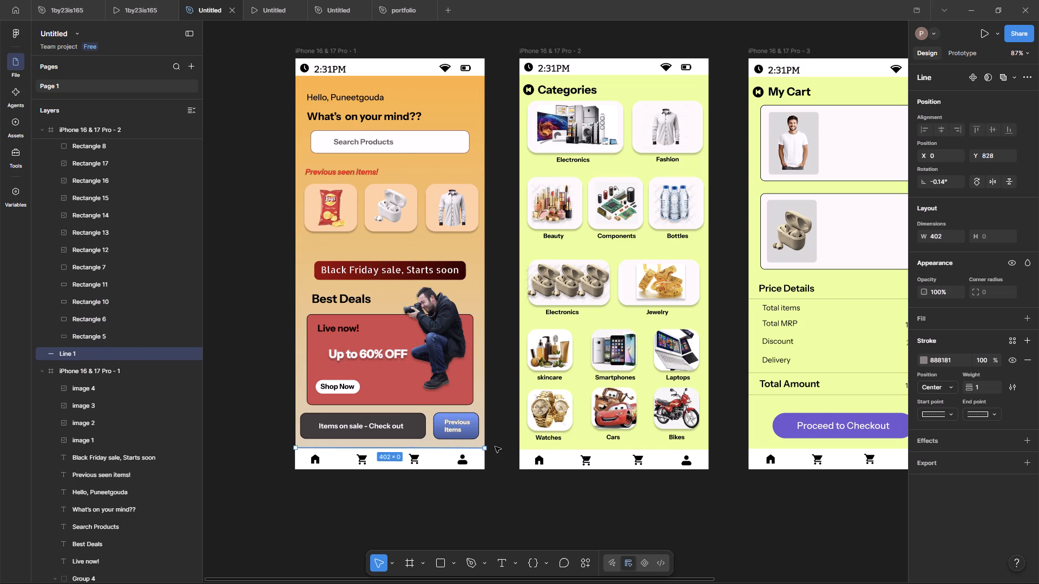
key(Delete)
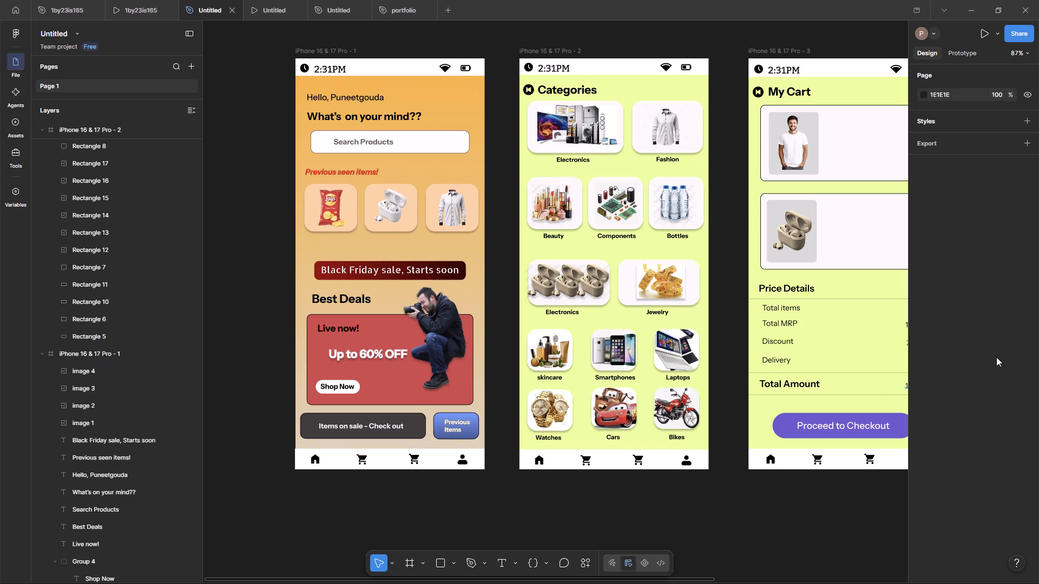
click(785, 527)
Adjust the 94% stop of the home screen's background gradient, trying several tones and ending on a pale greyish beige.
click(345, 51)
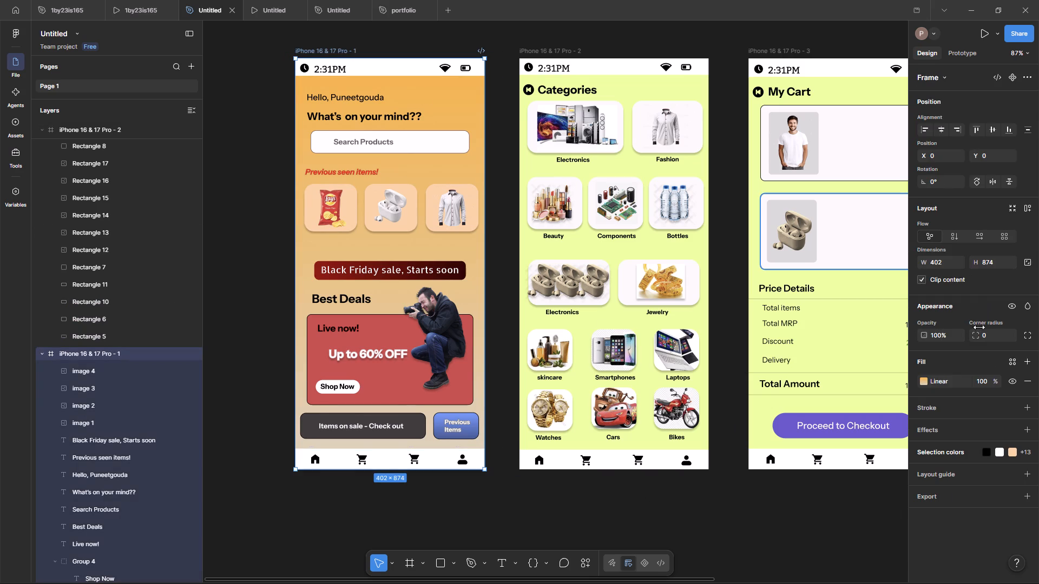
click(924, 378)
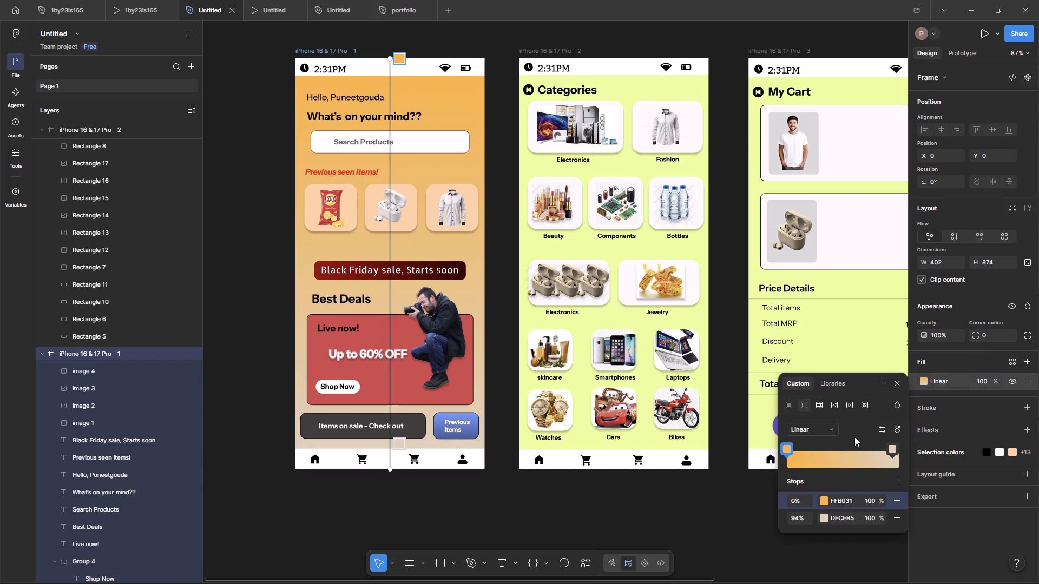
click(891, 446)
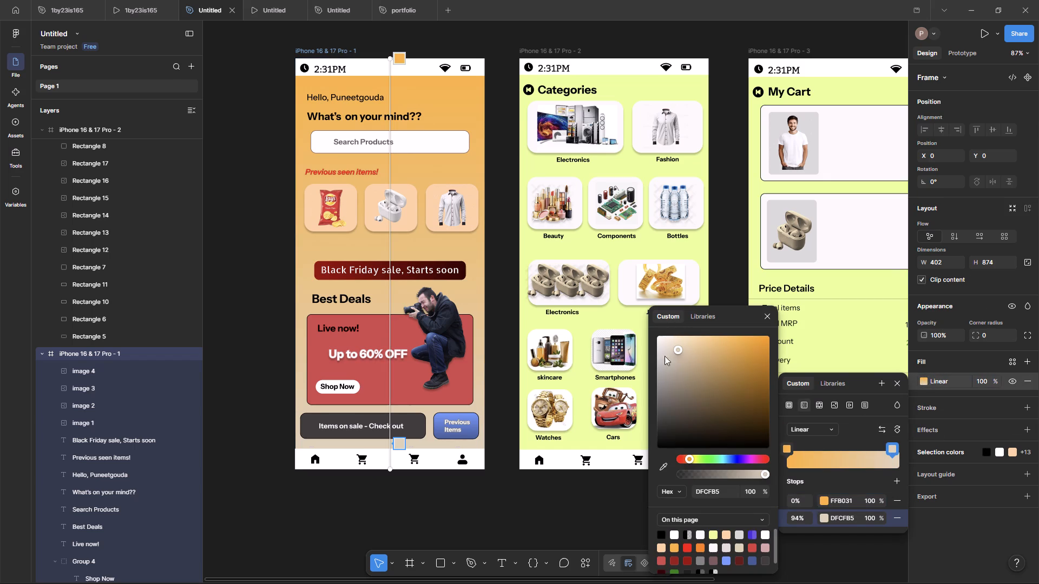
click(674, 353)
click(680, 350)
drag(680, 350, 688, 359)
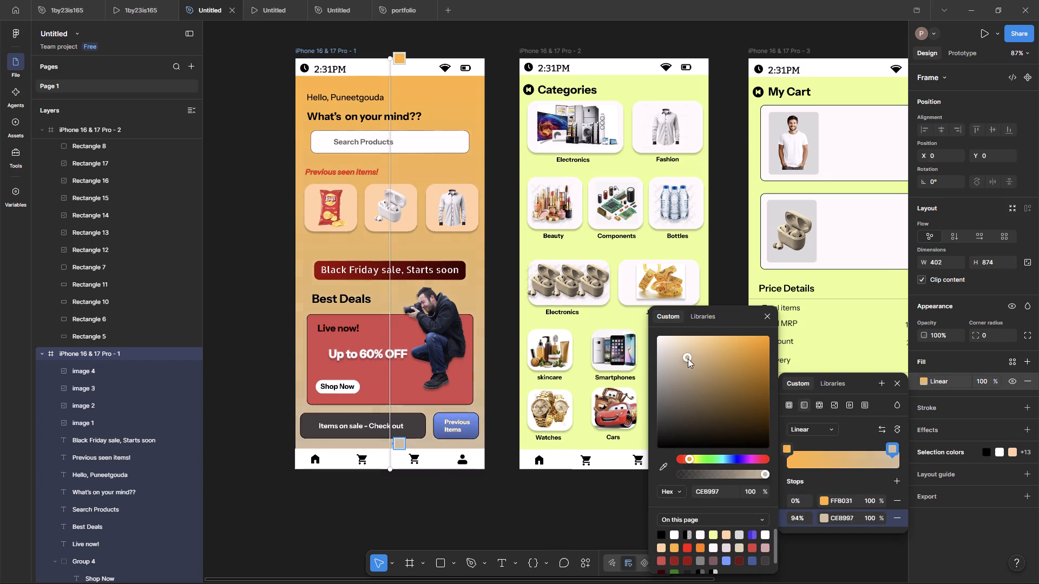
drag(688, 359, 702, 347)
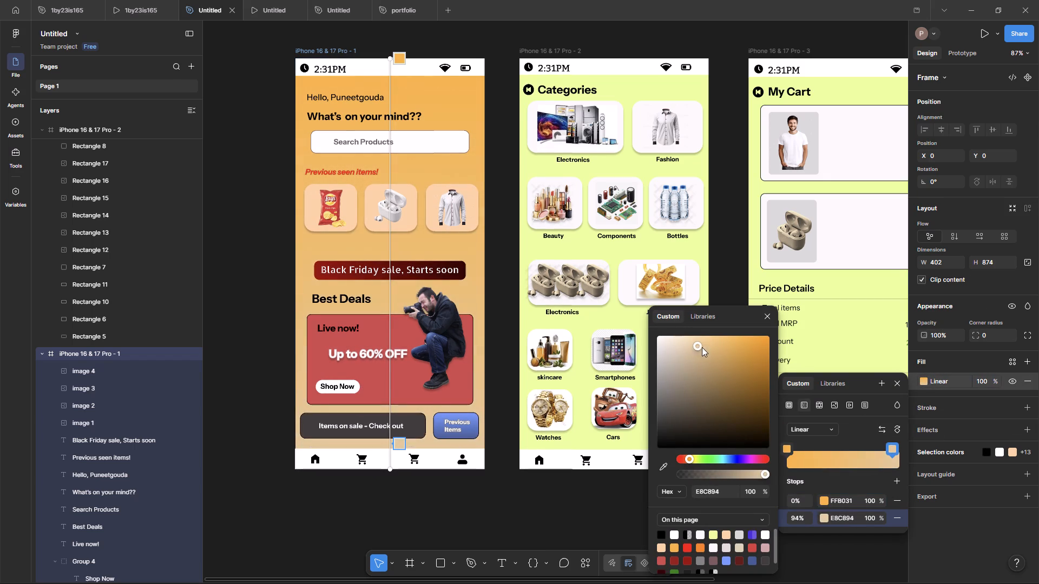
drag(702, 347, 707, 346)
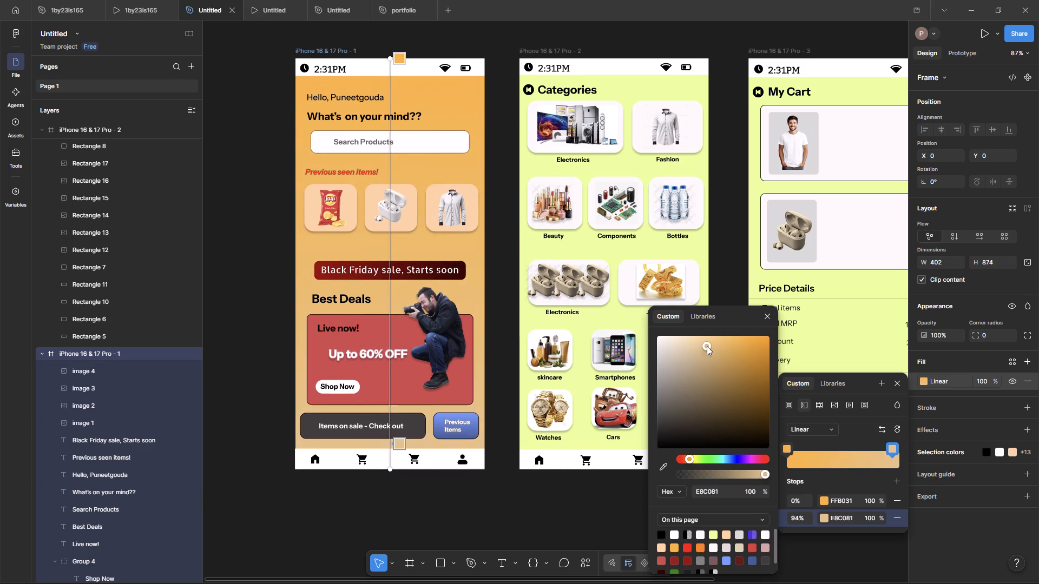
drag(707, 346, 698, 345)
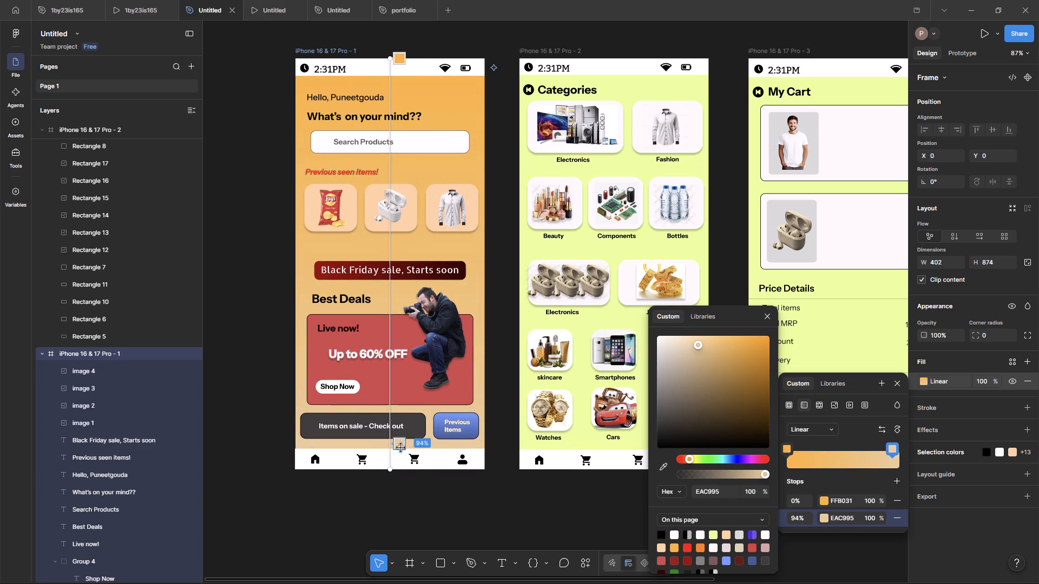
click(391, 469)
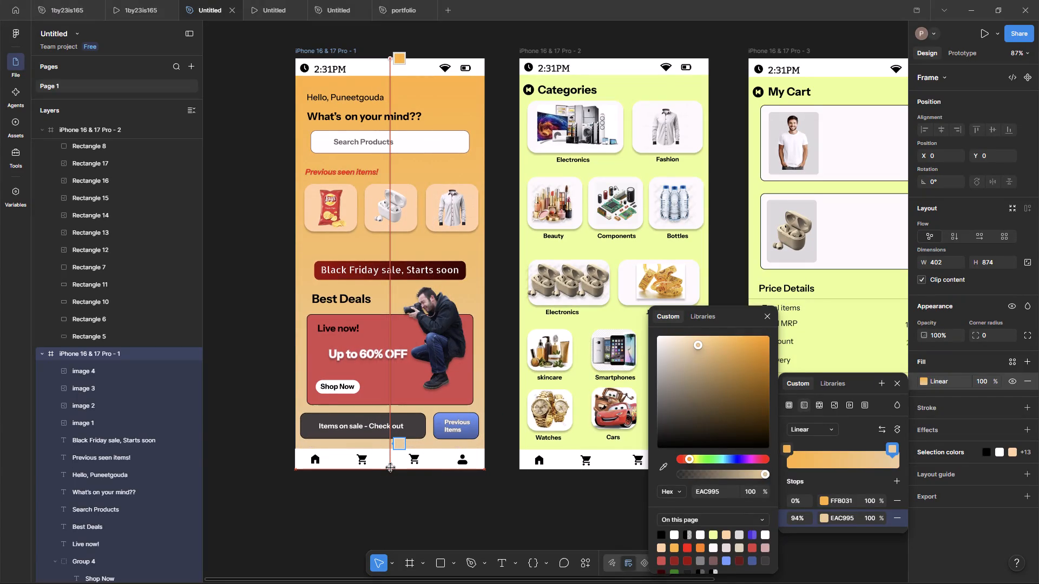
drag(700, 358, 766, 441)
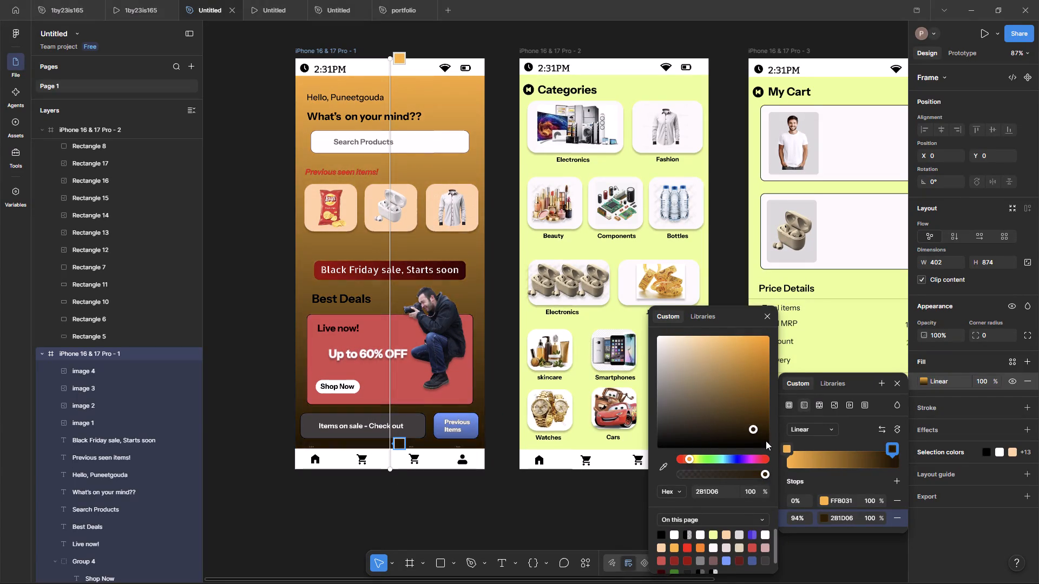
drag(766, 441, 683, 315)
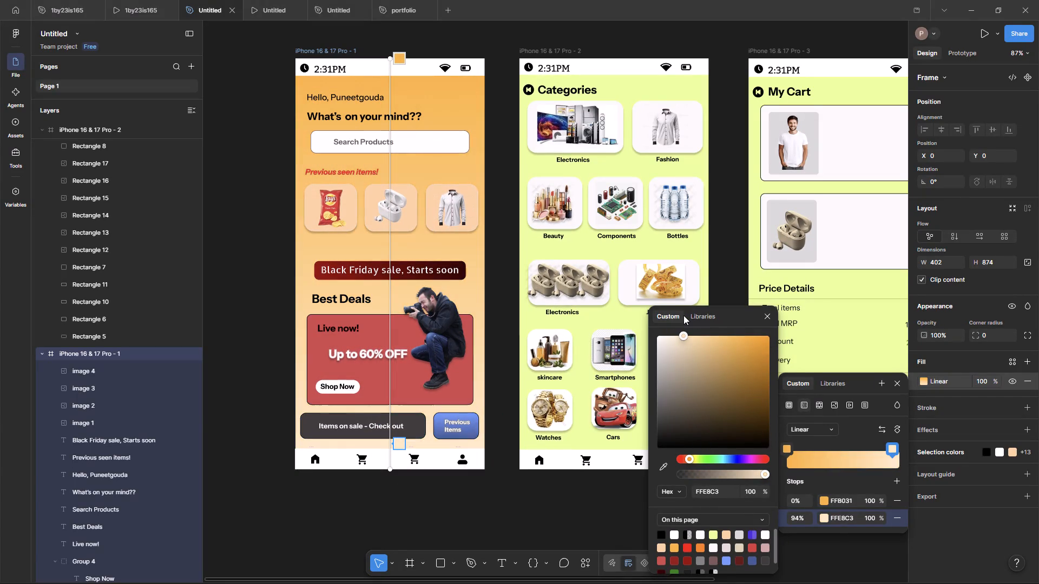
drag(683, 315, 713, 353)
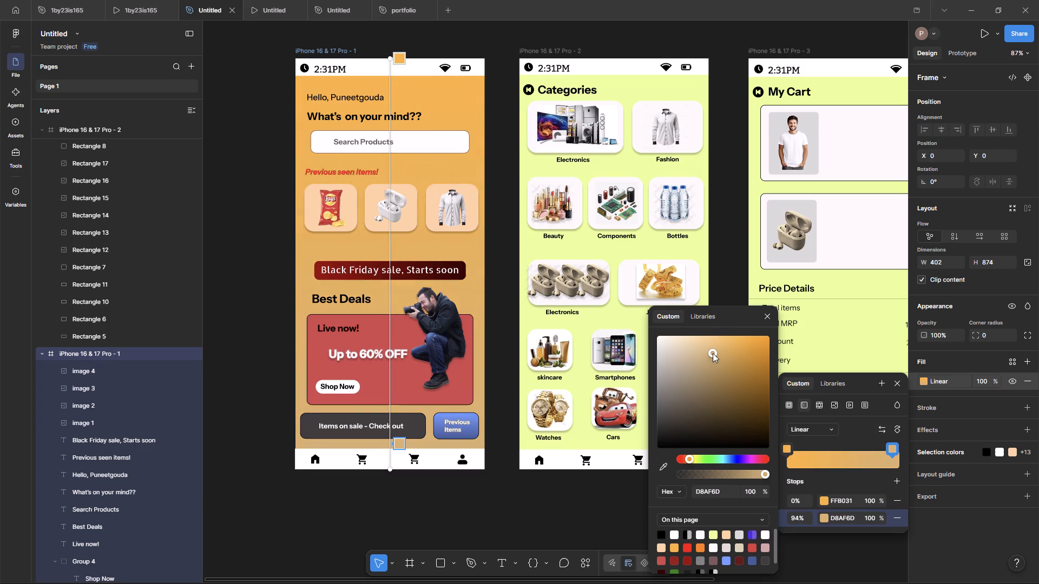
drag(713, 353, 698, 356)
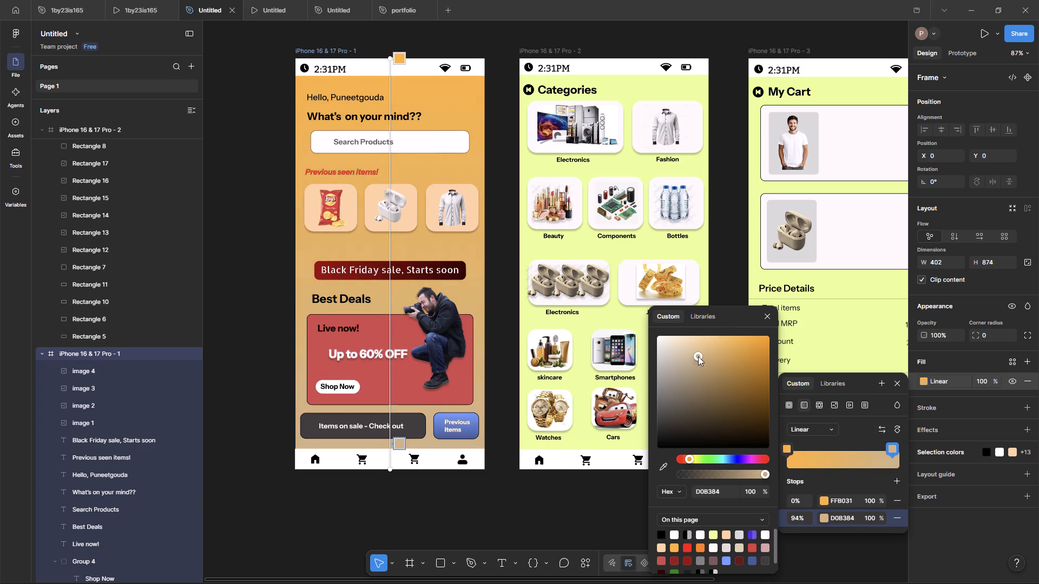
drag(698, 356, 690, 359)
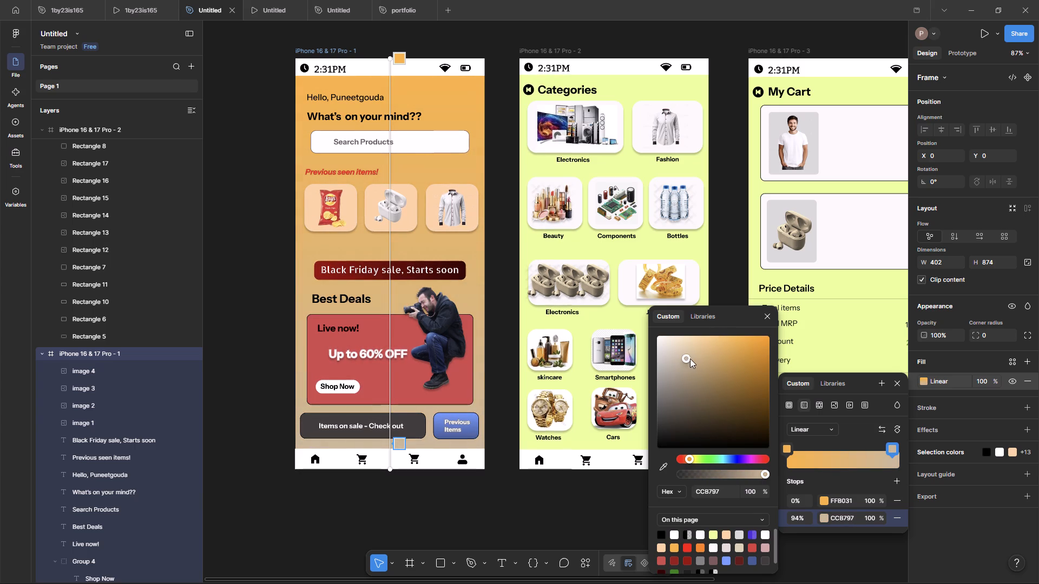
drag(690, 359, 686, 358)
drag(686, 358, 658, 357)
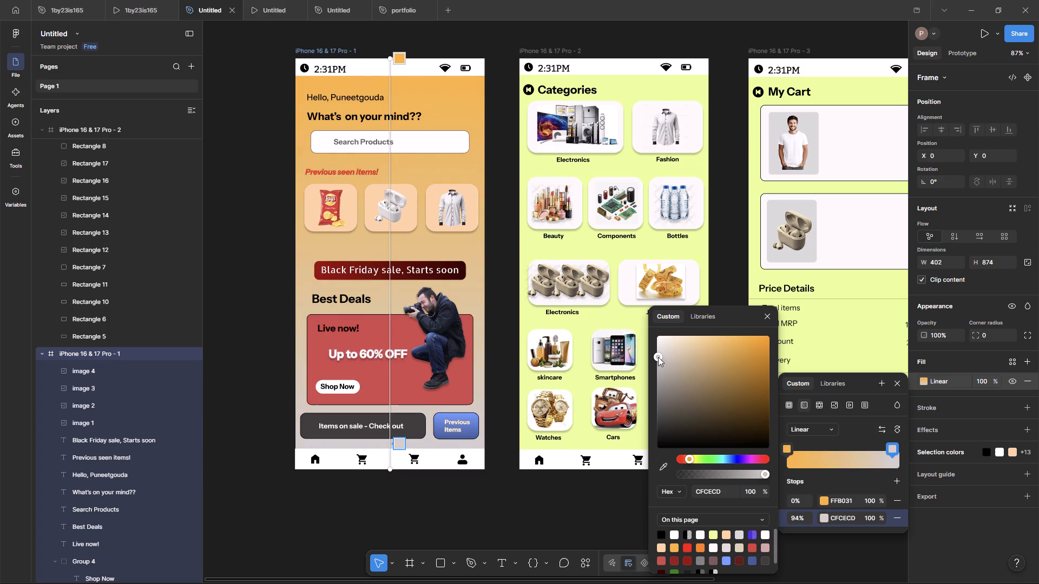
drag(658, 357, 687, 353)
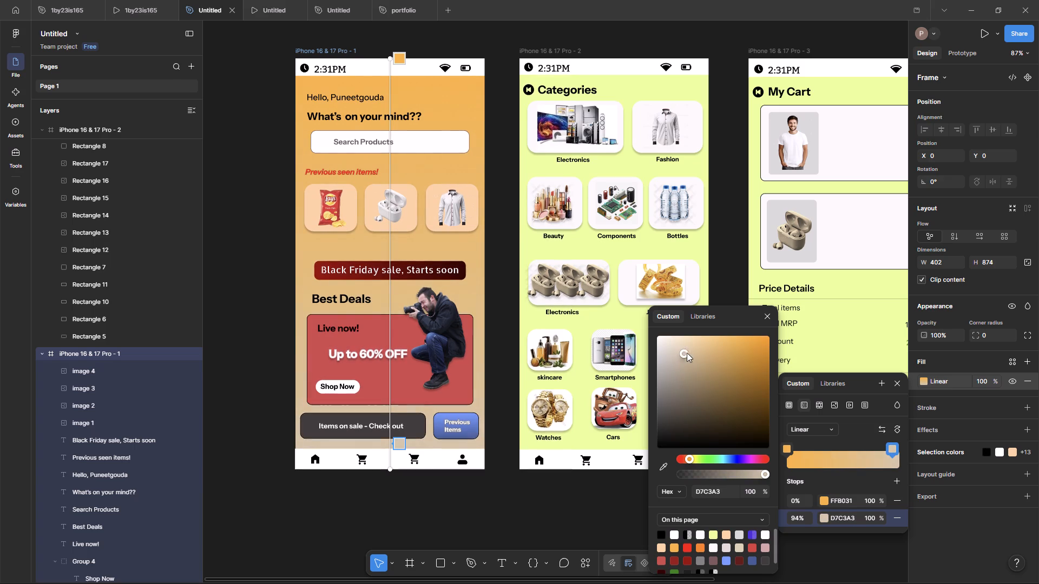
drag(687, 353, 672, 353)
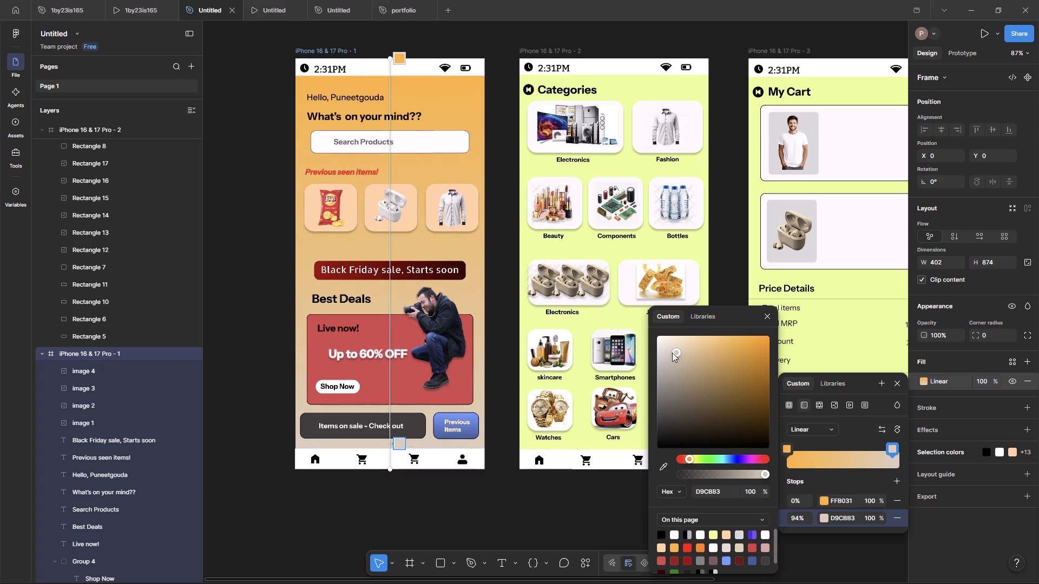
drag(672, 353, 665, 353)
click(519, 526)
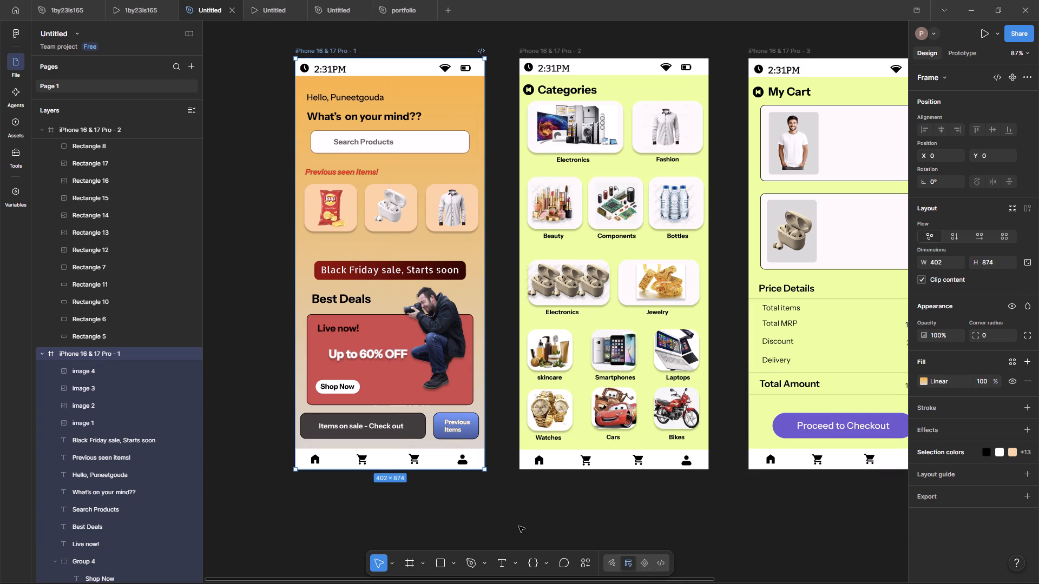
click(542, 494)
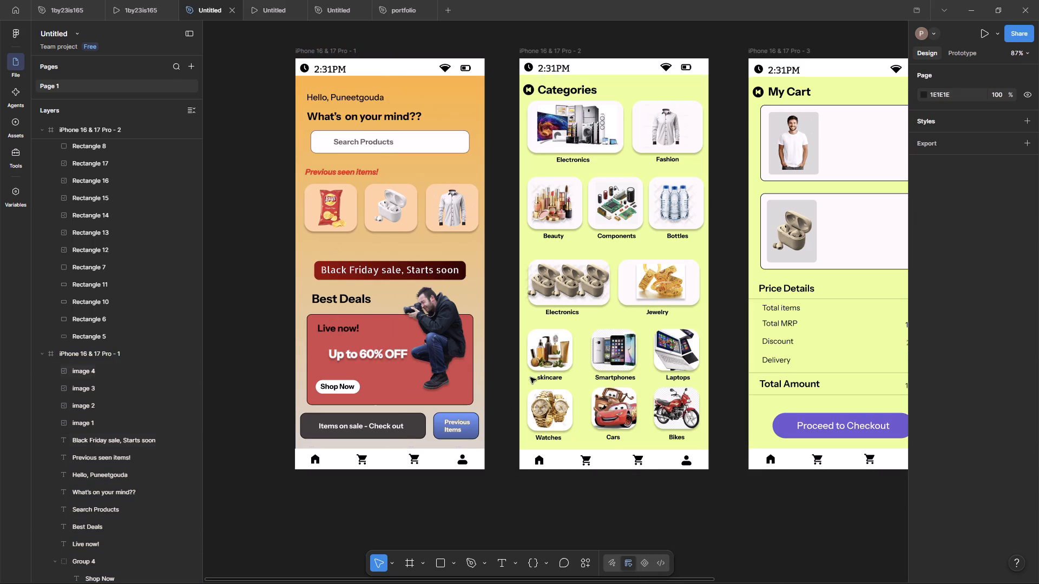
Change the font of the "Black Friday sale, Starts soon" text to Alkatra.
click(382, 273)
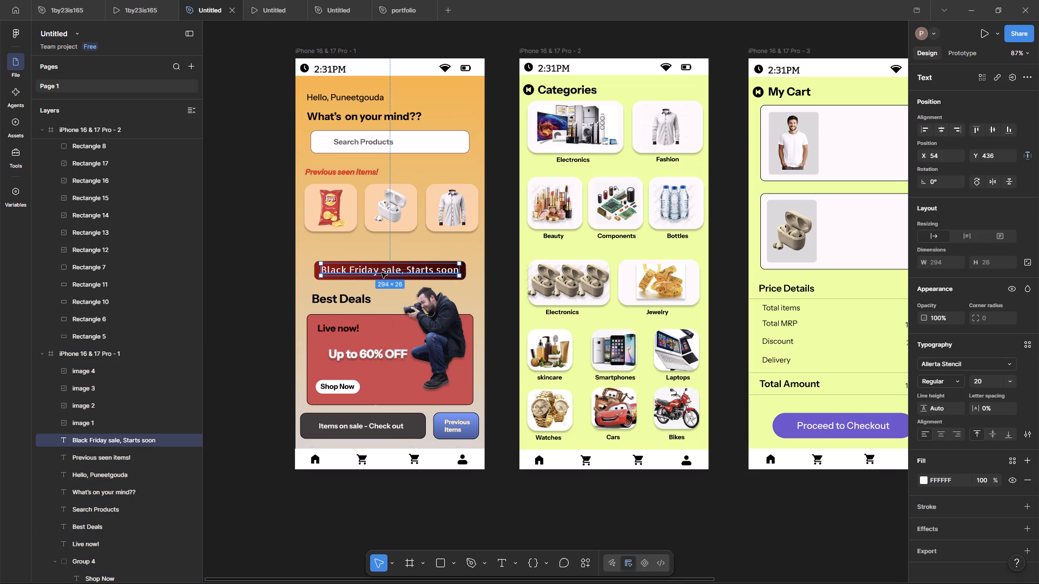
click(941, 364)
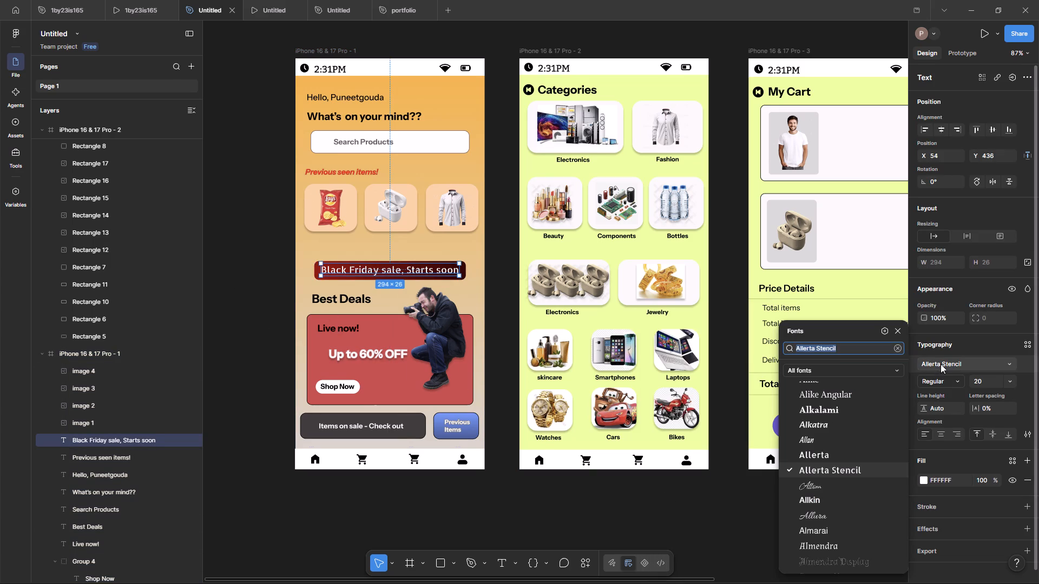
click(853, 418)
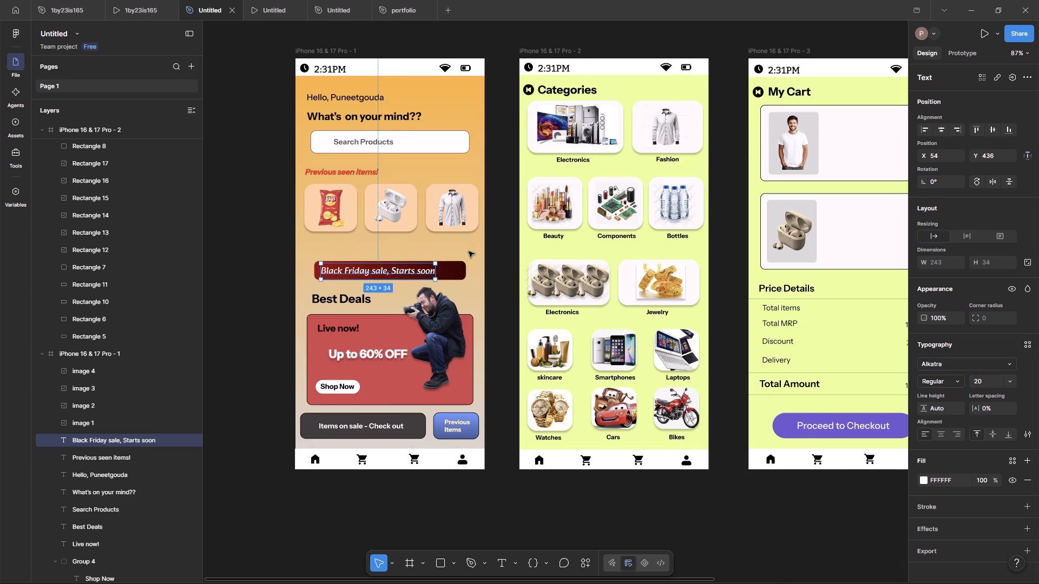
Center the "Black Friday sale, Starts soon" text horizontally on the home screen.
click(448, 269)
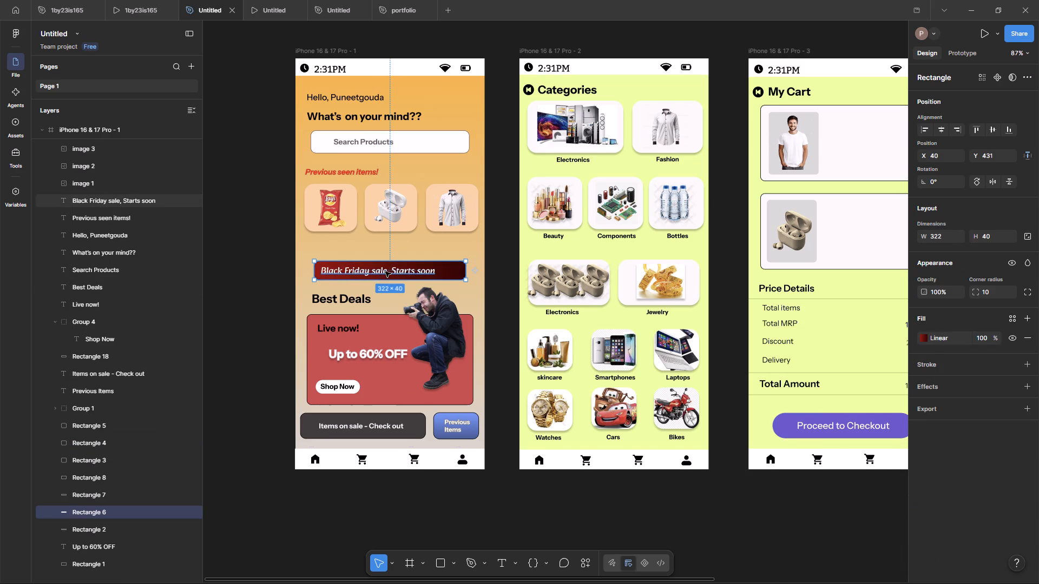
click(385, 271)
click(940, 134)
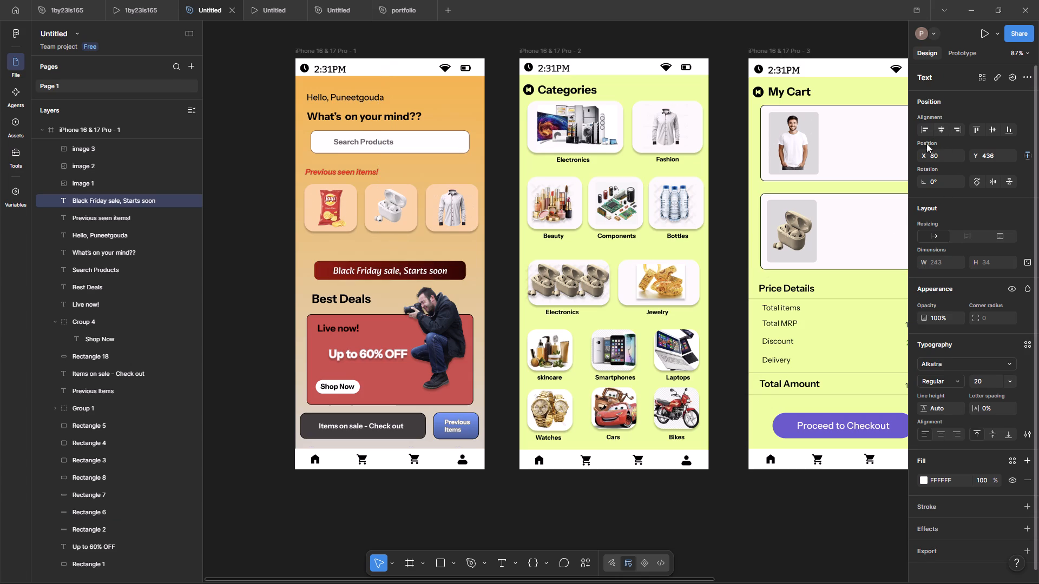
click(810, 528)
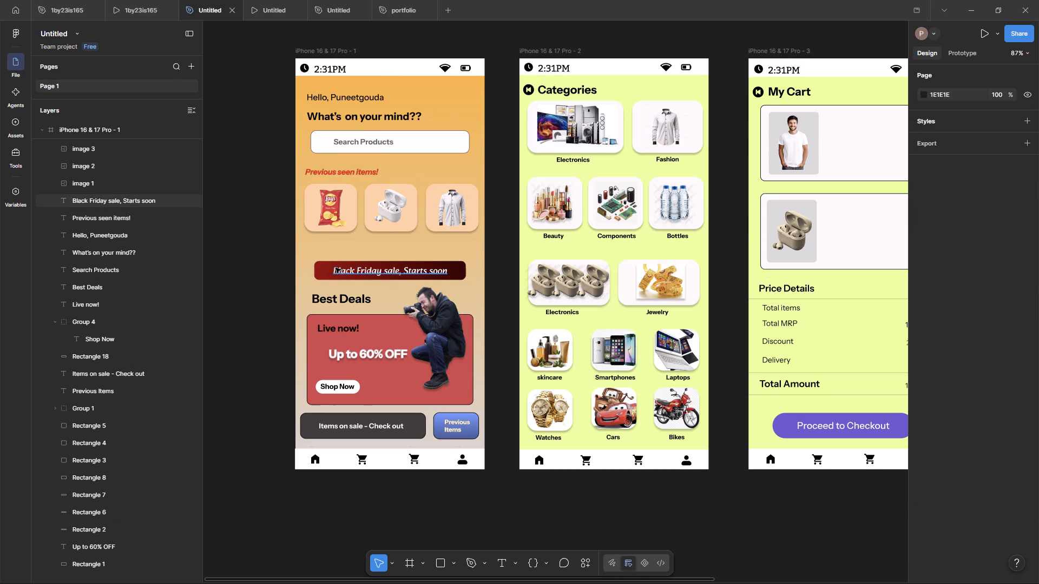
Set the 0% stop of the Black Friday banner rectangle's linear gradient to muted red B54C4C, keeping only two stops.
click(327, 268)
click(926, 337)
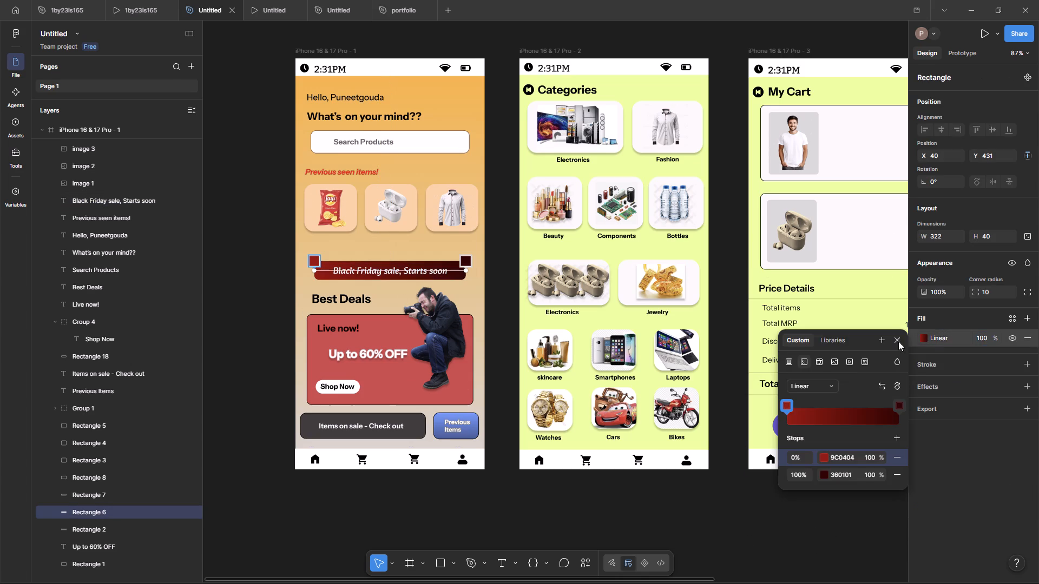
click(797, 411)
click(794, 406)
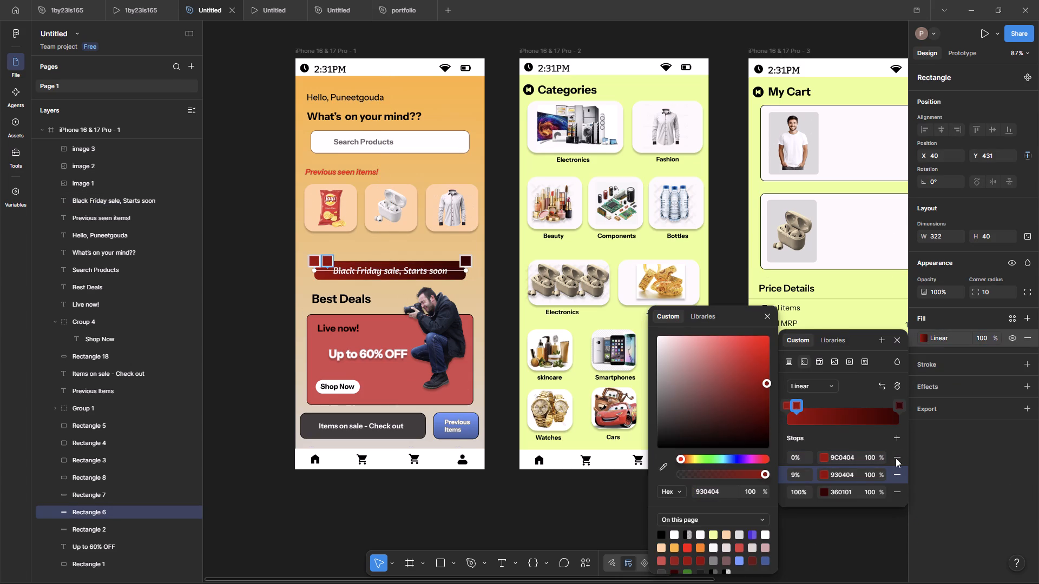
click(897, 472)
click(779, 403)
click(786, 404)
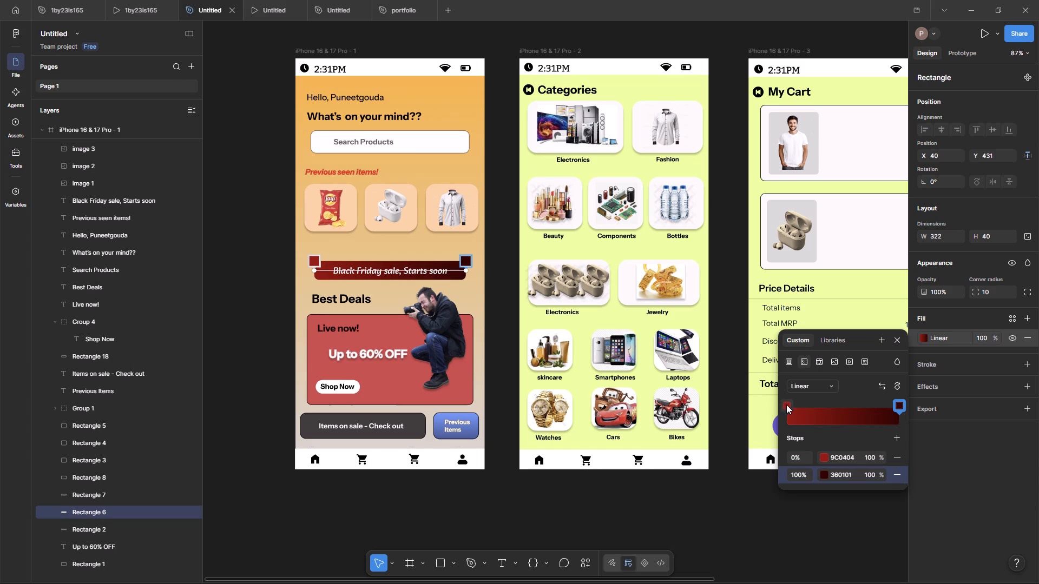
drag(739, 367, 721, 367)
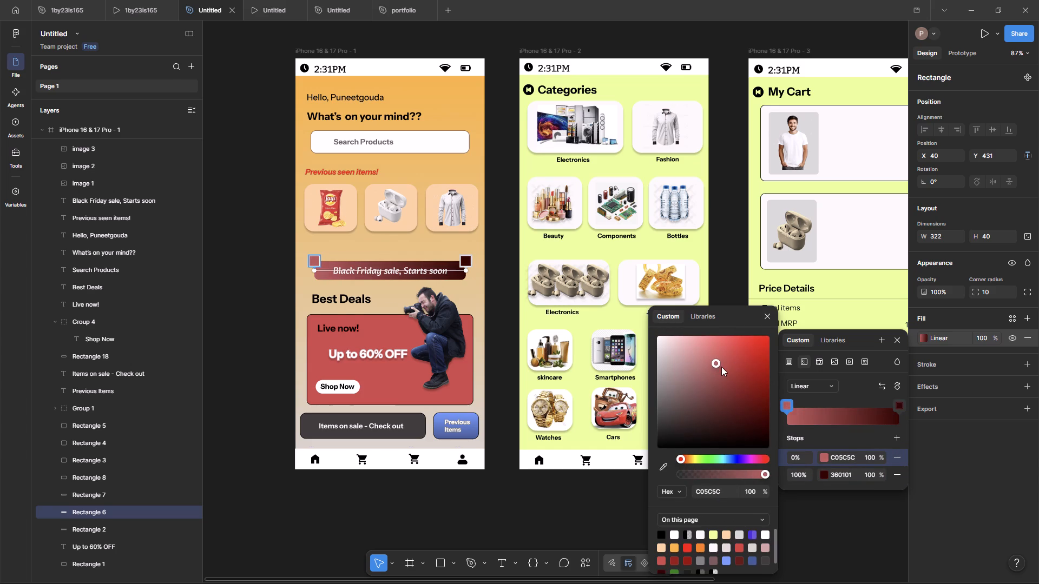
drag(721, 367, 722, 368)
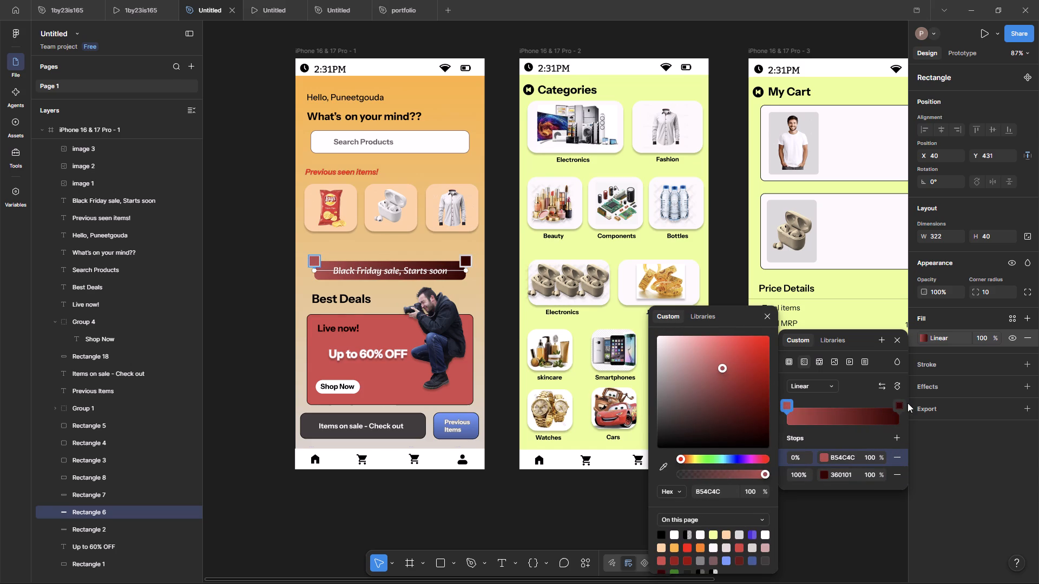
Set the 100% stop of the Black Friday banner rectangle's linear gradient to red C22F2F.
click(908, 403)
click(899, 407)
drag(745, 391, 728, 367)
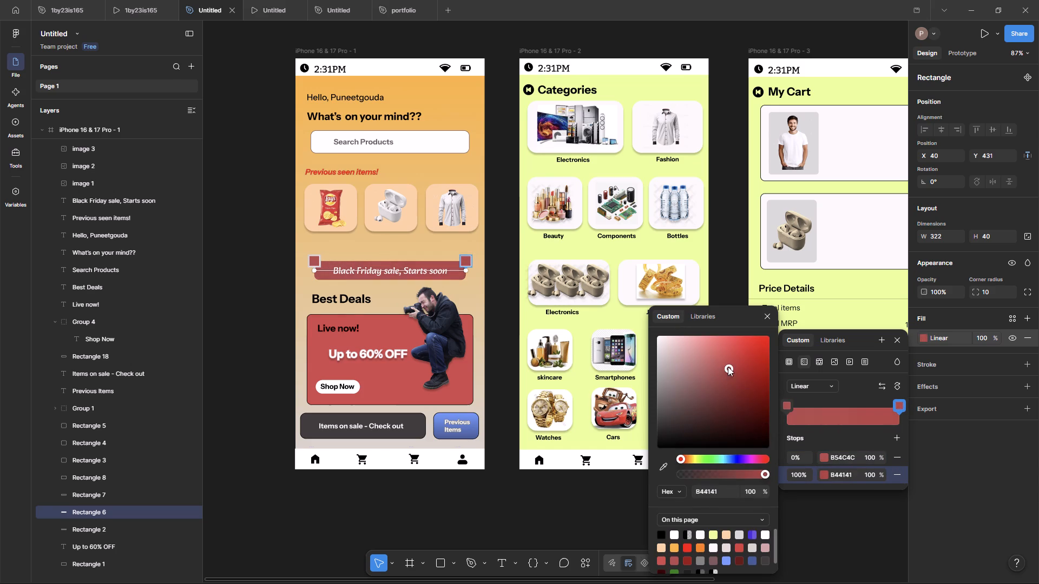
drag(728, 367, 749, 351)
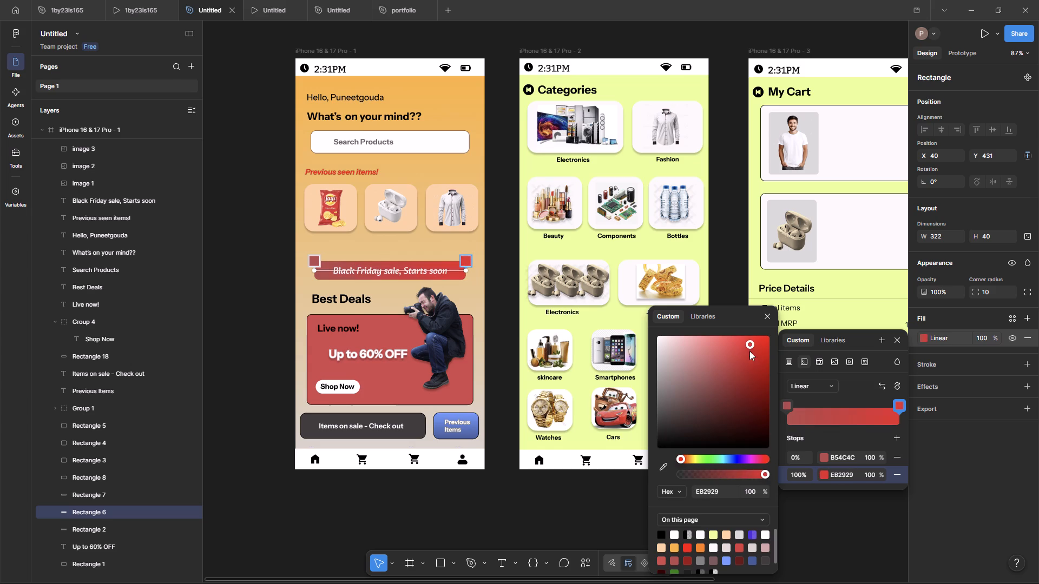
drag(749, 351, 748, 352)
drag(748, 352, 742, 363)
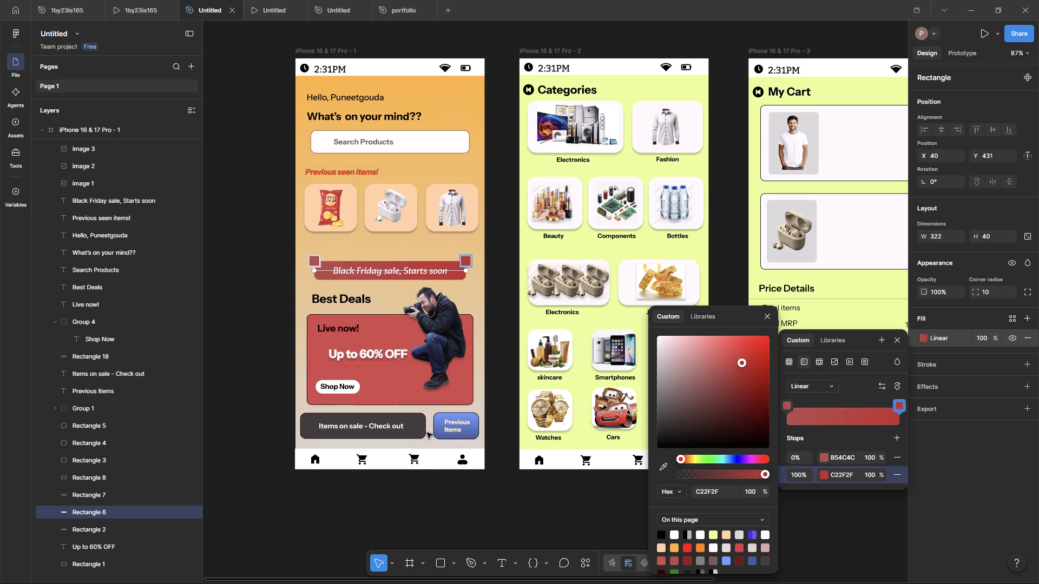
click(528, 514)
click(527, 515)
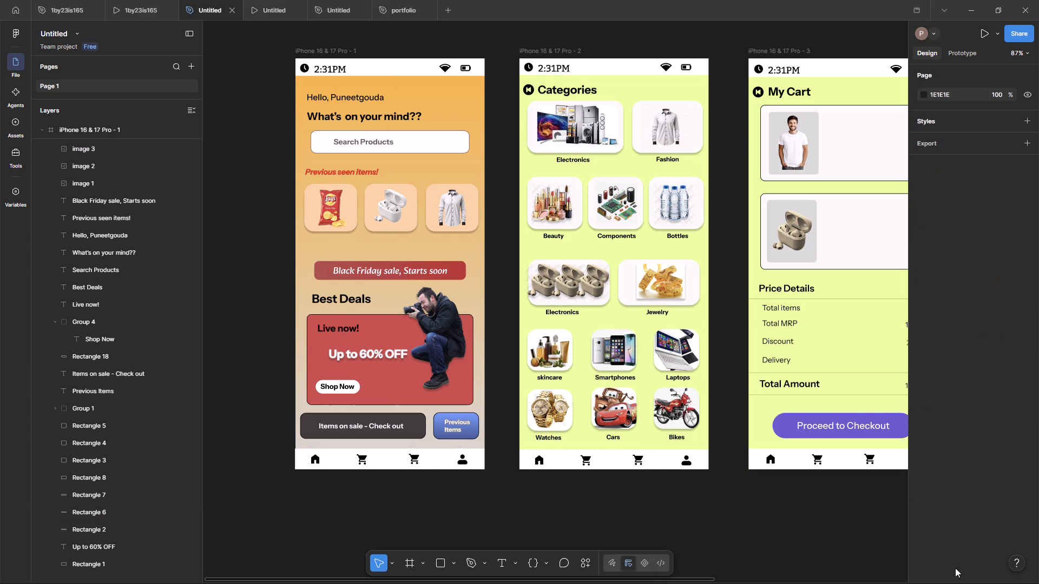
Add a drop shadow effect to the "Black Friday sale, Starts soon" text.
click(412, 270)
click(961, 529)
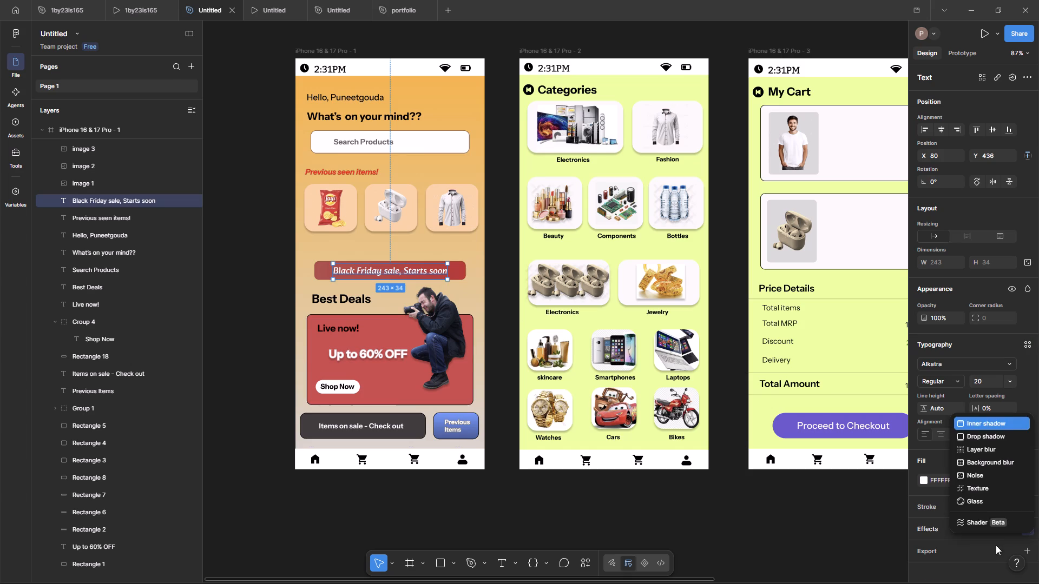
click(979, 435)
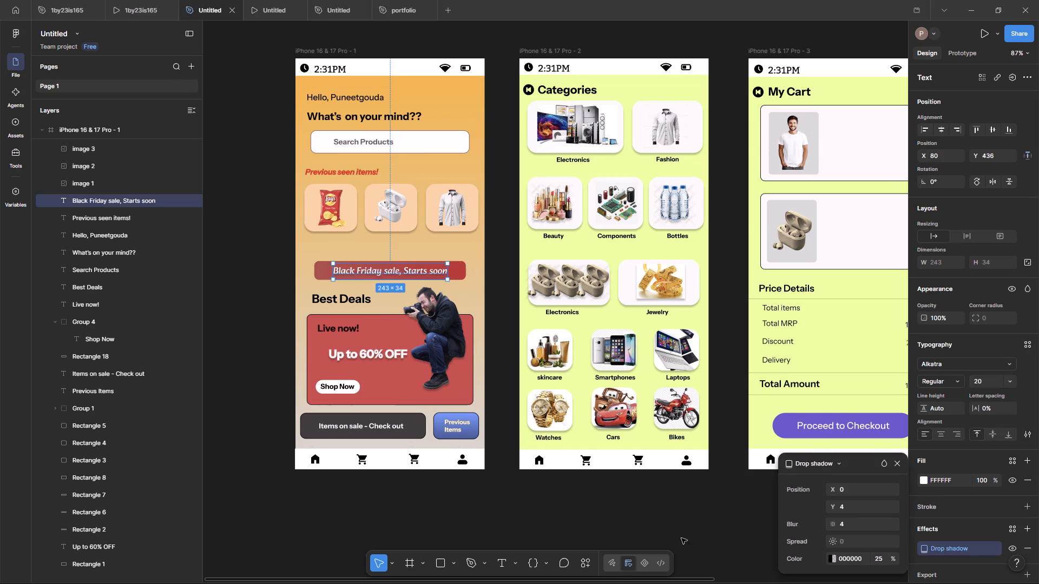
click(698, 526)
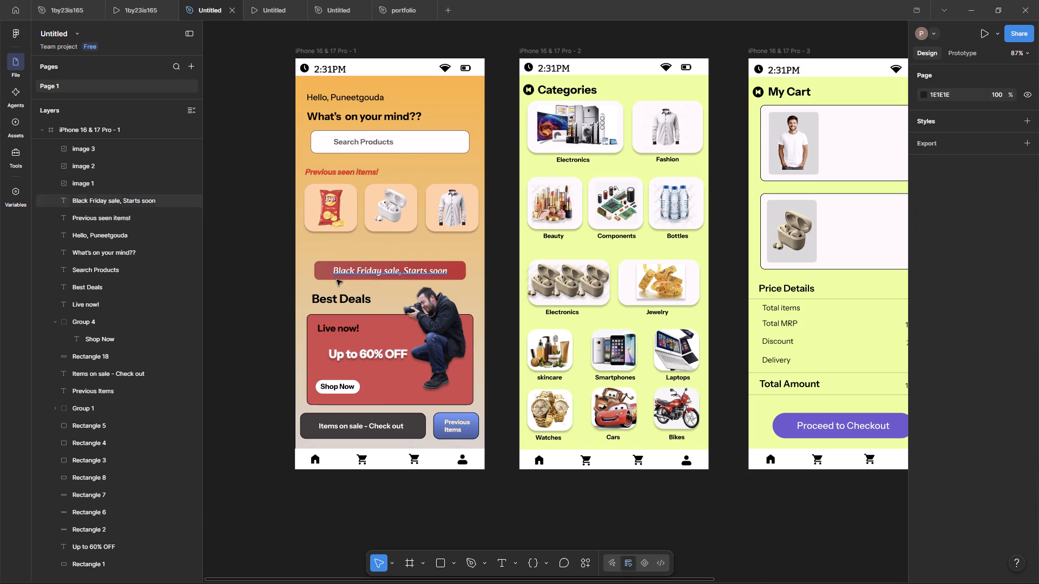
Add a stroke to the Black Friday banner rectangle and set its colour to grey A6A6A6.
click(315, 277)
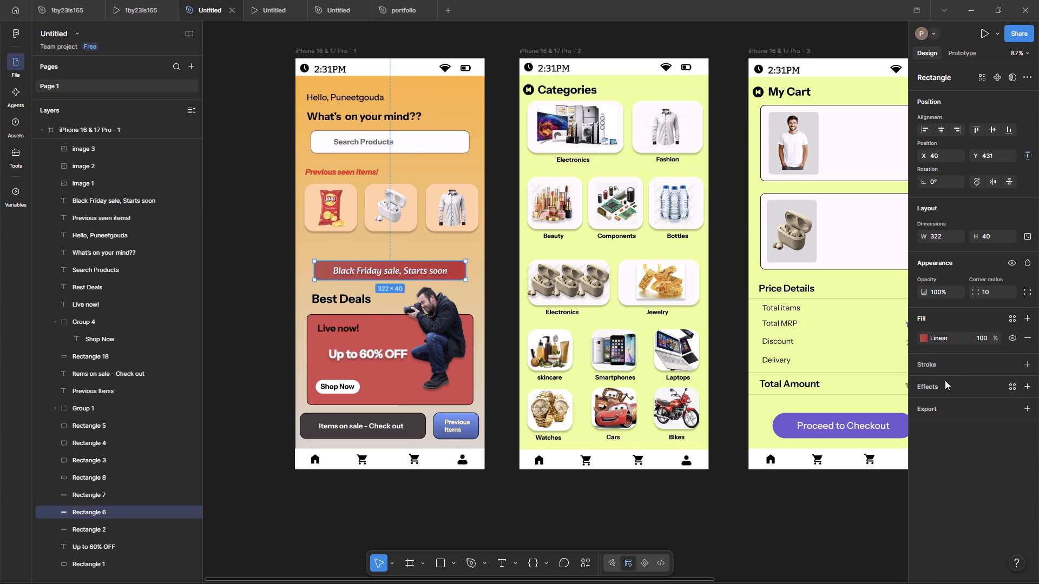
click(947, 369)
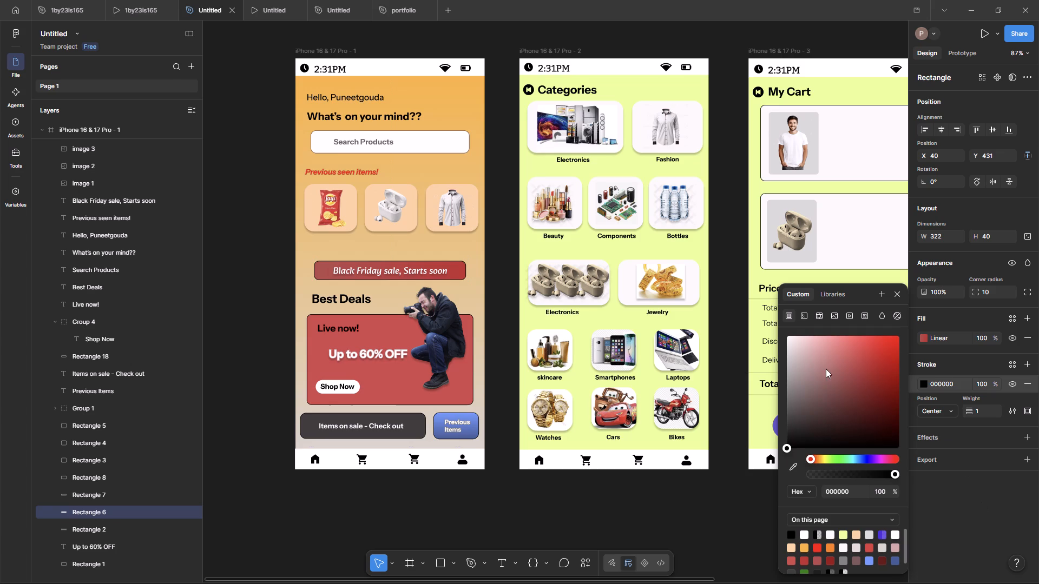
drag(826, 369, 753, 293)
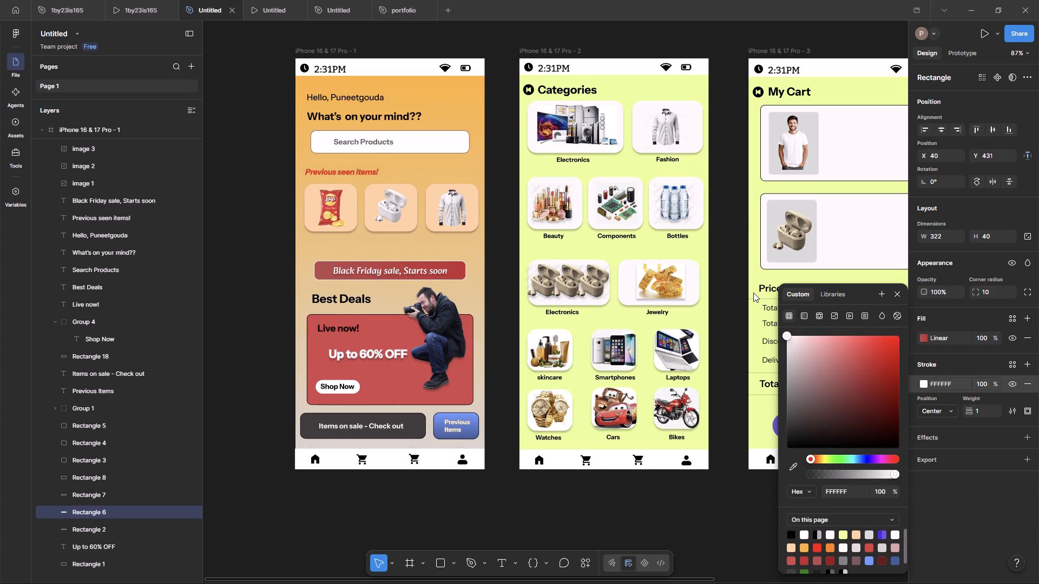
drag(753, 293, 782, 384)
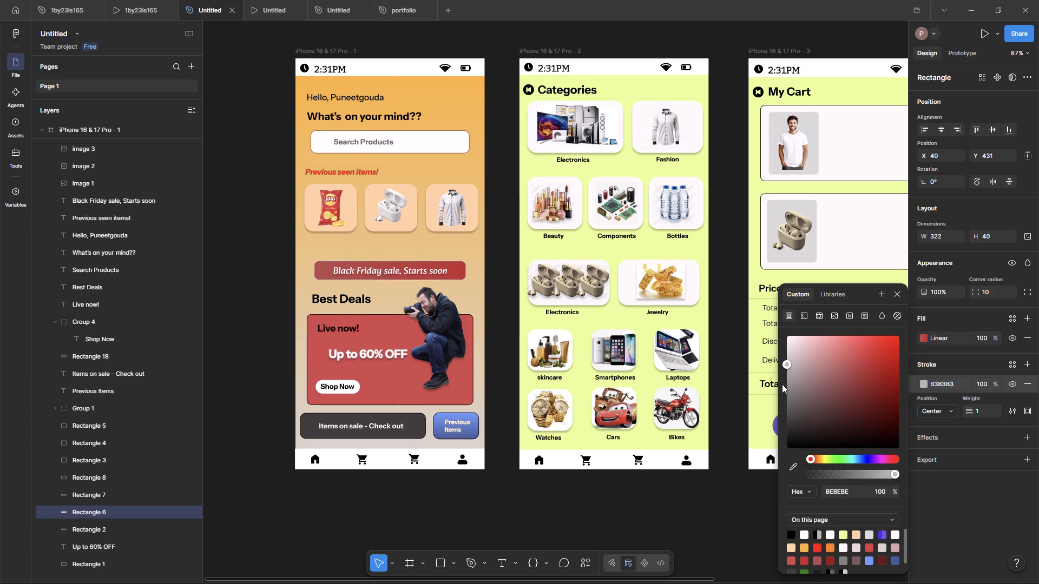
drag(782, 384, 775, 359)
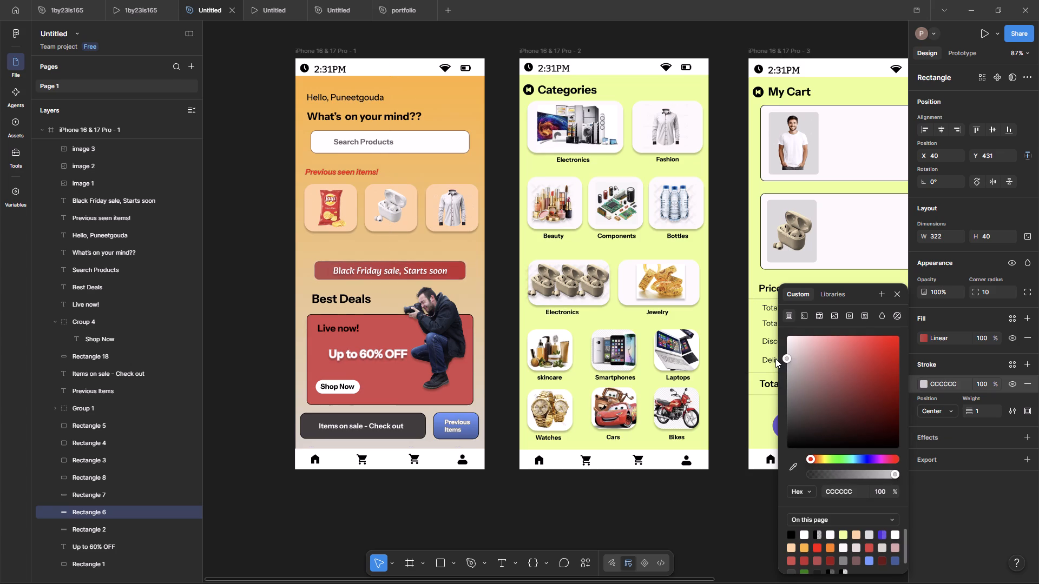
drag(775, 359, 775, 375)
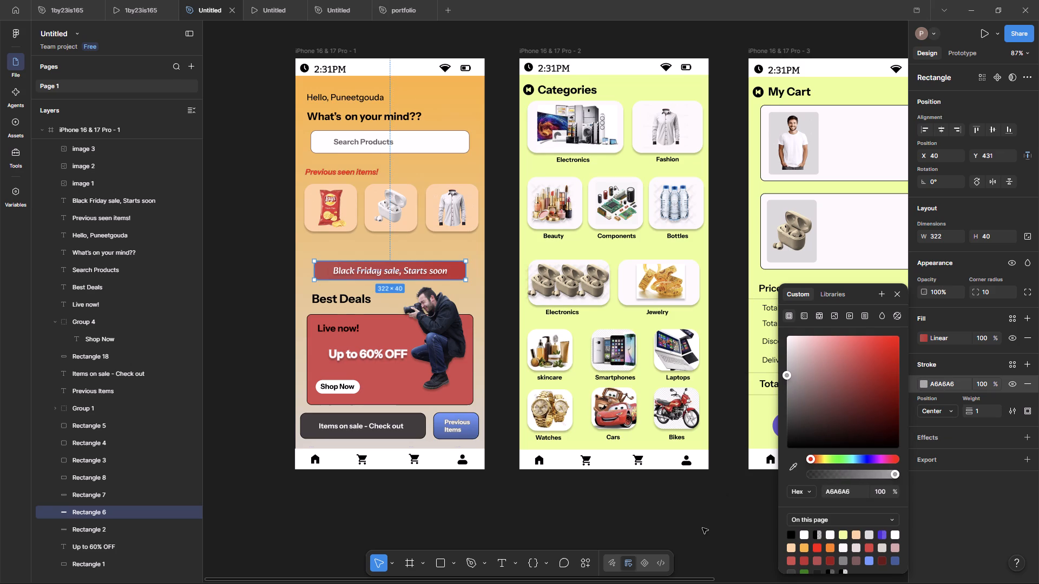
click(701, 529)
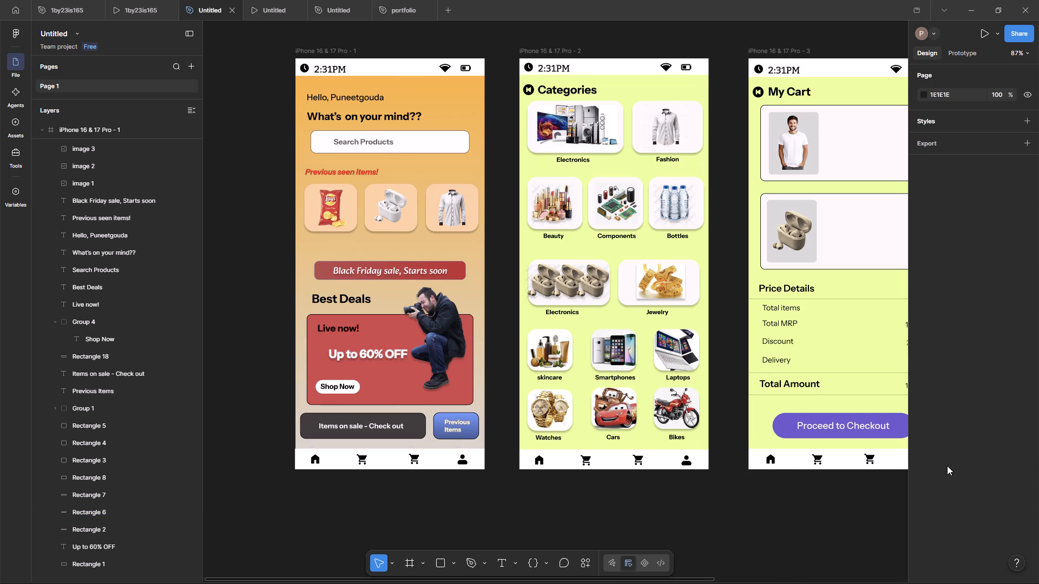
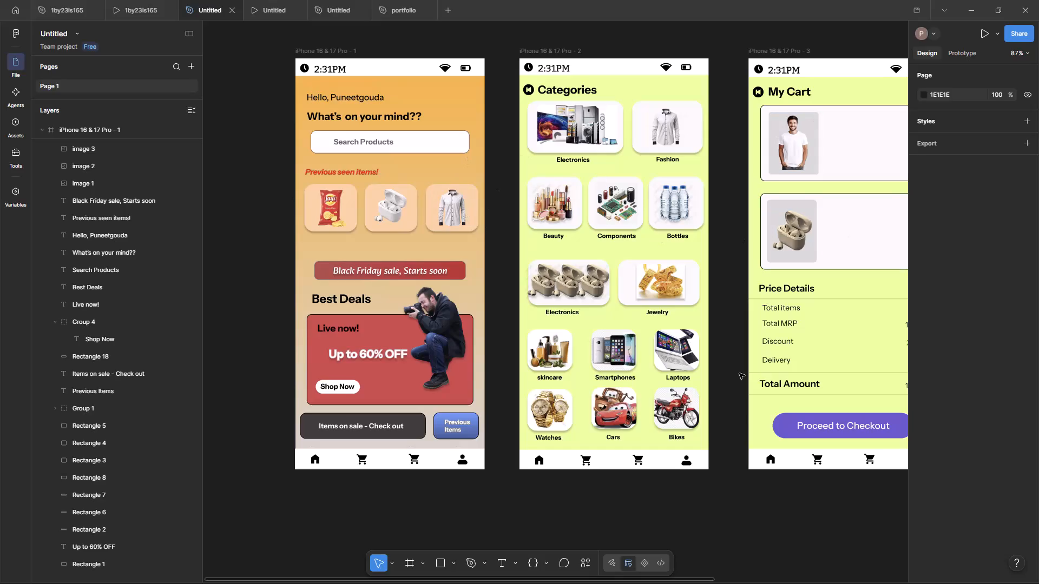
Inspect the Black Friday banner rectangle's gradient fill on the home screen.
scroll(782, 575, up, 2)
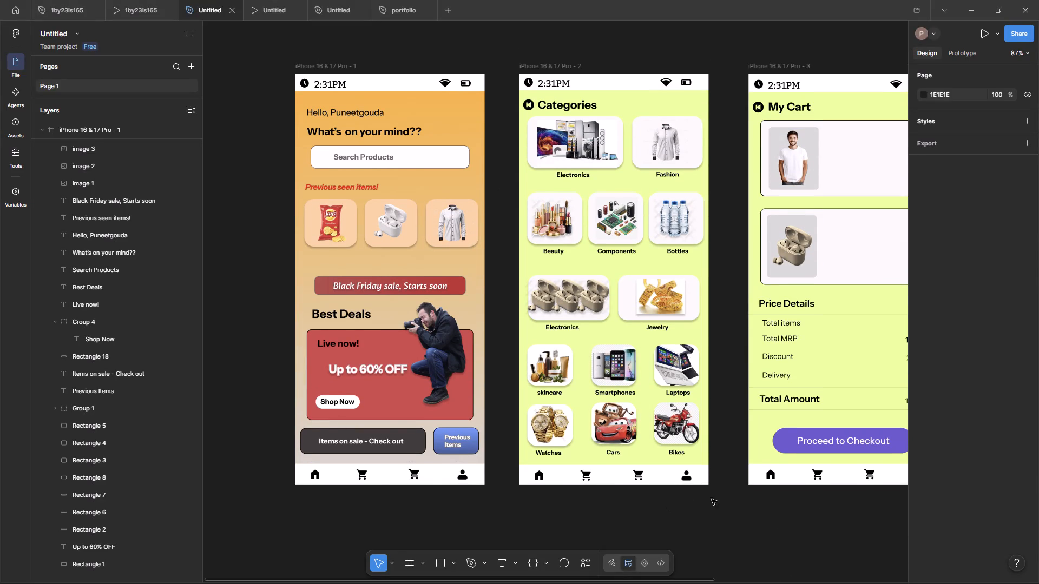
ctrl+scroll(845, 553, down, 2)
click(748, 560)
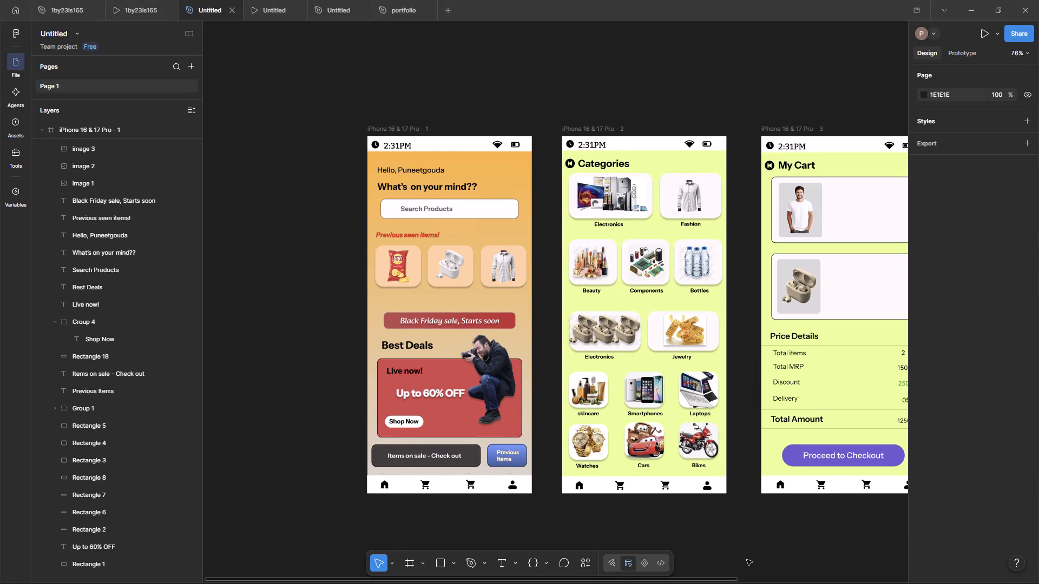
scroll(745, 560, down, 2)
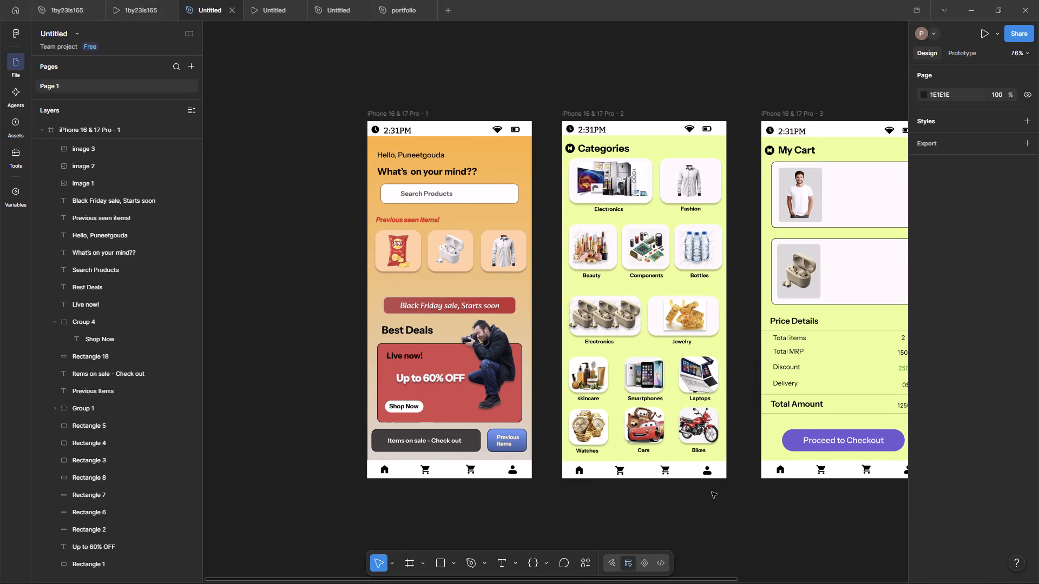
click(502, 308)
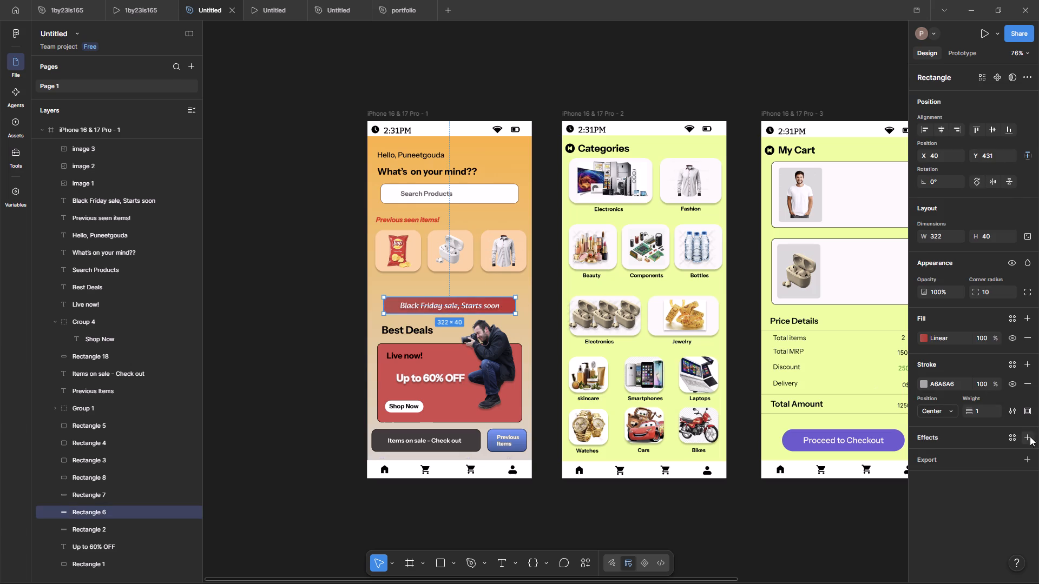
click(925, 336)
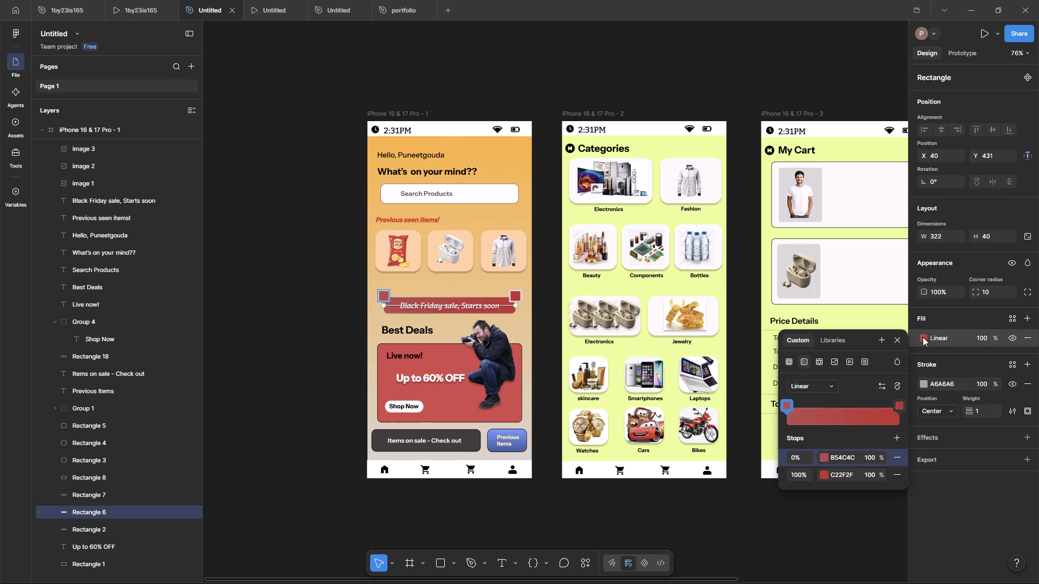
click(792, 558)
click(794, 554)
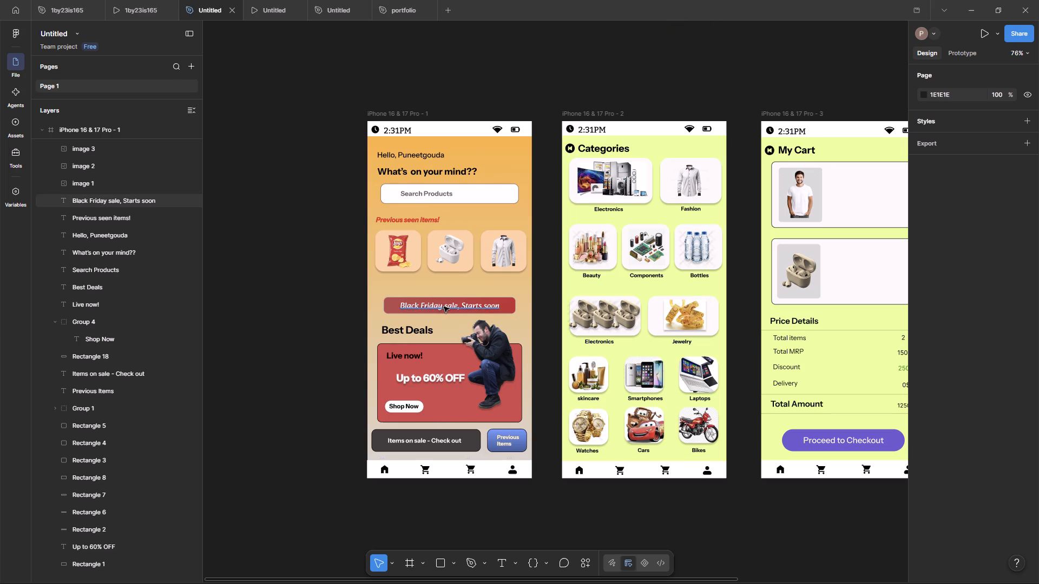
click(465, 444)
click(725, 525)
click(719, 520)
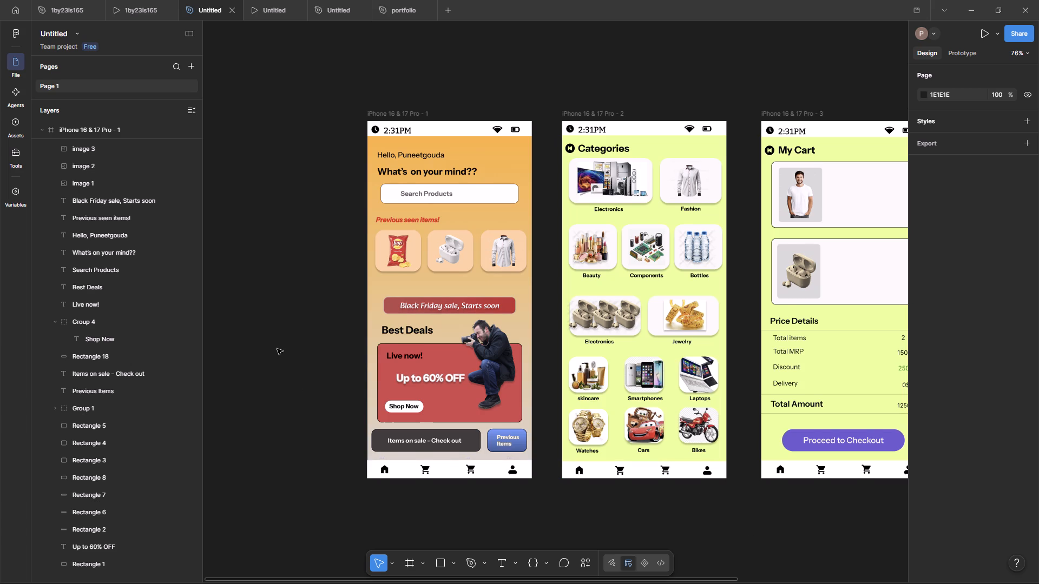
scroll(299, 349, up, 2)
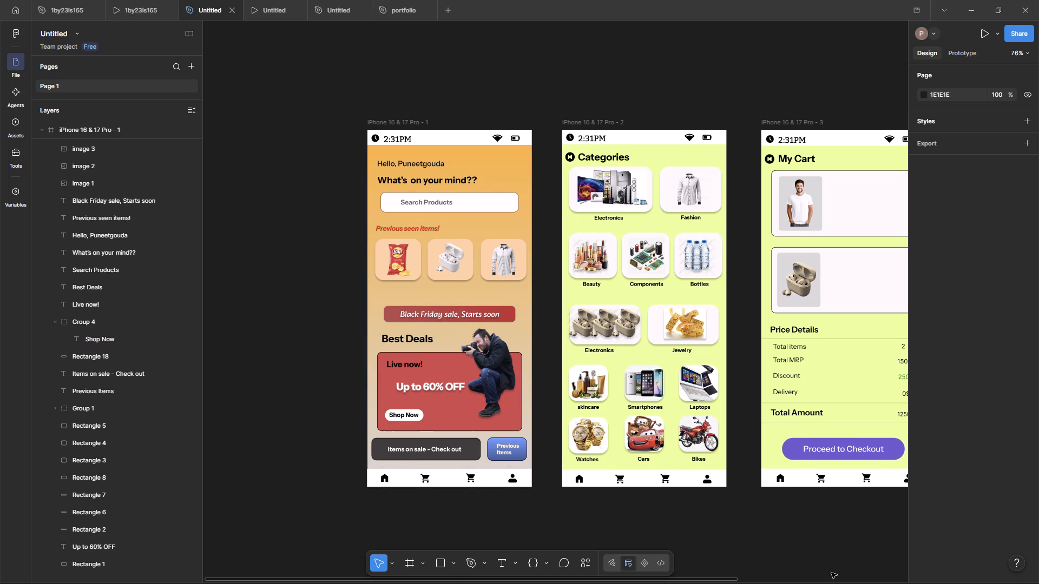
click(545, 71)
Replace the Categories screen frame's background fill with a linear gradient based on orange FE7F00.
drag(735, 579, 816, 578)
click(550, 73)
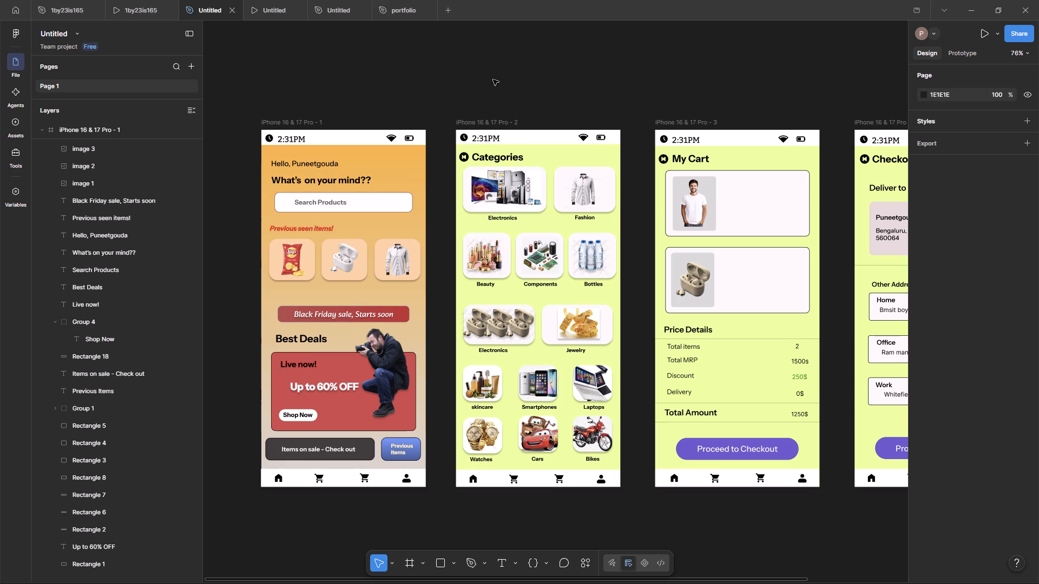
click(547, 58)
click(491, 124)
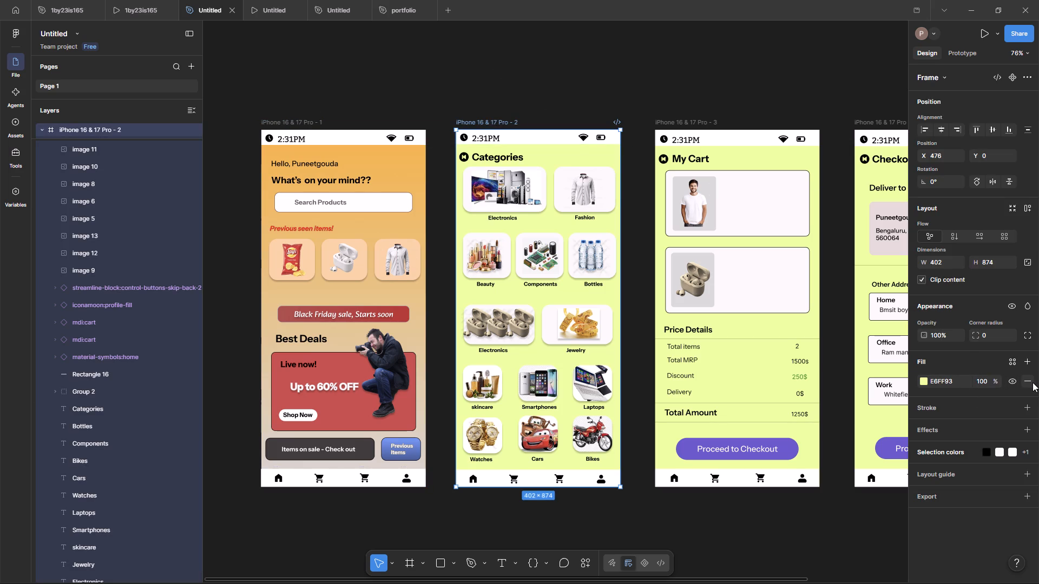
click(1033, 382)
click(952, 365)
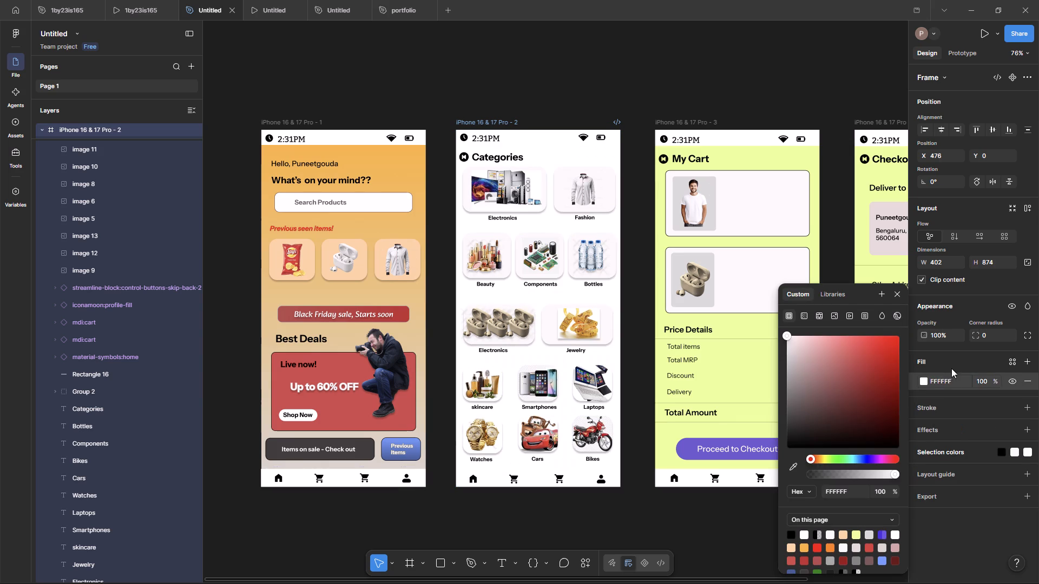
click(830, 550)
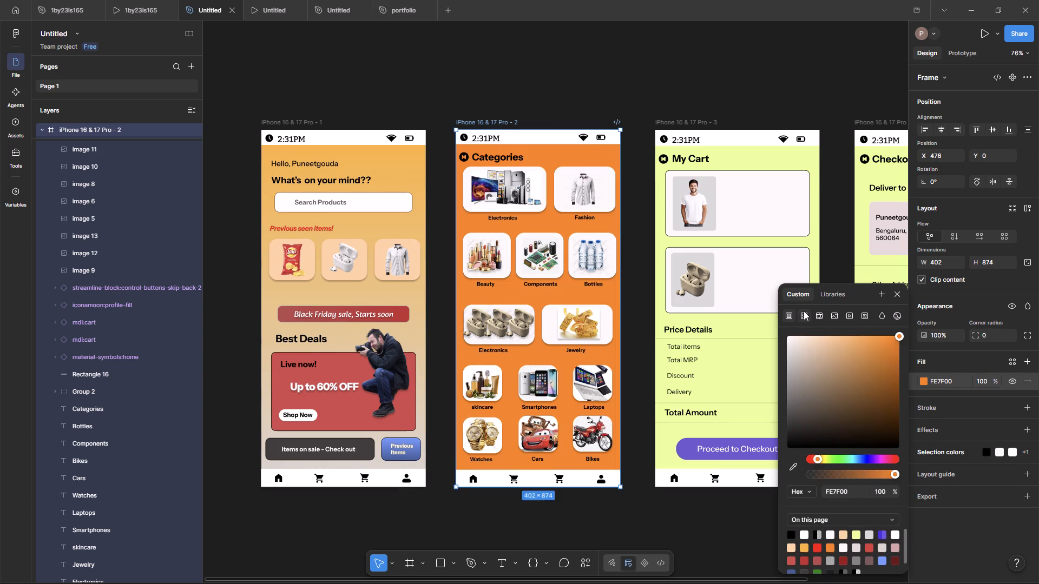
click(804, 311)
click(807, 340)
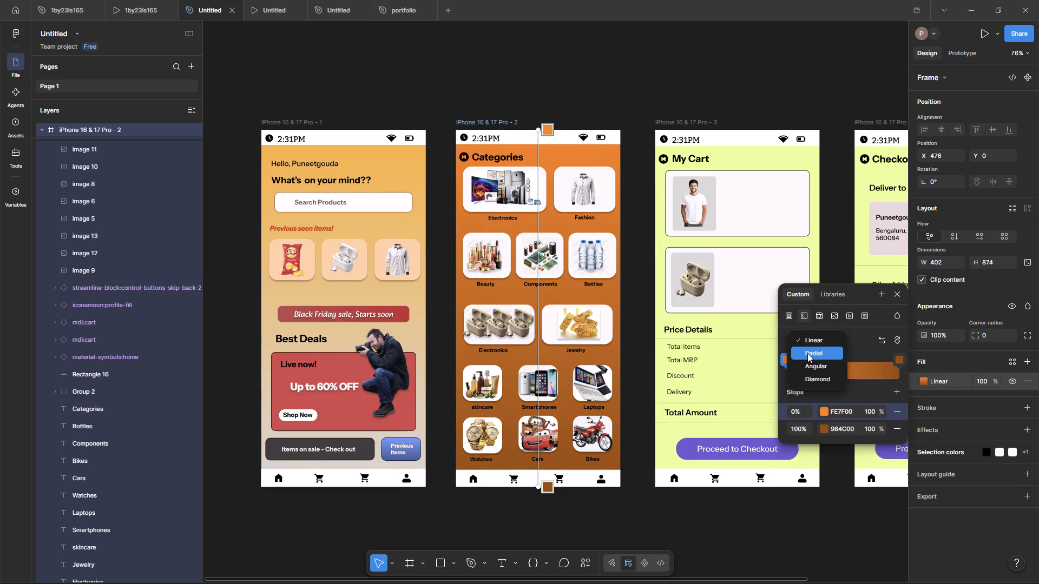
click(808, 344)
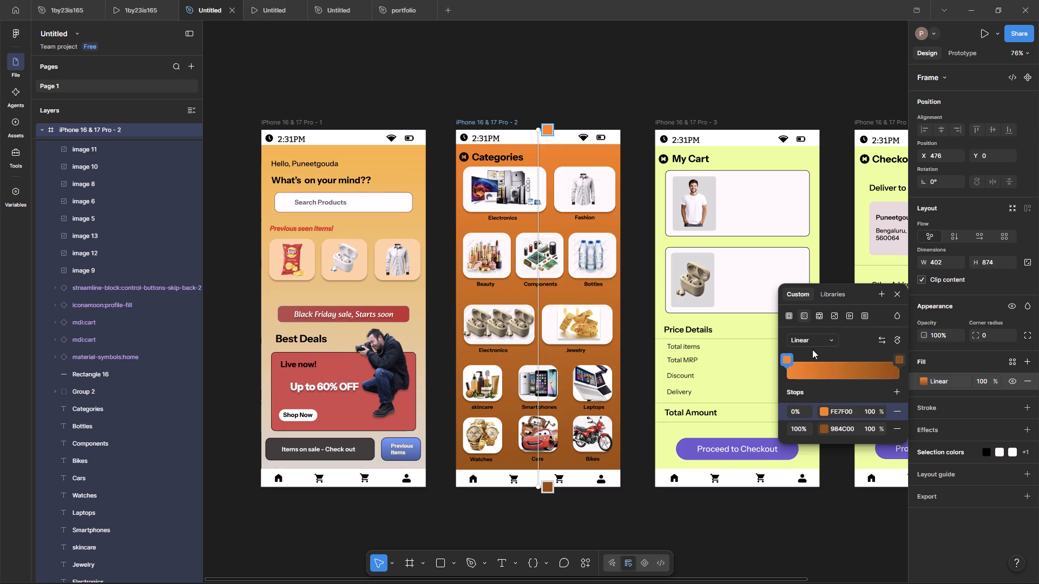
Set the Categories background gradient's 0% stop to light orange FFB031 and its 100% stop to light grey D9D9D9.
click(898, 361)
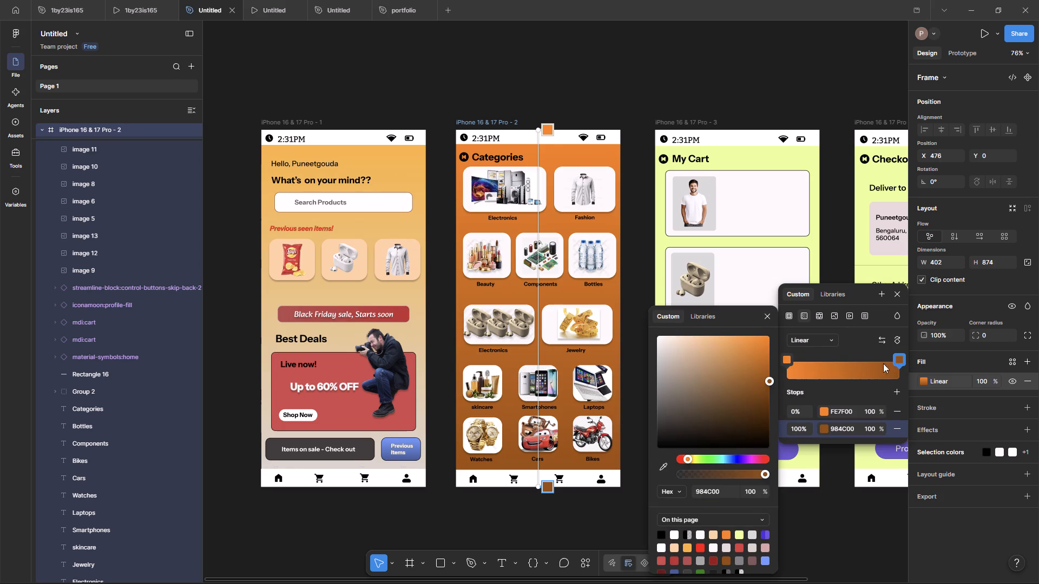
click(660, 367)
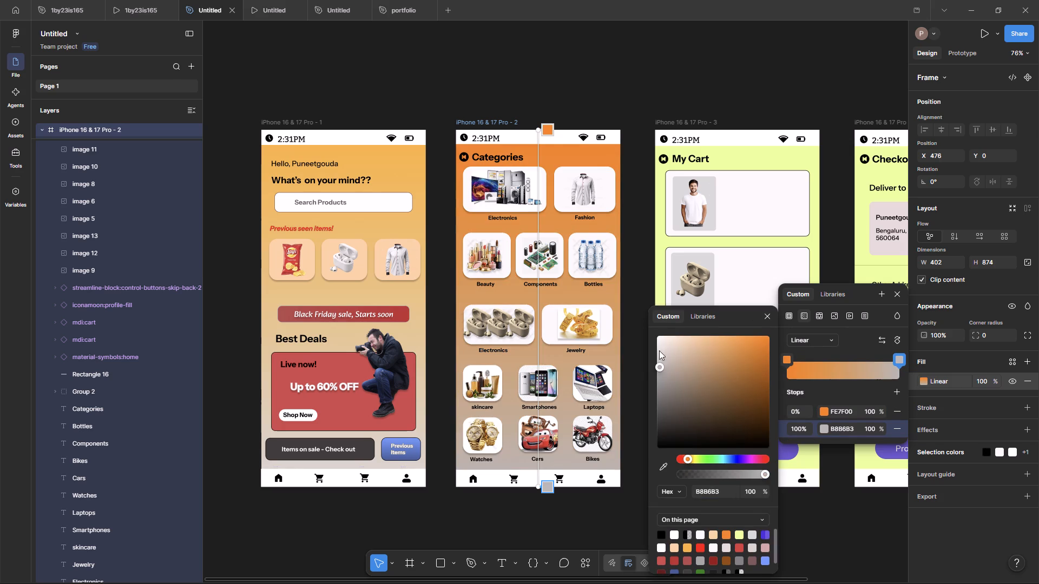
click(788, 355)
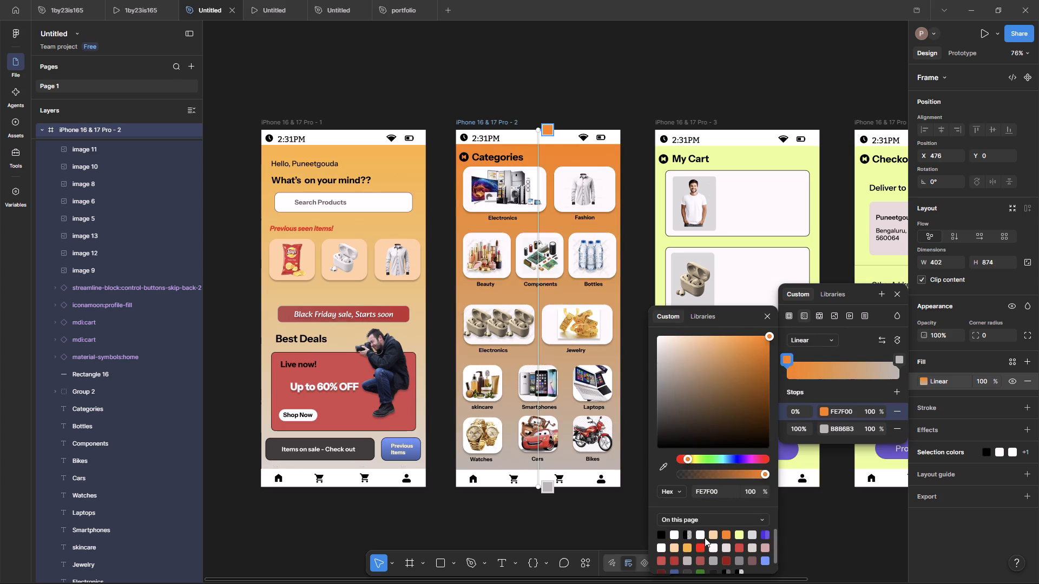
click(688, 543)
click(689, 548)
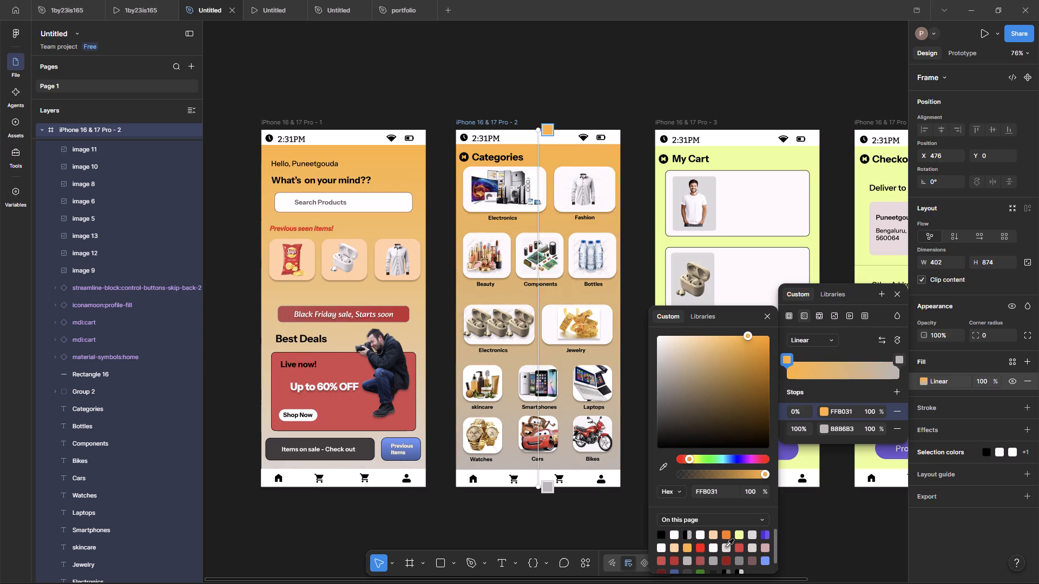
click(899, 359)
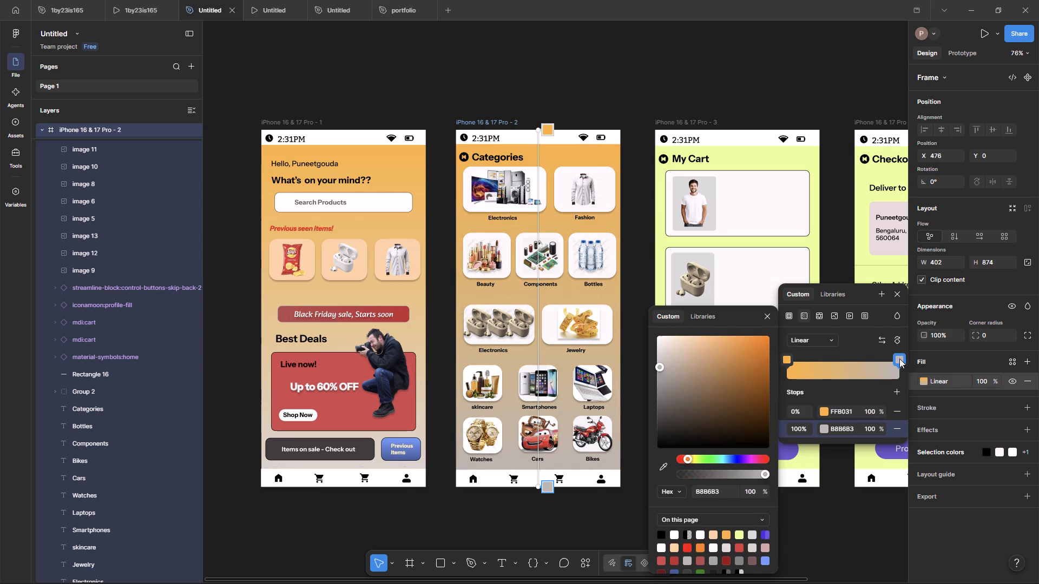
click(701, 535)
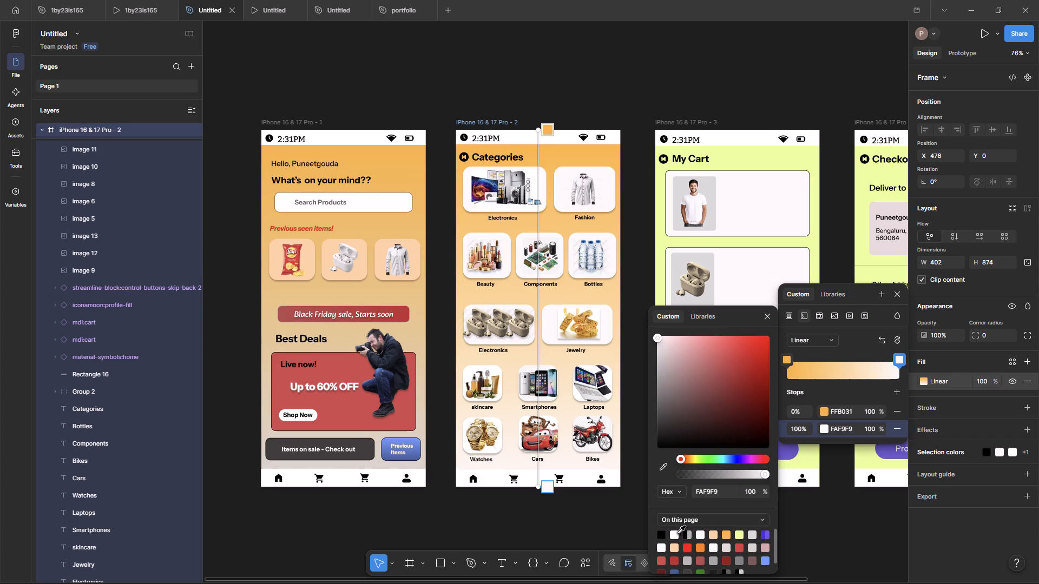
click(678, 533)
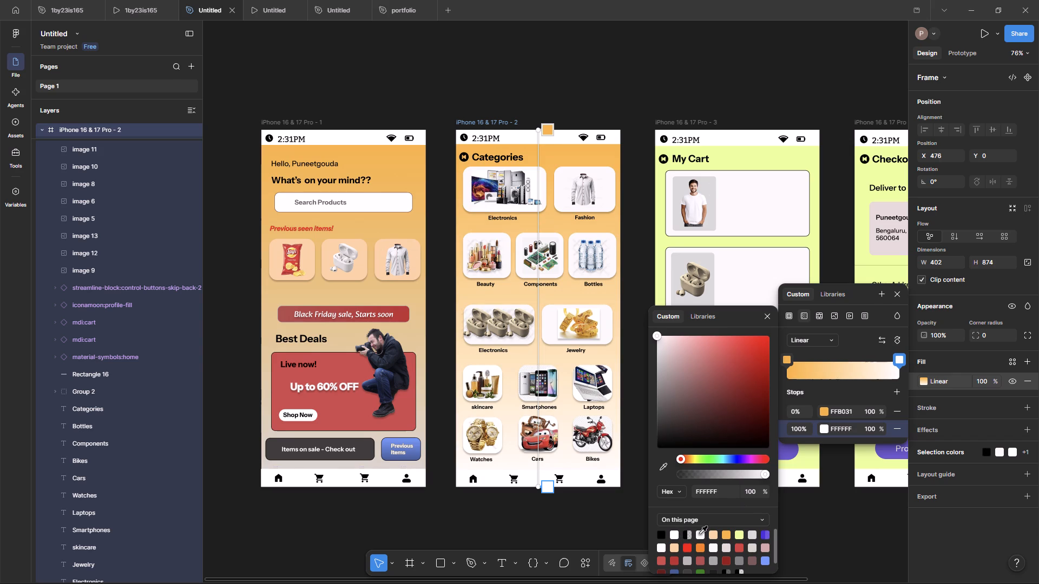
click(700, 534)
click(749, 533)
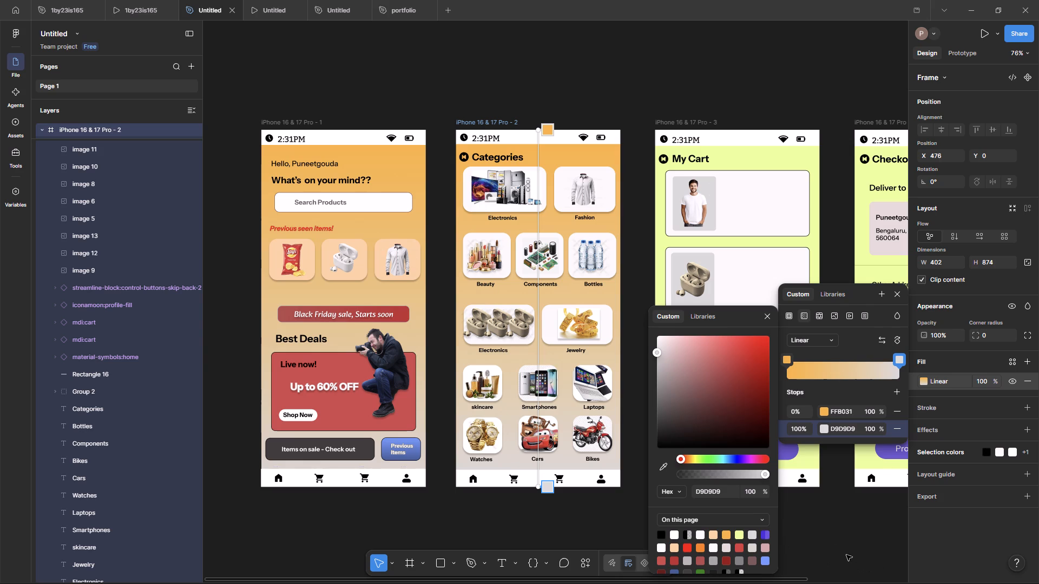
click(828, 546)
click(828, 546)
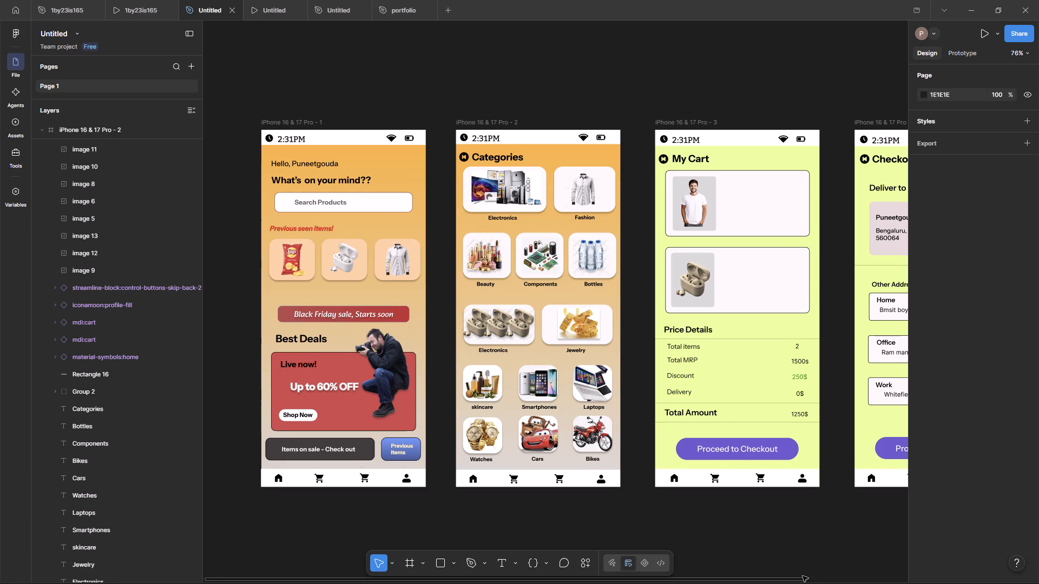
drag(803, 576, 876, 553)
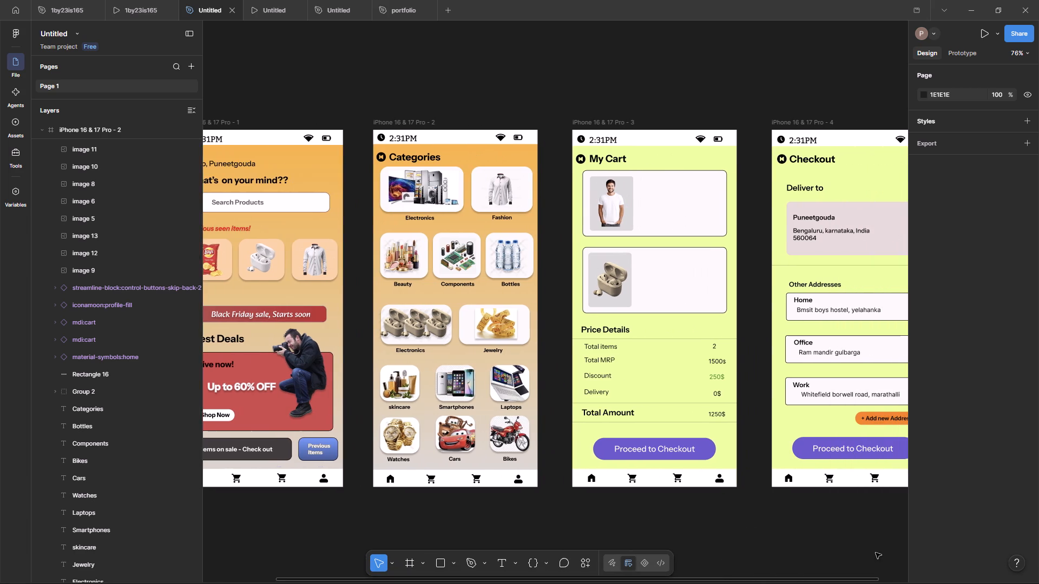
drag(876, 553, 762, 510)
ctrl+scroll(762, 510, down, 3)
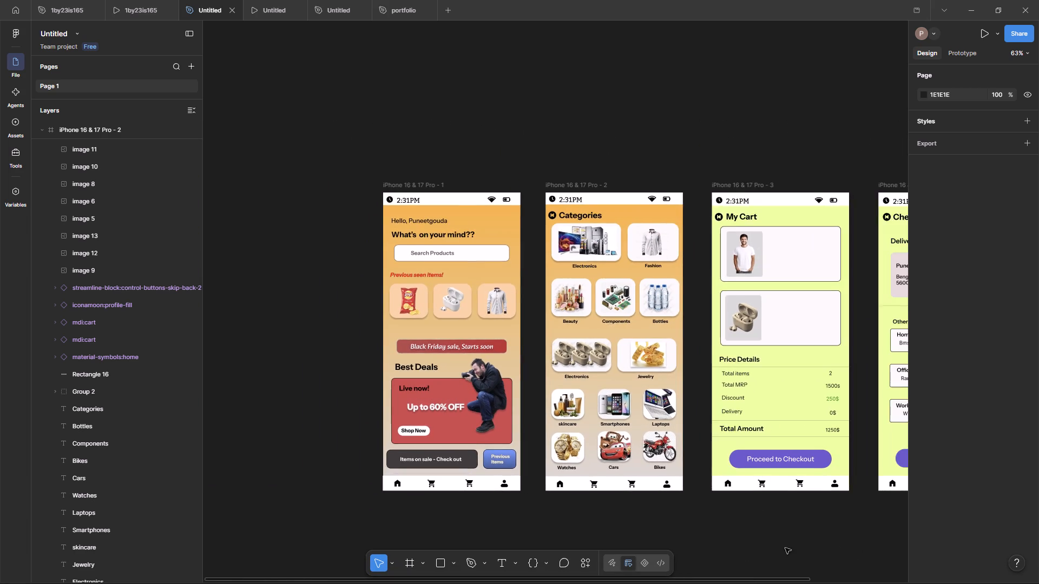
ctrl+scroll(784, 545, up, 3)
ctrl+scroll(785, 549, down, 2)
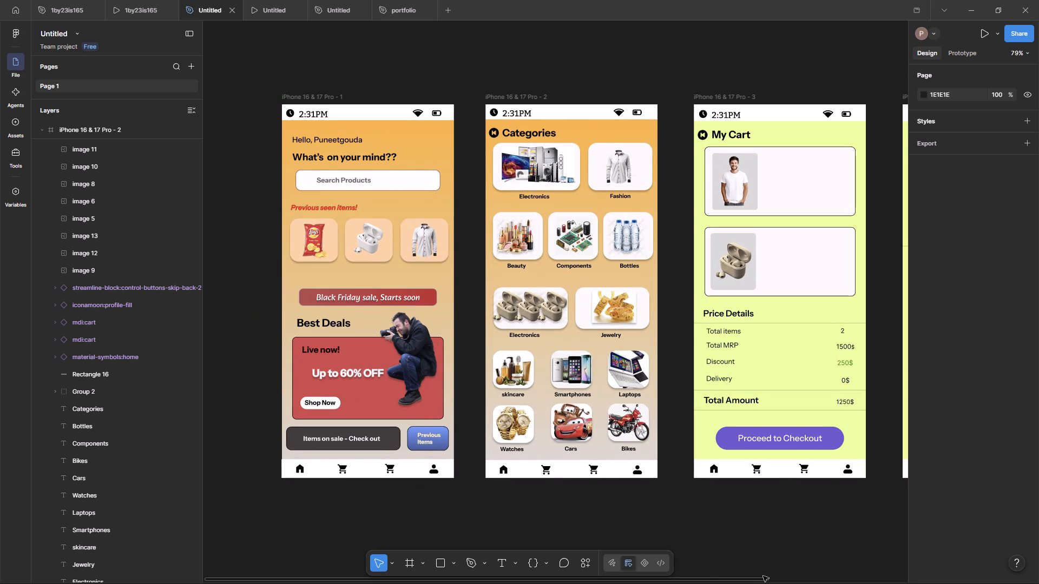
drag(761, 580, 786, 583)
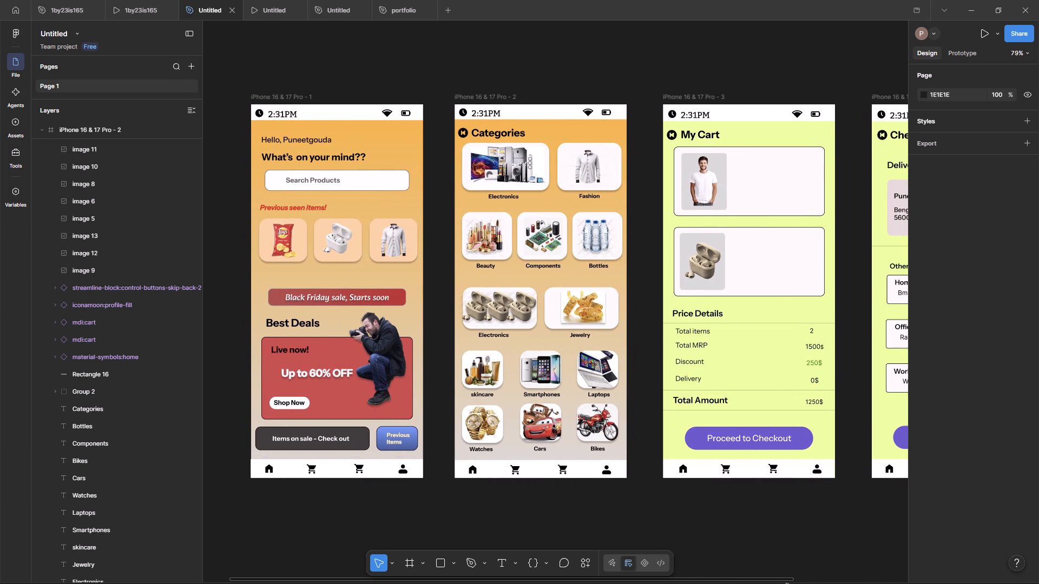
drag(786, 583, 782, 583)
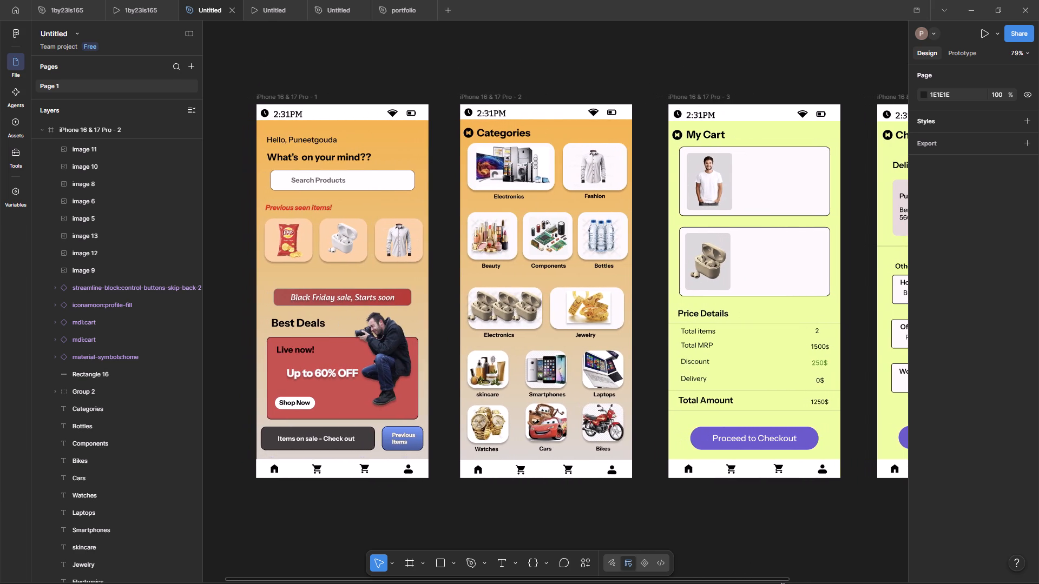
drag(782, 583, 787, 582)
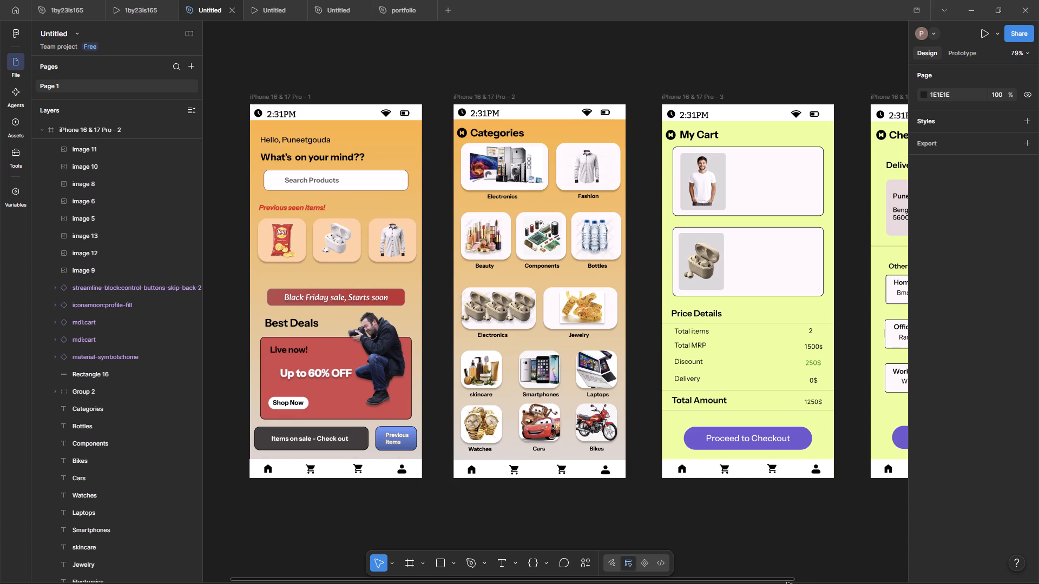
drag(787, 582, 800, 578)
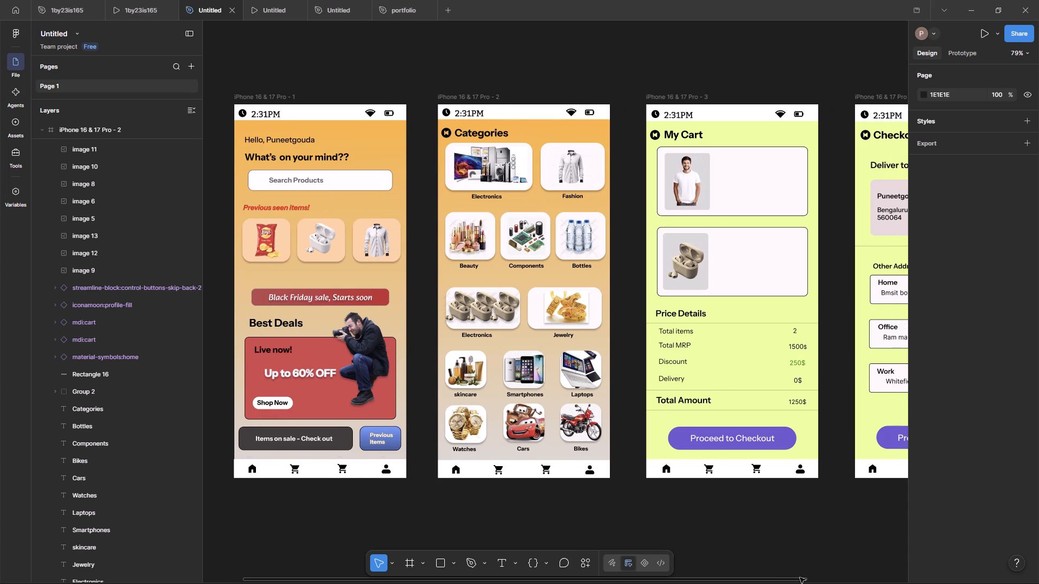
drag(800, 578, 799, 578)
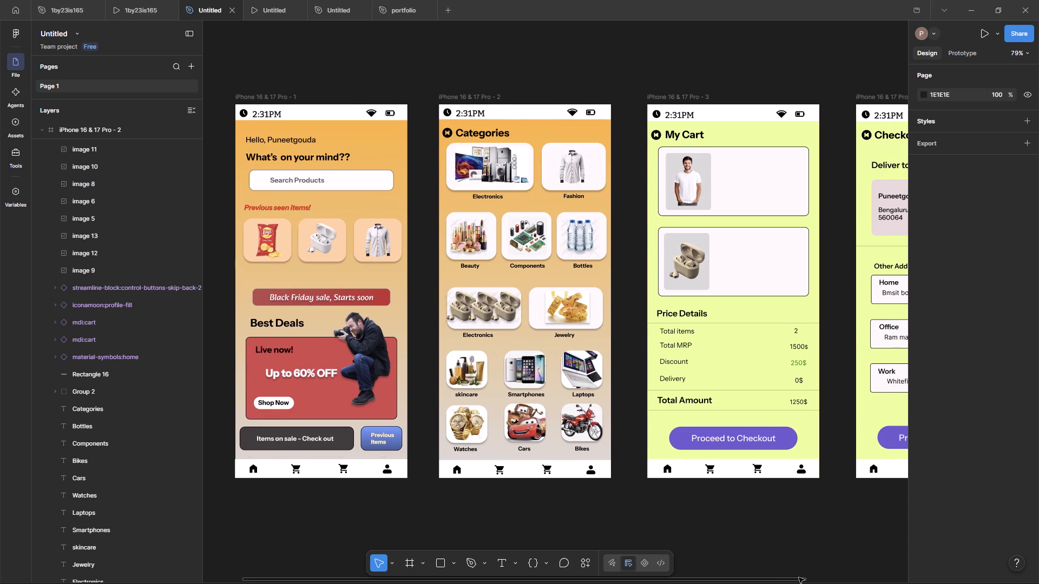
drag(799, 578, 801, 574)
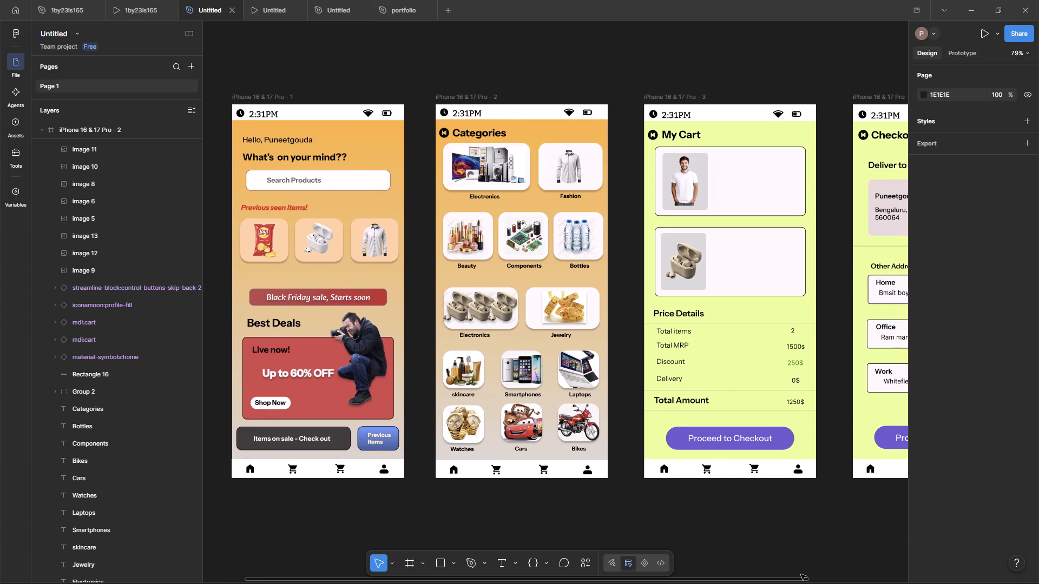
Replace the My Cart screen frame's background fill with a linear gradient based on light orange FFB031.
drag(801, 574, 805, 574)
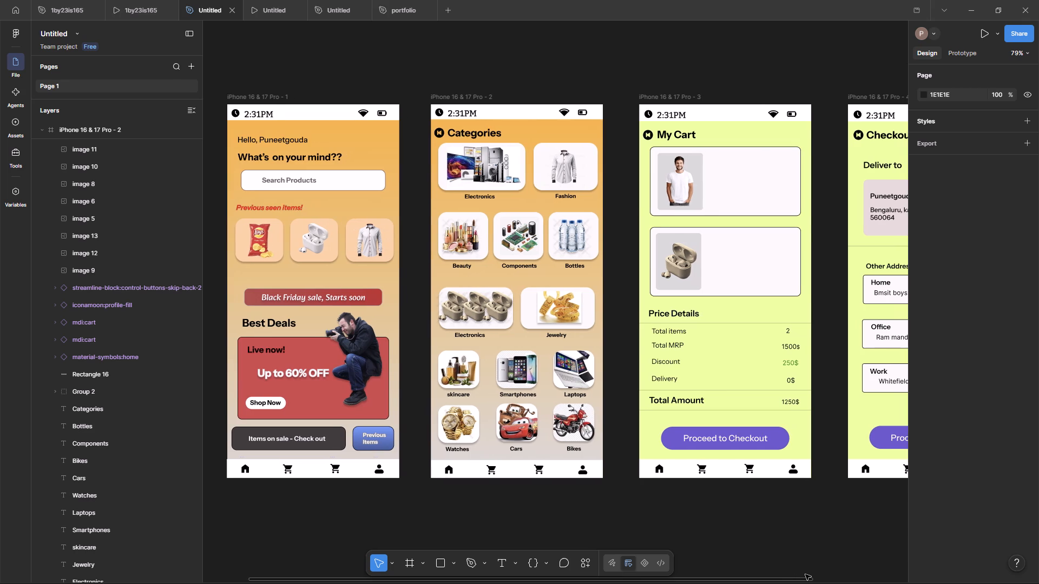
drag(805, 574, 805, 574)
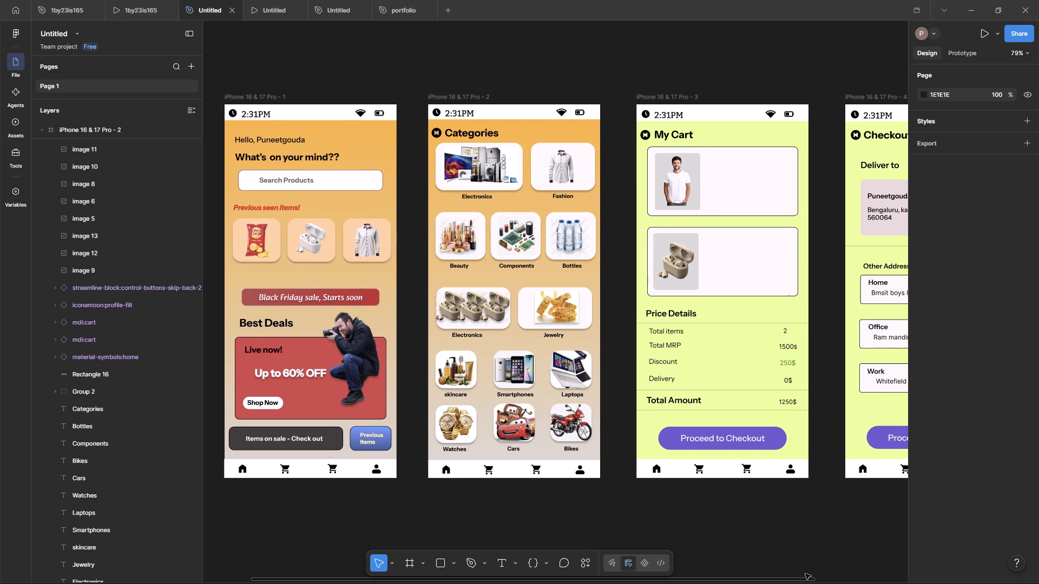
drag(805, 574, 929, 564)
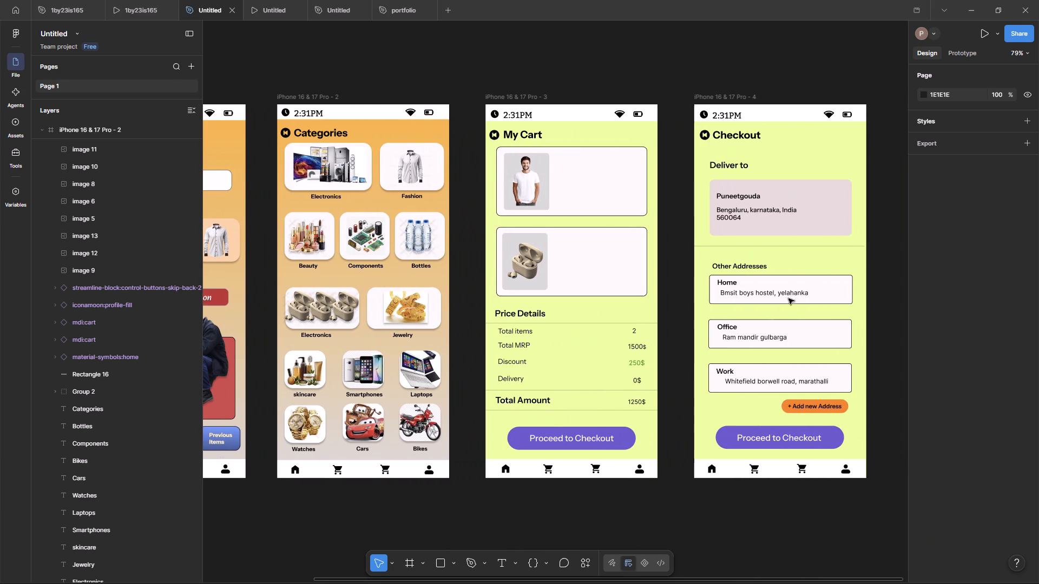
click(532, 92)
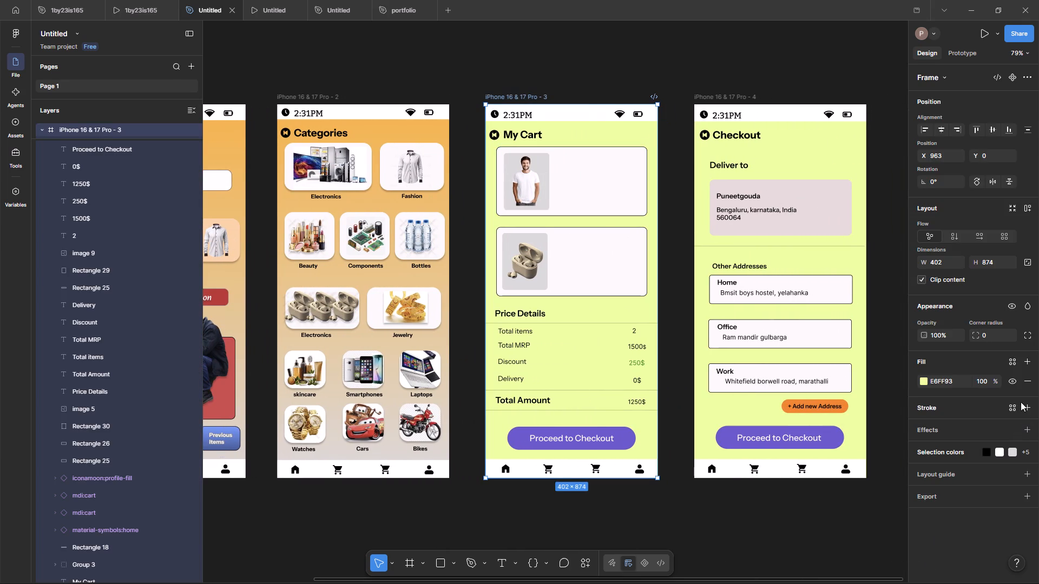
click(922, 381)
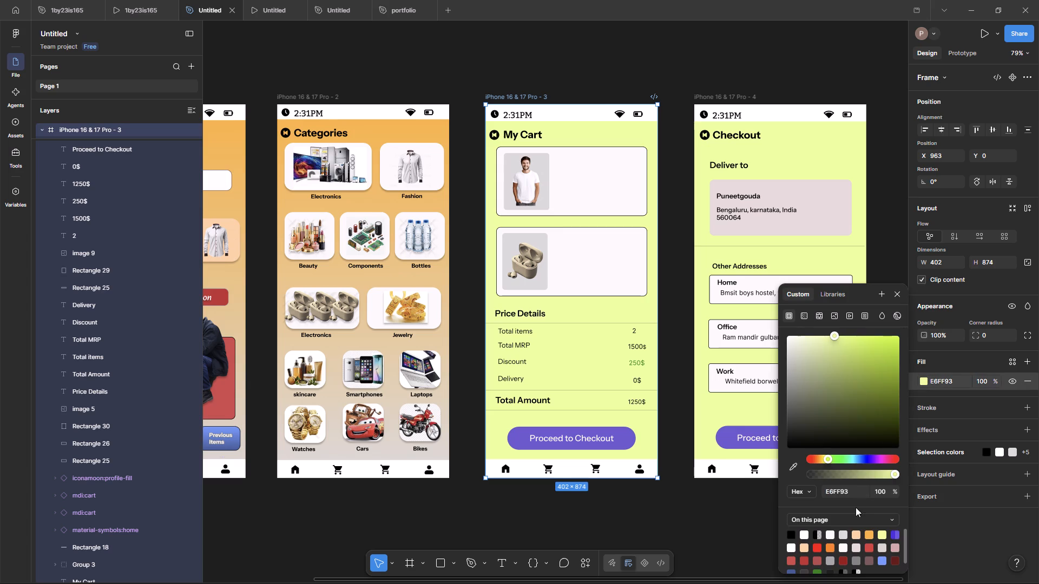
click(870, 532)
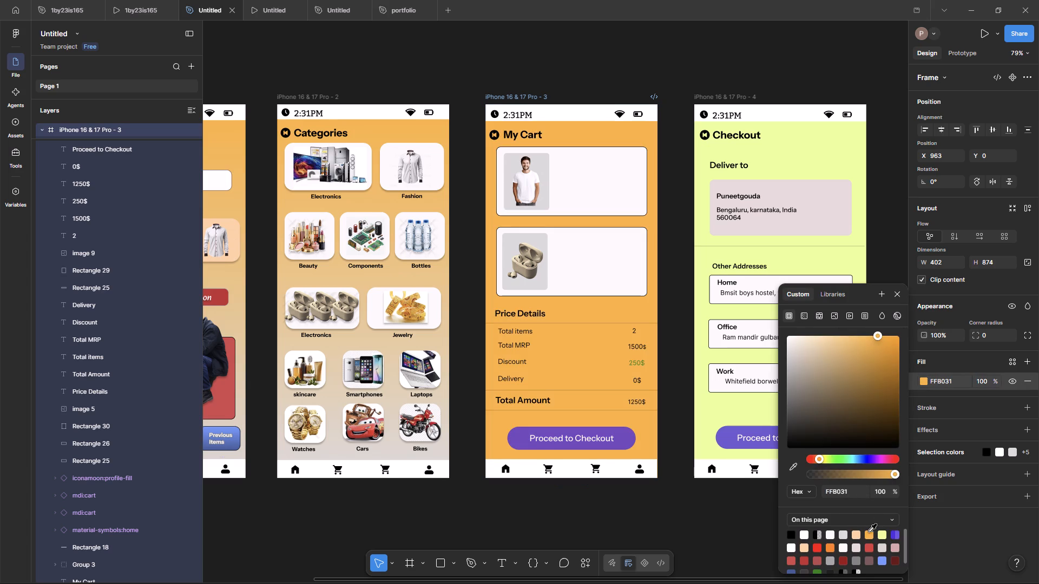
click(832, 550)
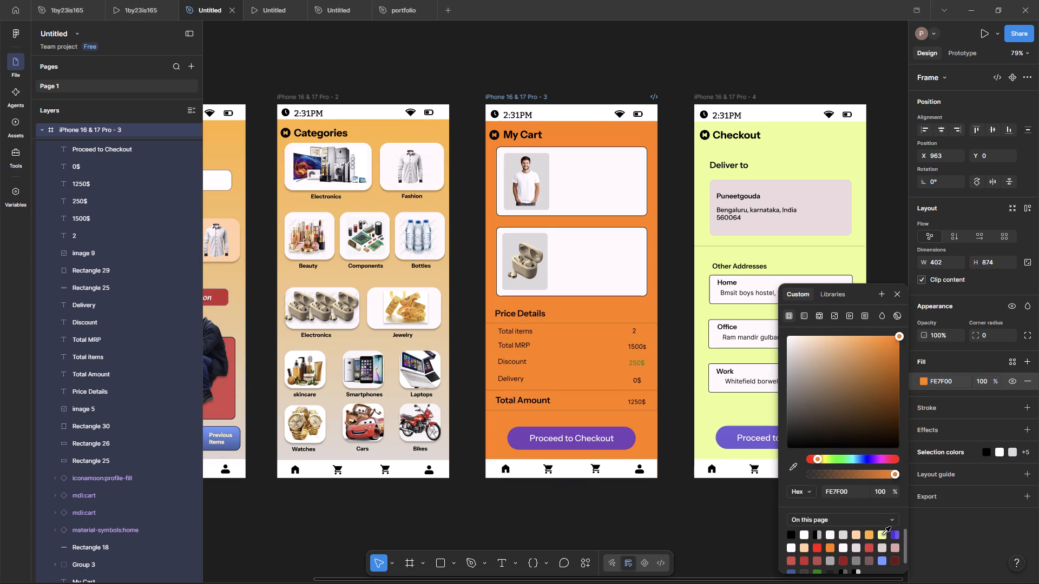
click(869, 536)
click(797, 311)
click(803, 315)
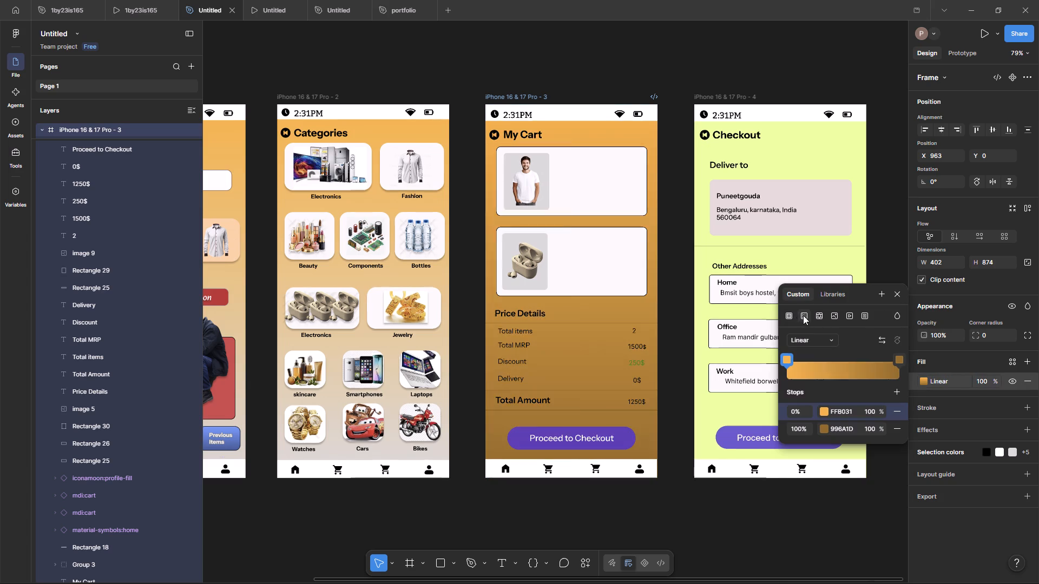
Set the 100% stop of the My Cart background gradient to light grey D9D9D9.
click(898, 359)
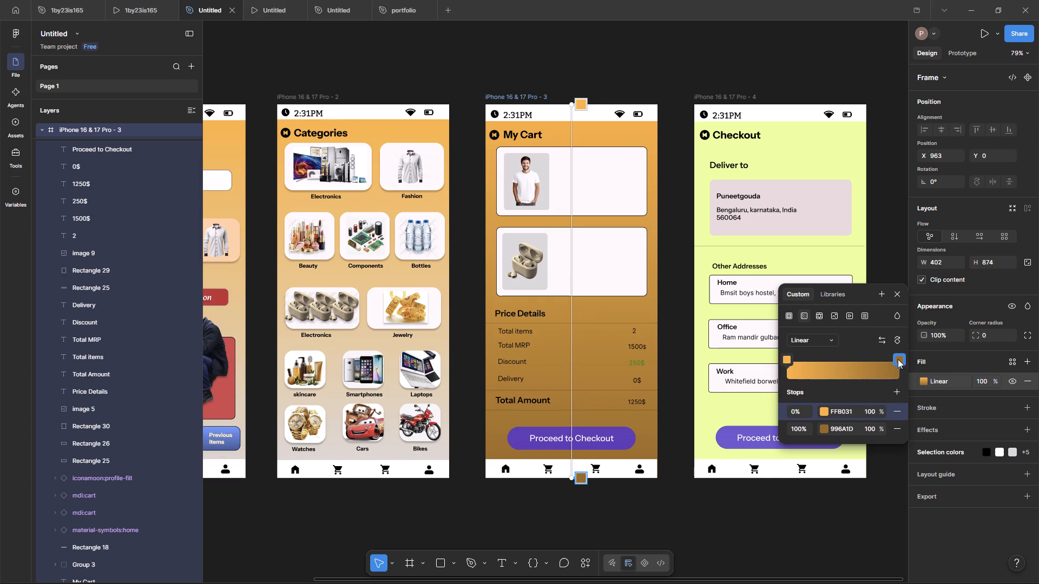
click(699, 529)
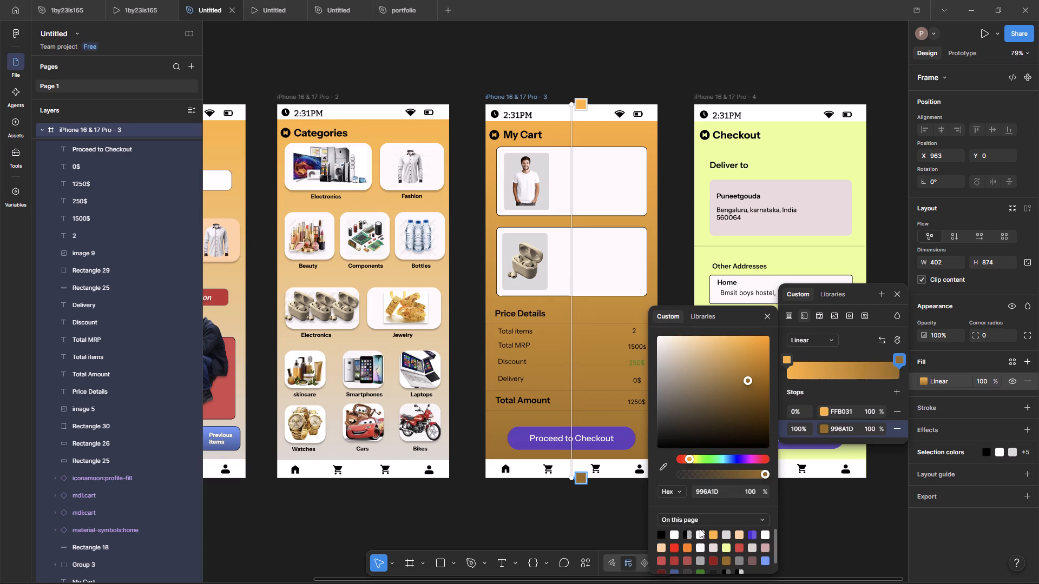
click(703, 533)
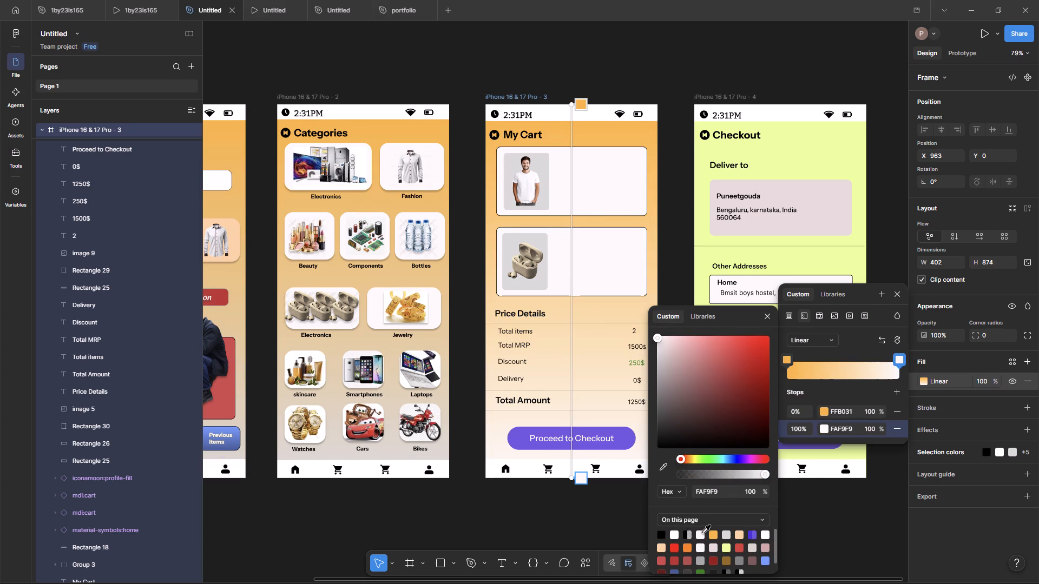
click(676, 533)
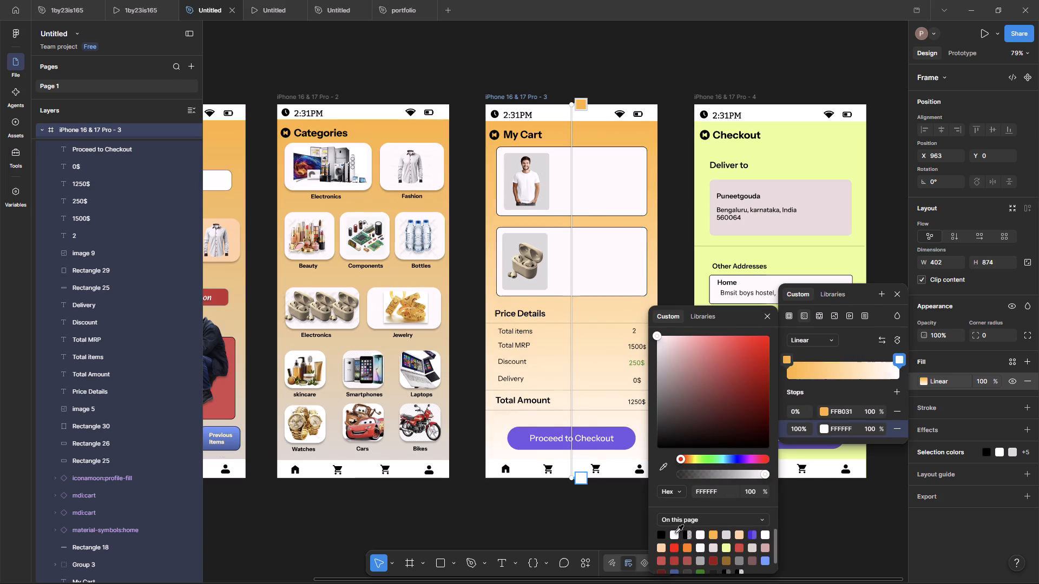
click(700, 536)
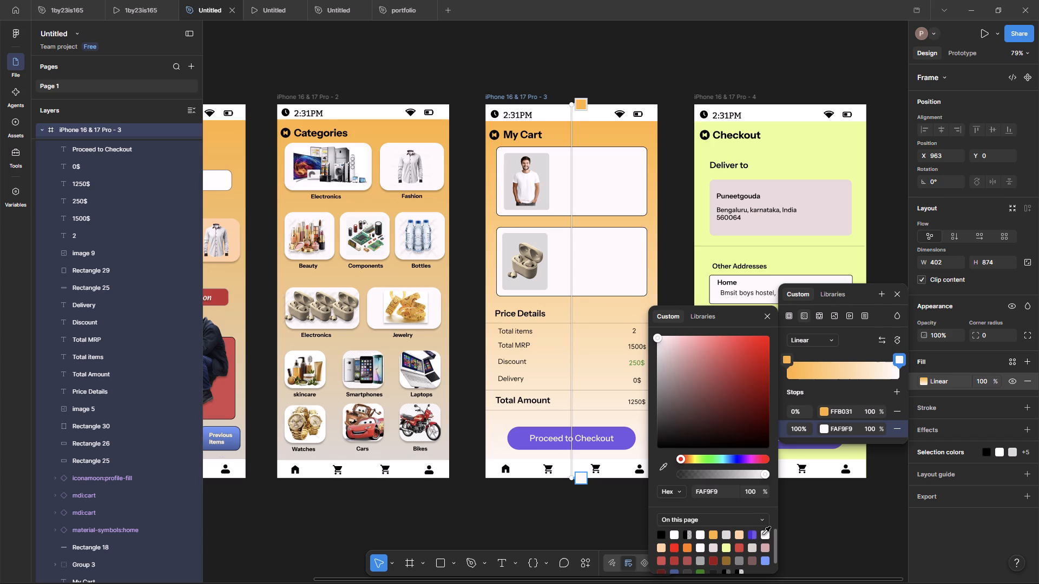
click(764, 534)
click(727, 538)
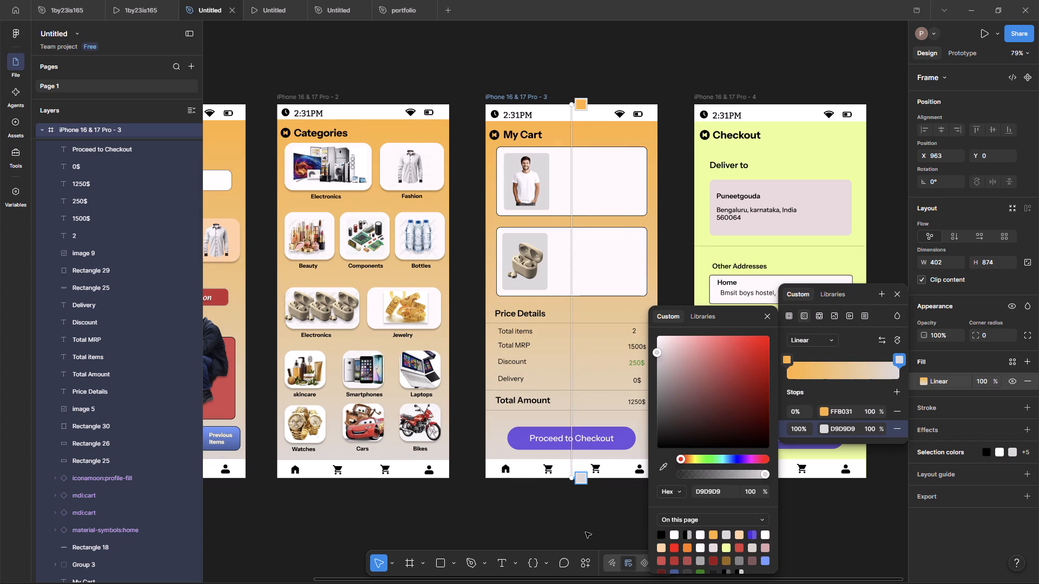
click(571, 534)
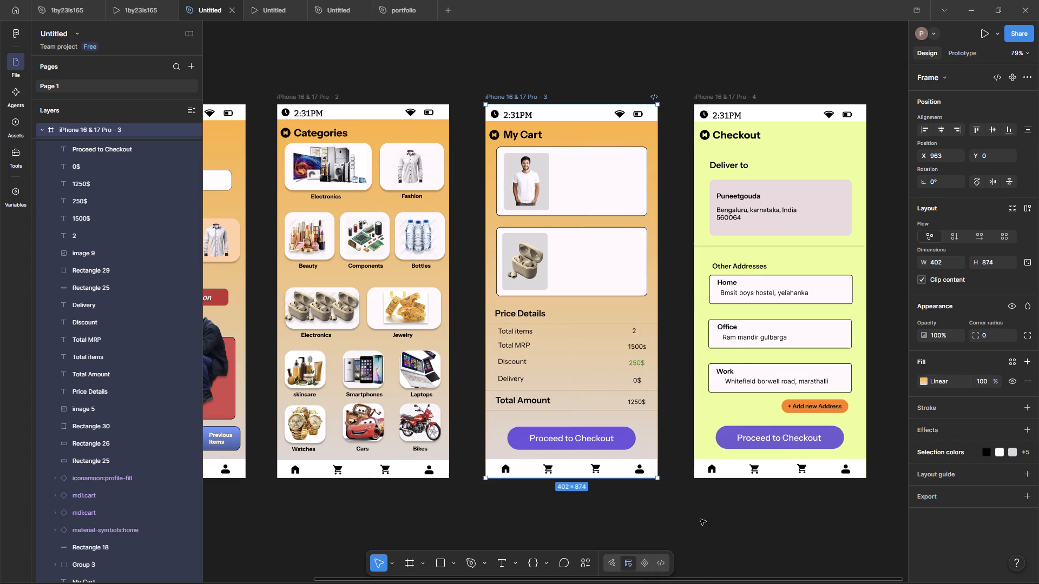
click(765, 549)
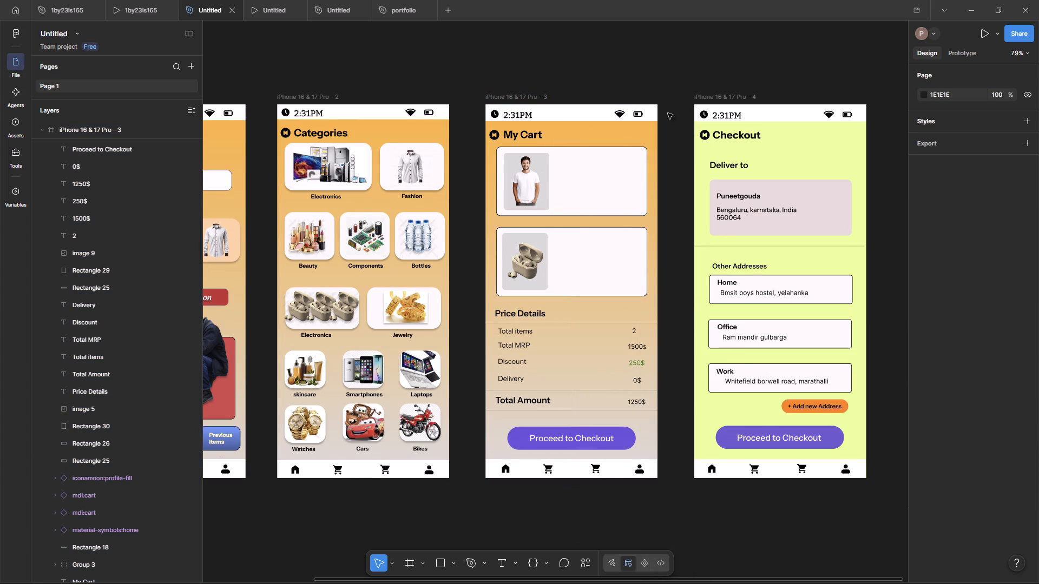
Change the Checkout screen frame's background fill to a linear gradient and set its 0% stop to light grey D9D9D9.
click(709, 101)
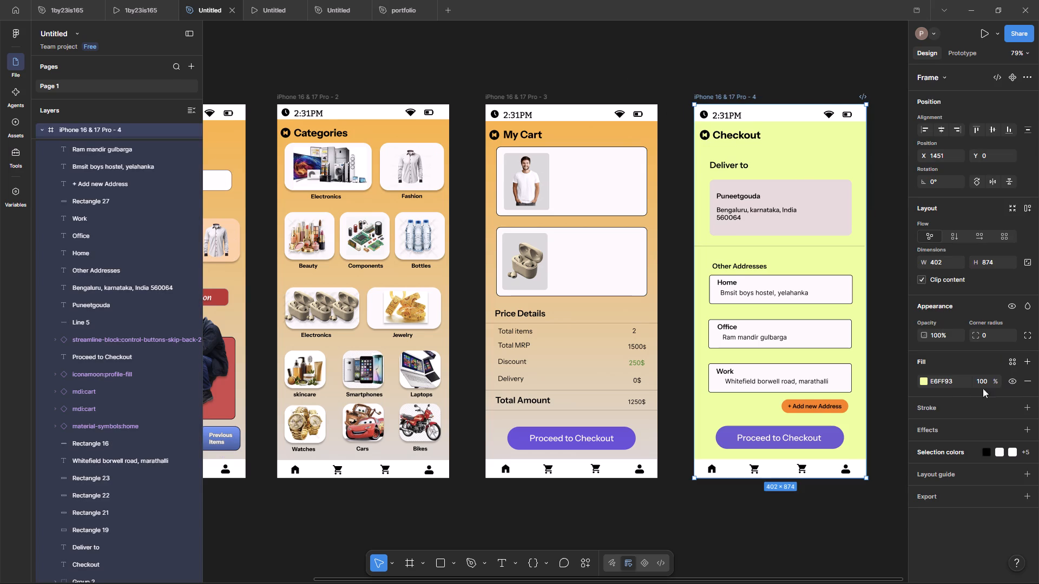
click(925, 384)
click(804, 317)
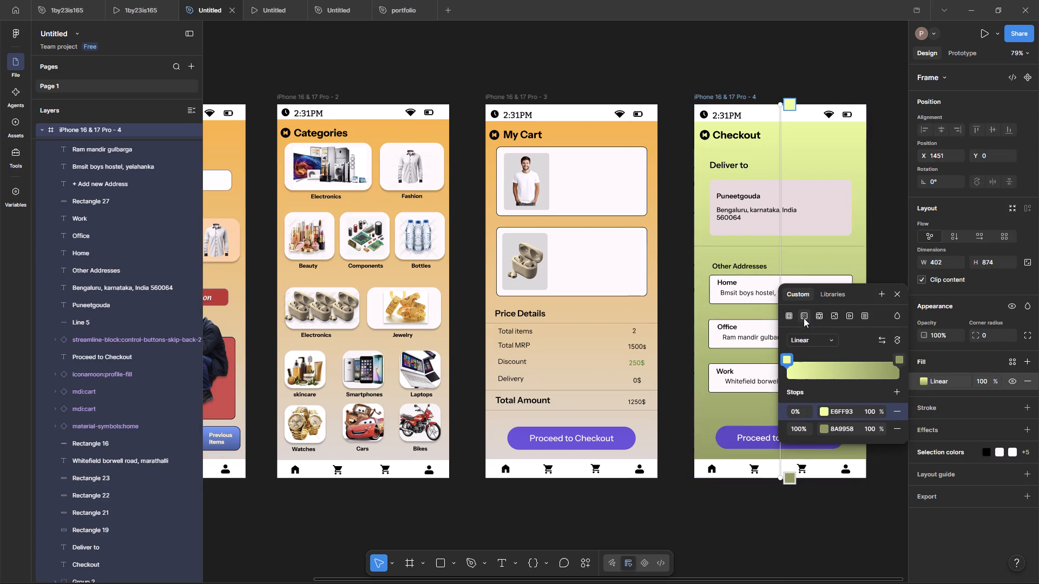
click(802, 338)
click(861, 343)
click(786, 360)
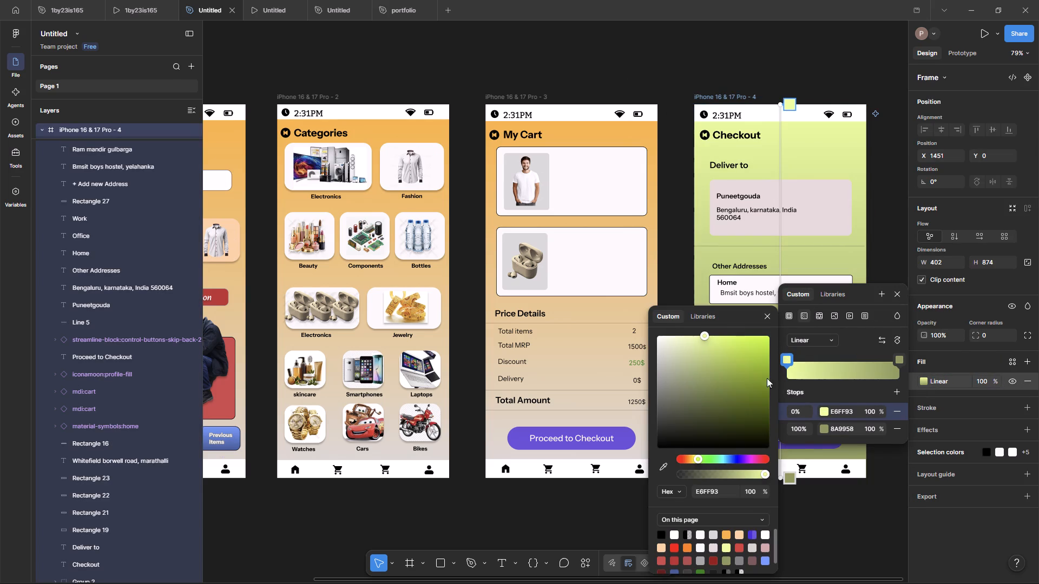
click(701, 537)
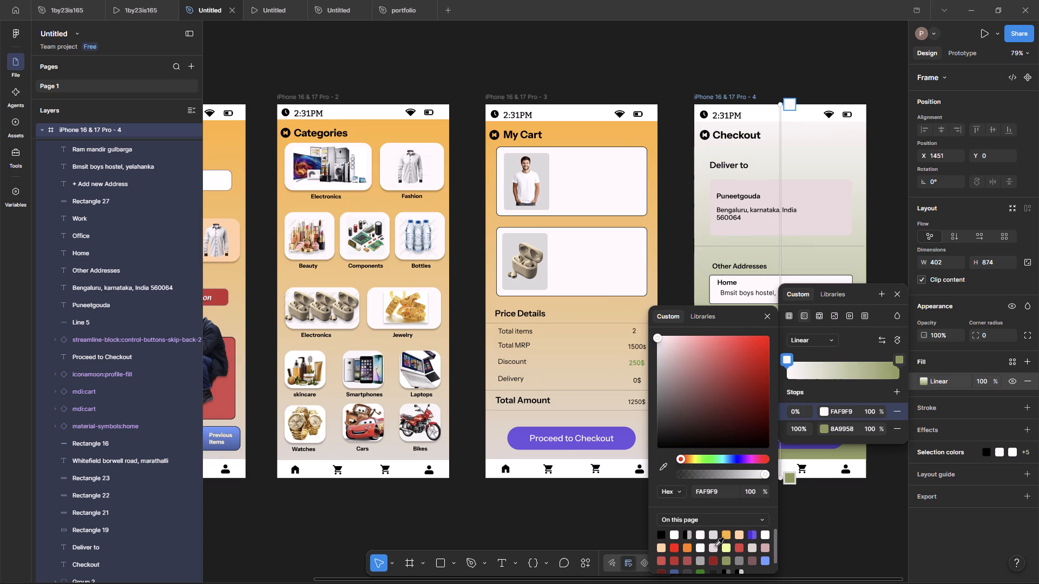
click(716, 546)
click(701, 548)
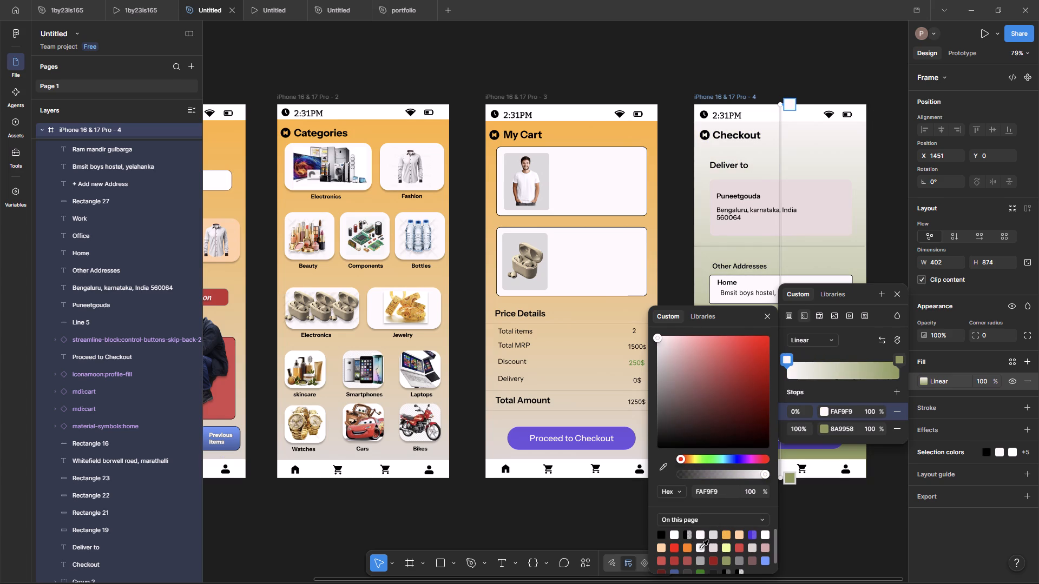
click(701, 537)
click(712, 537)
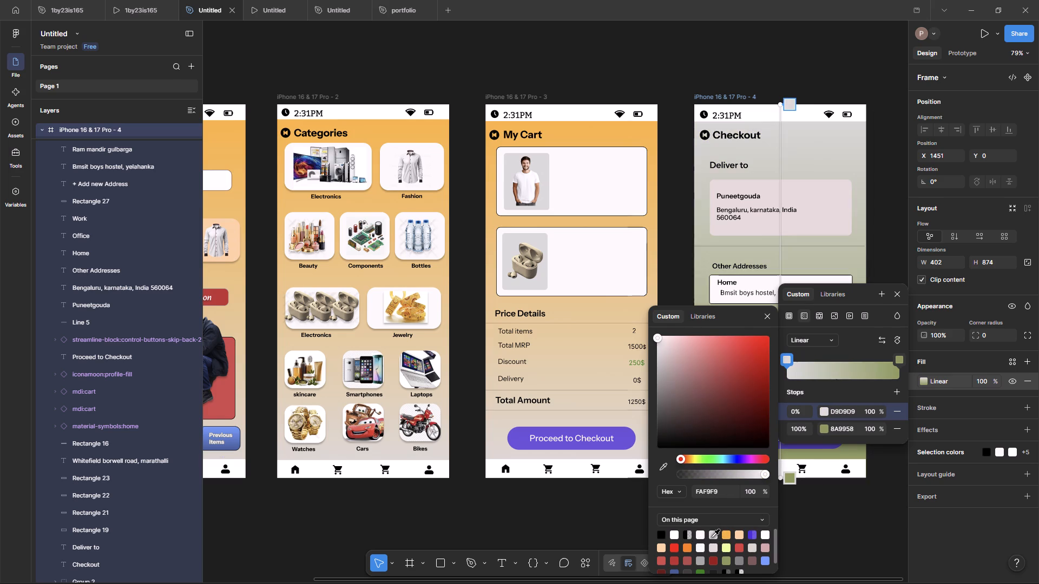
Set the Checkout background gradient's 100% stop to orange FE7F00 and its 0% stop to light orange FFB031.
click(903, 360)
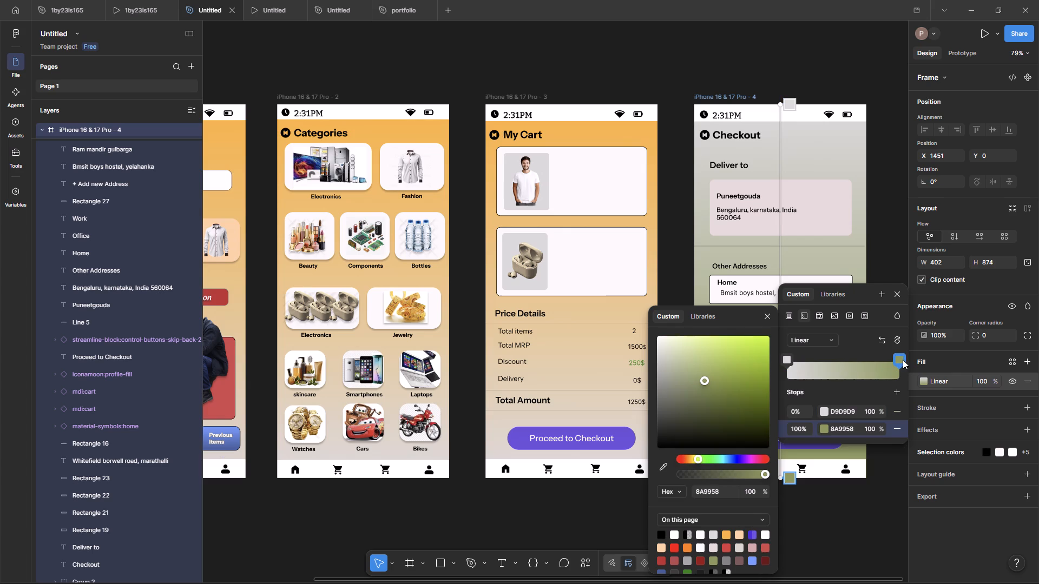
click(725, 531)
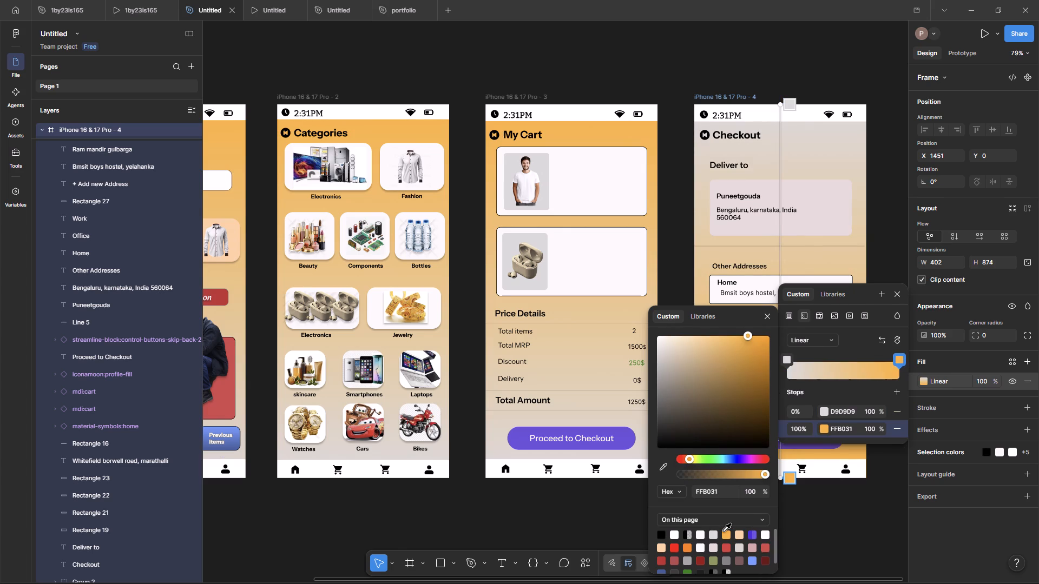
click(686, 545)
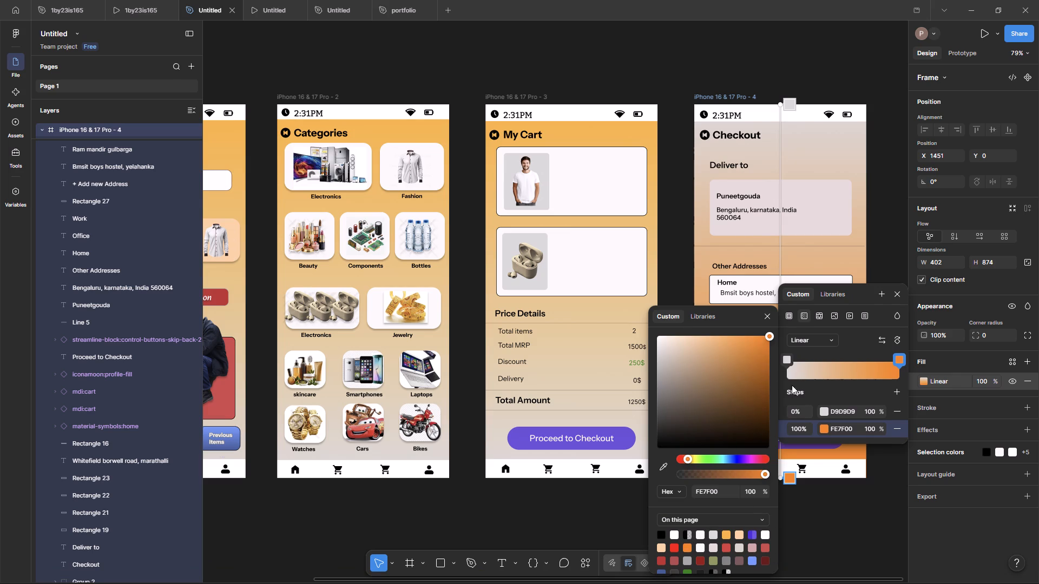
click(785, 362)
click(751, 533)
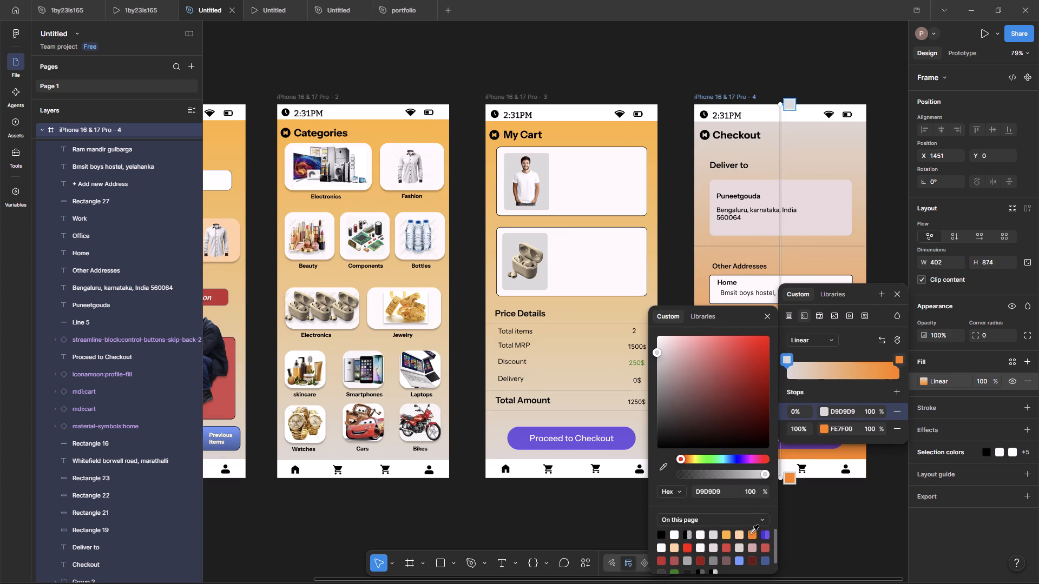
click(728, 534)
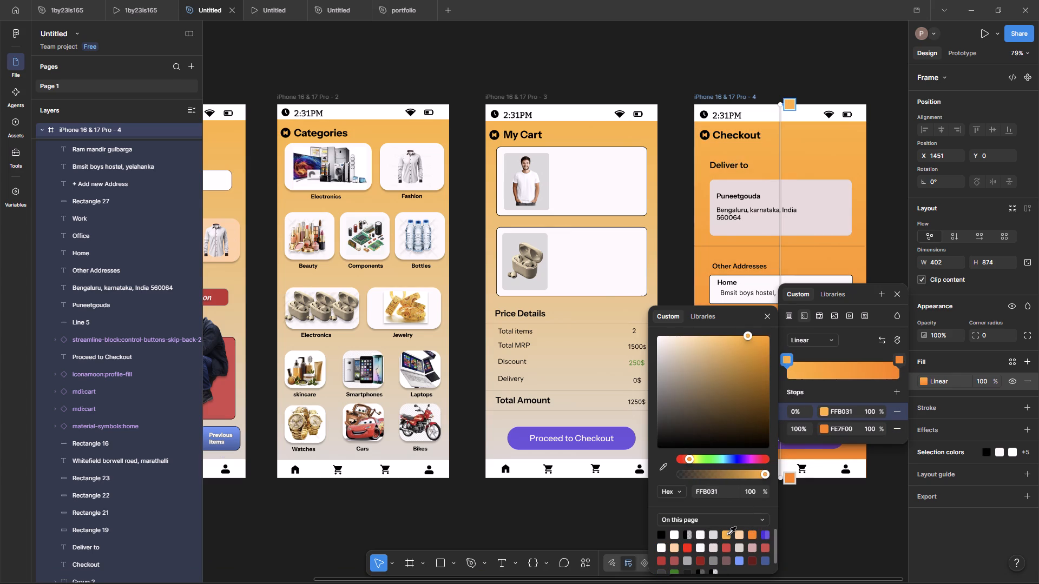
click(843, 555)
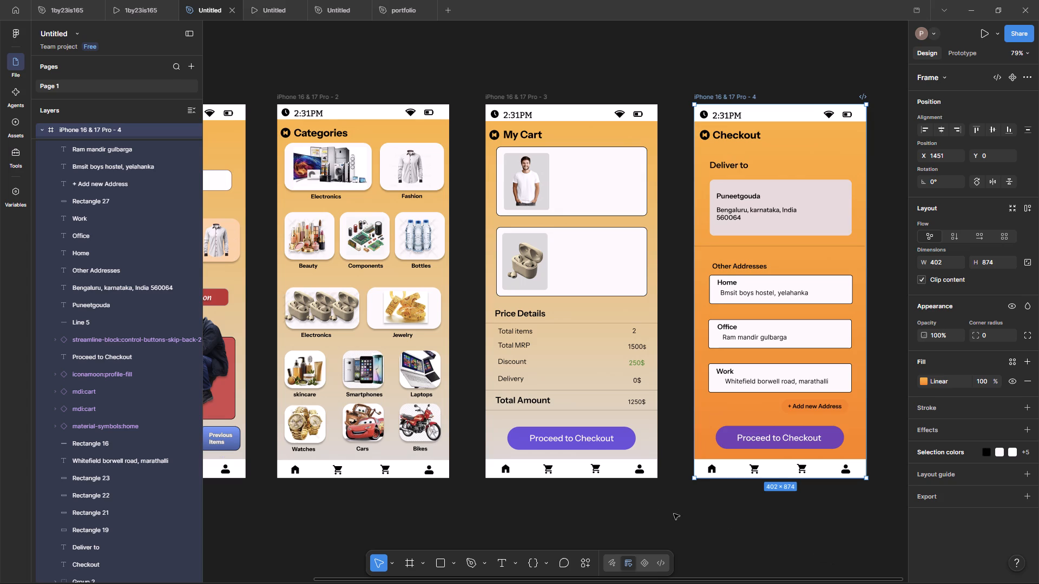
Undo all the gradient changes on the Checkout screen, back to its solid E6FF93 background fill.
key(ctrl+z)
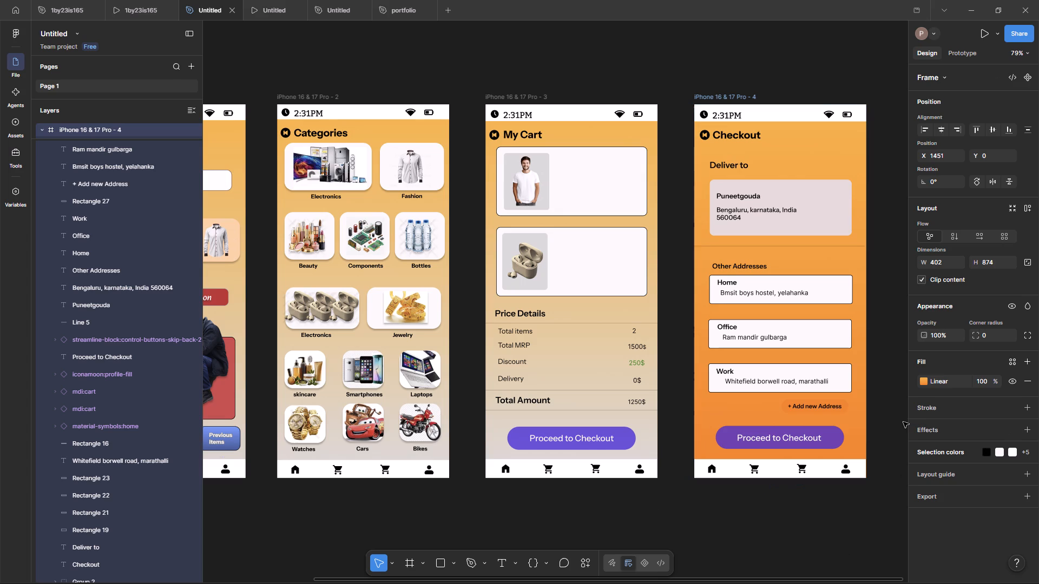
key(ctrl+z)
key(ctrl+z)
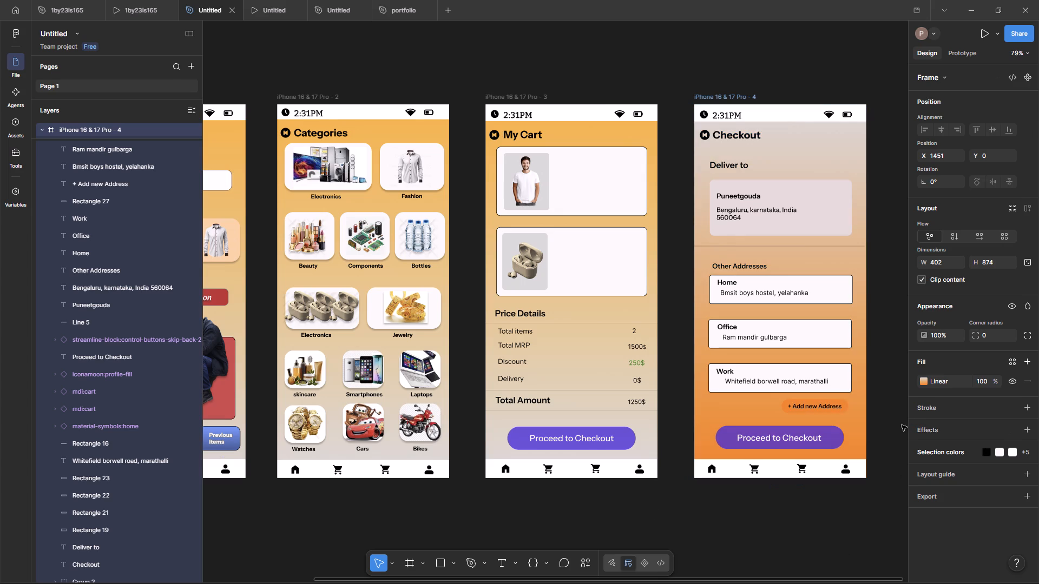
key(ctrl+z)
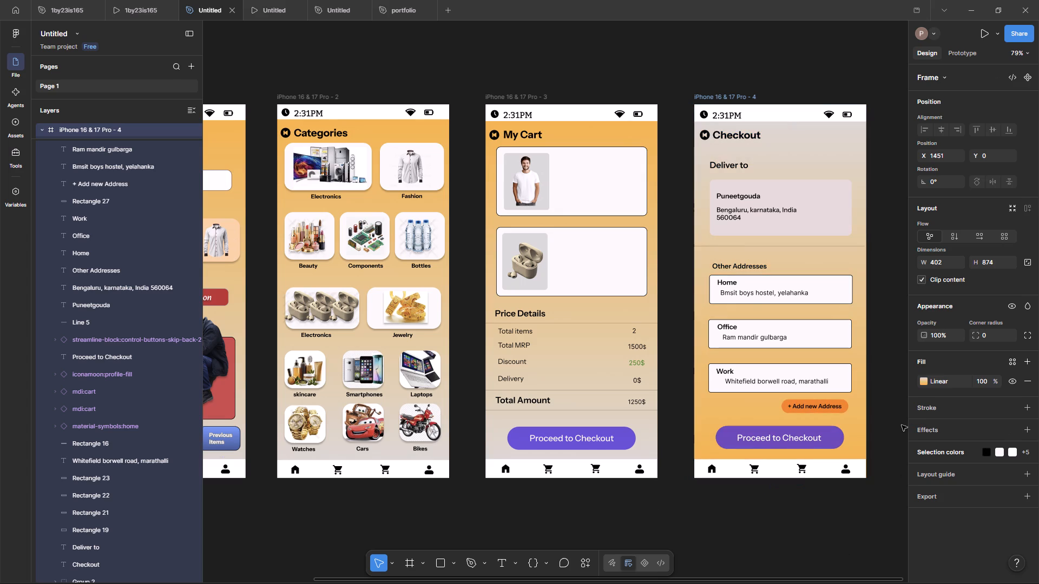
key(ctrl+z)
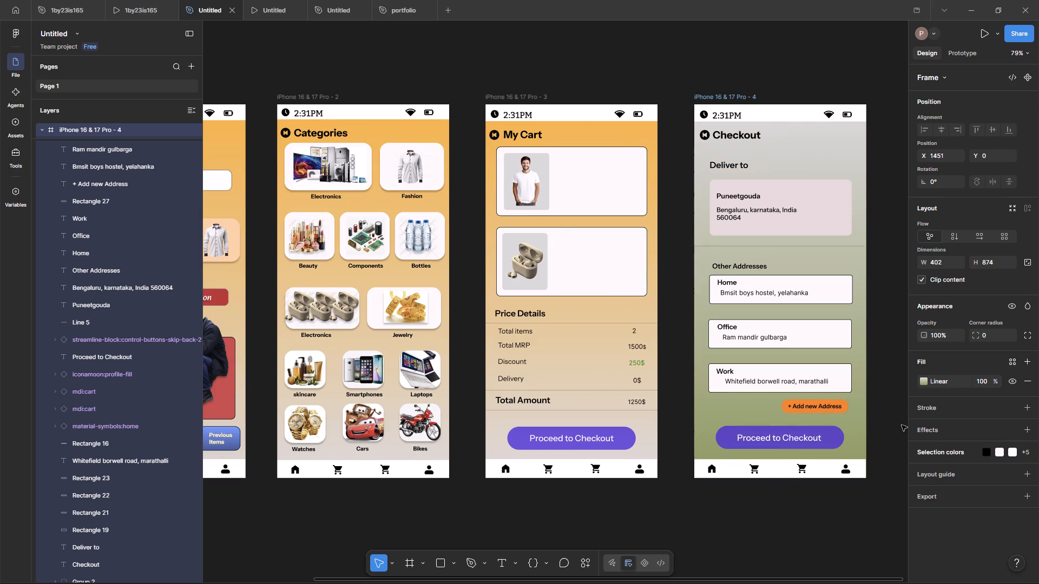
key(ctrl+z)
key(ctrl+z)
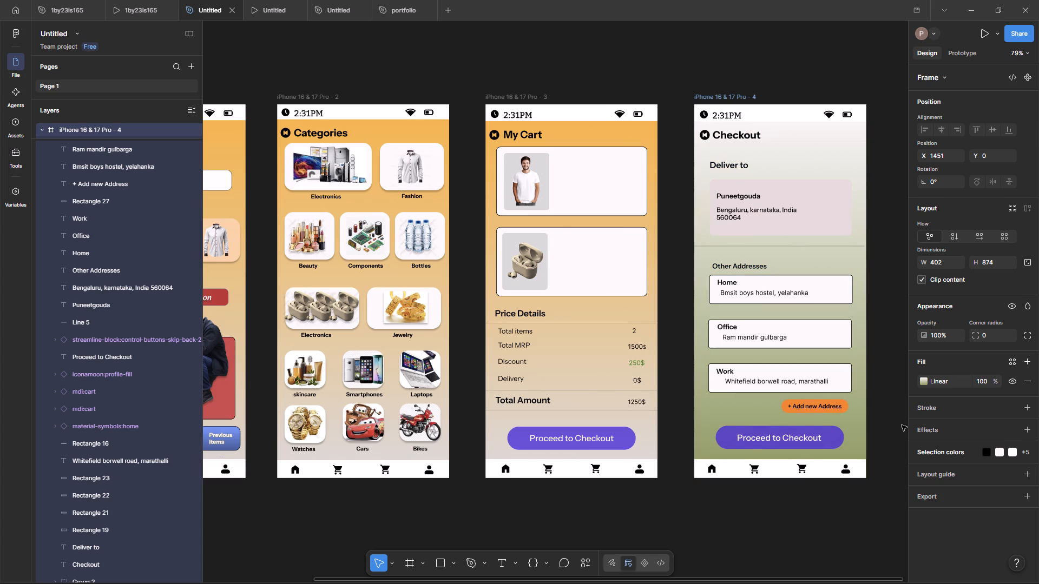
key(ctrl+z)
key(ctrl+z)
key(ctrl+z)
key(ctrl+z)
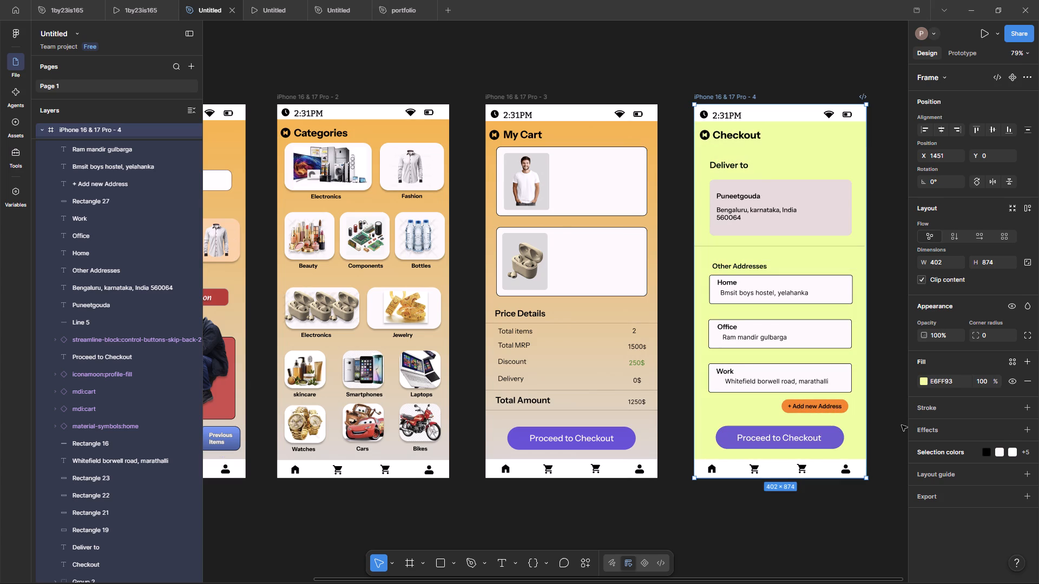
Set the Checkout screen frame's solid background fill to light orange FFB031 from the colours used on this page.
click(924, 383)
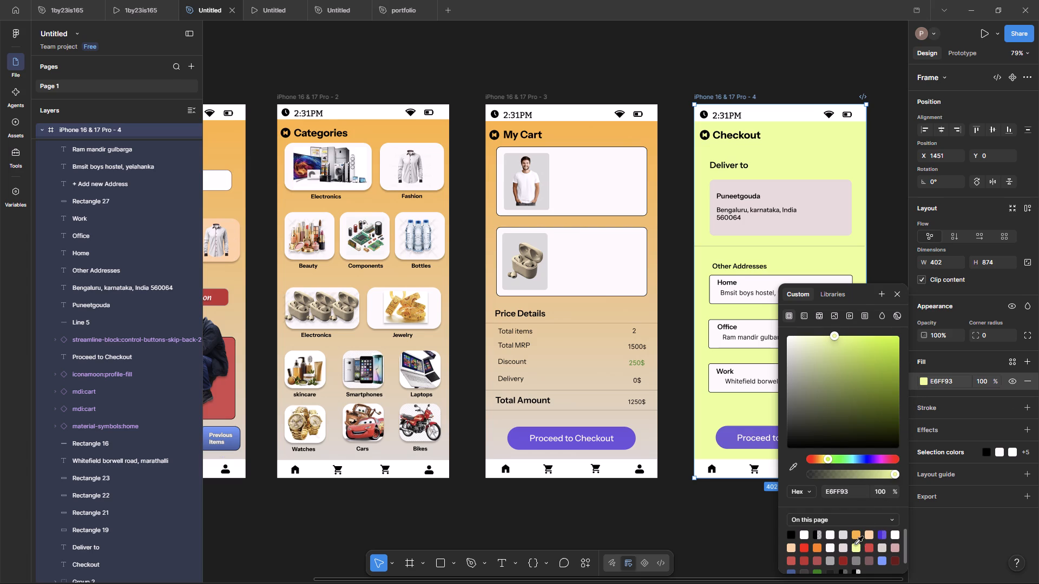
click(858, 535)
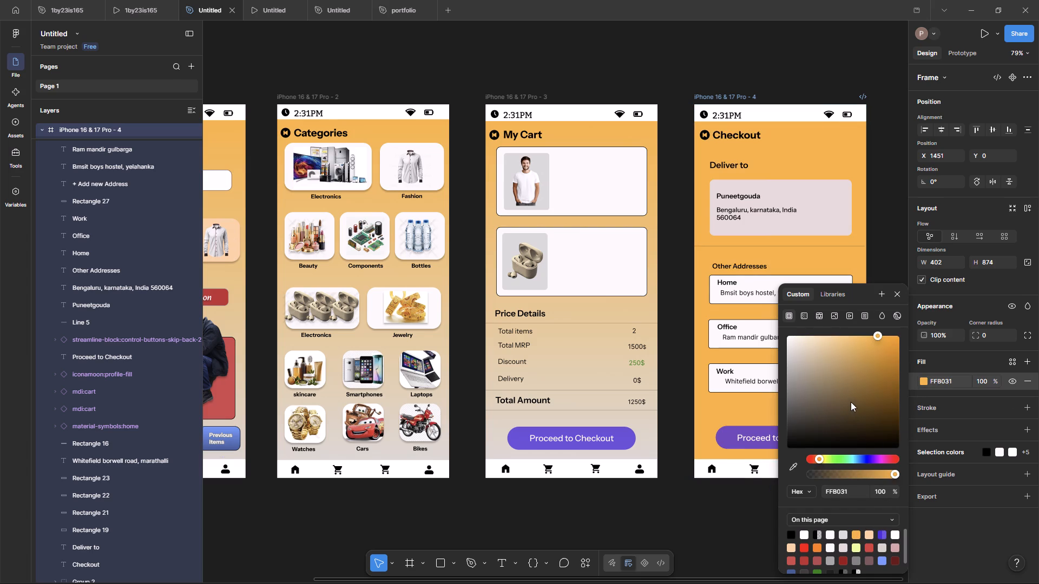
click(818, 549)
click(857, 536)
drag(890, 474, 913, 463)
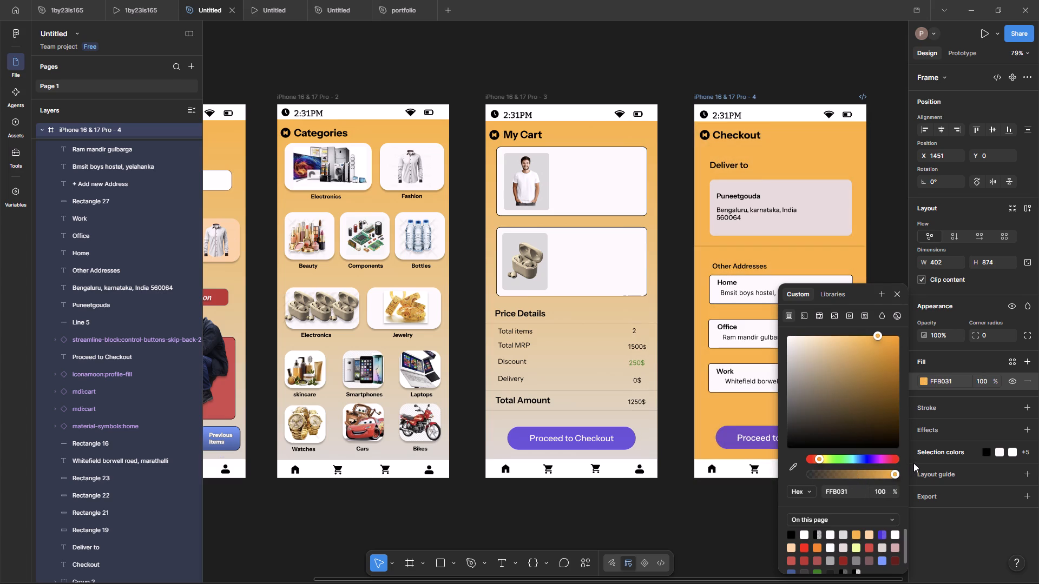
drag(913, 463, 933, 452)
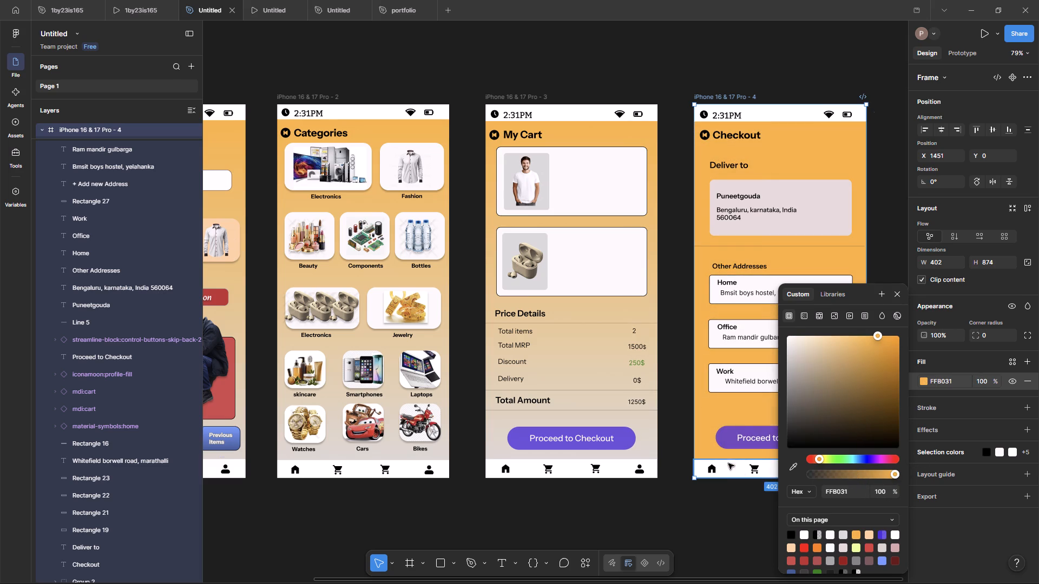
click(740, 520)
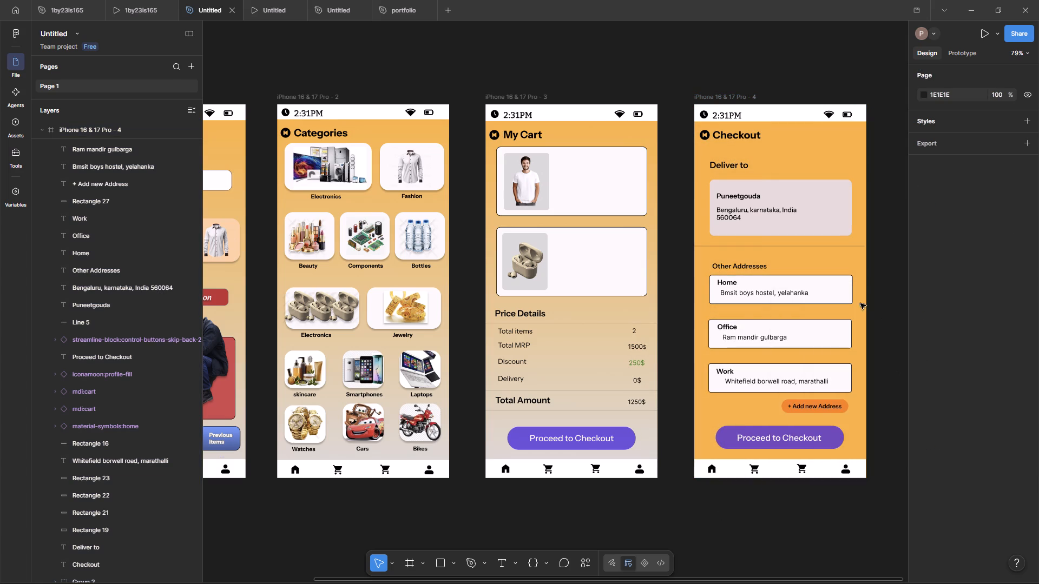
Change the Checkout frame's fill to a linear gradient and set its 100% stop to light pinkish grey E7D8D8.
click(731, 99)
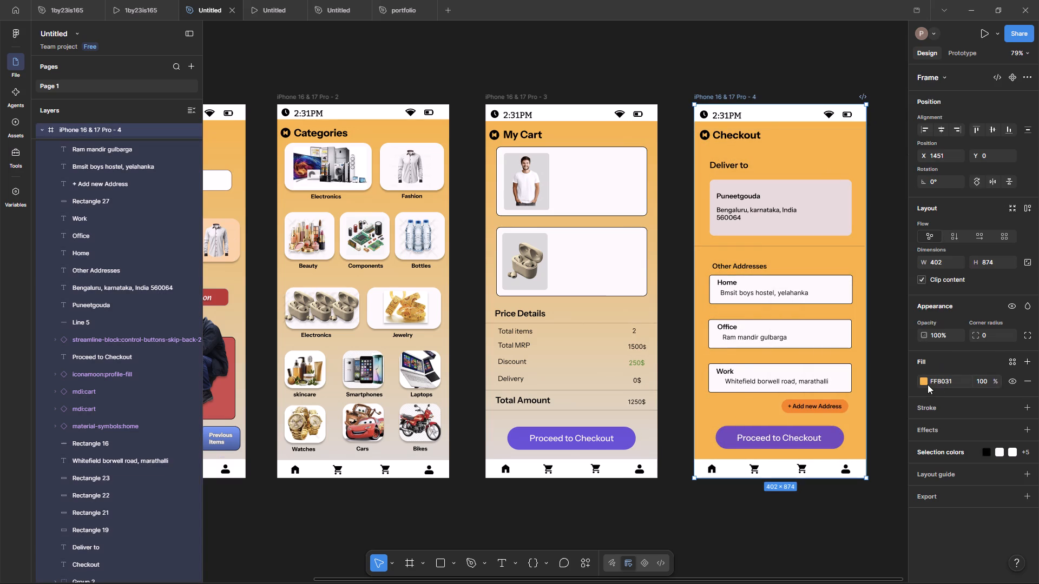
click(926, 384)
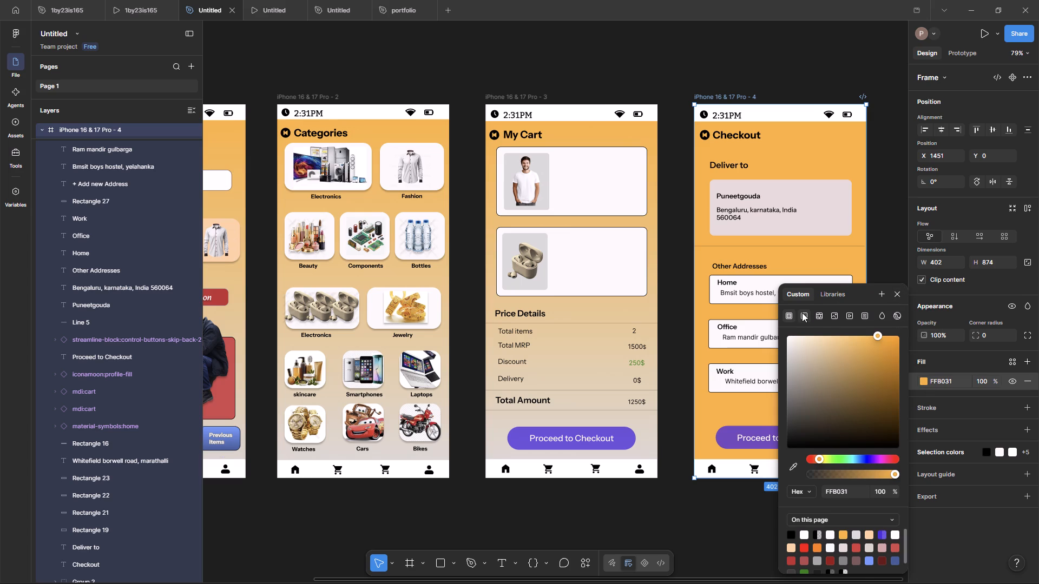
click(802, 313)
click(901, 360)
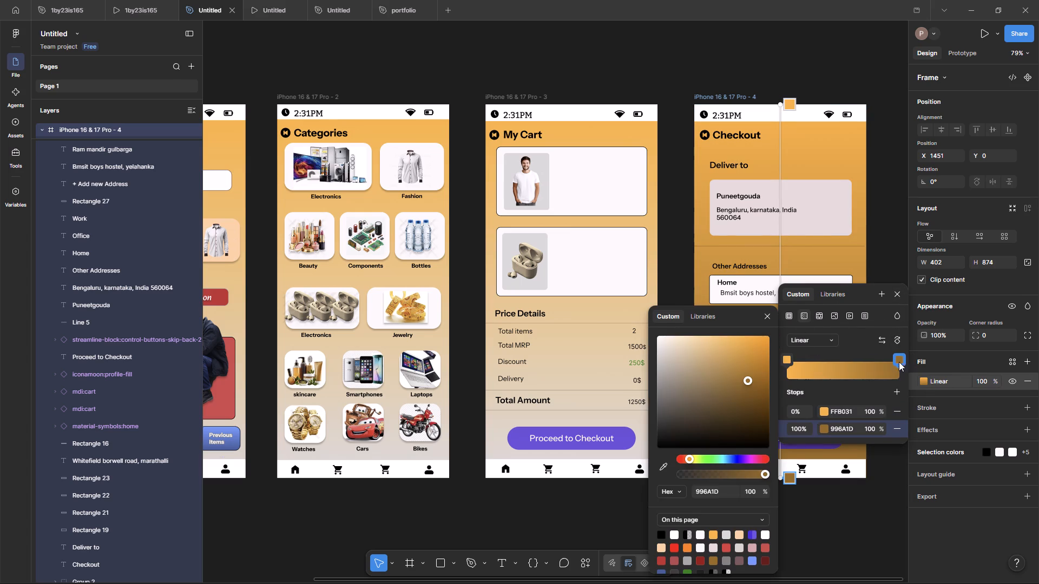
click(666, 351)
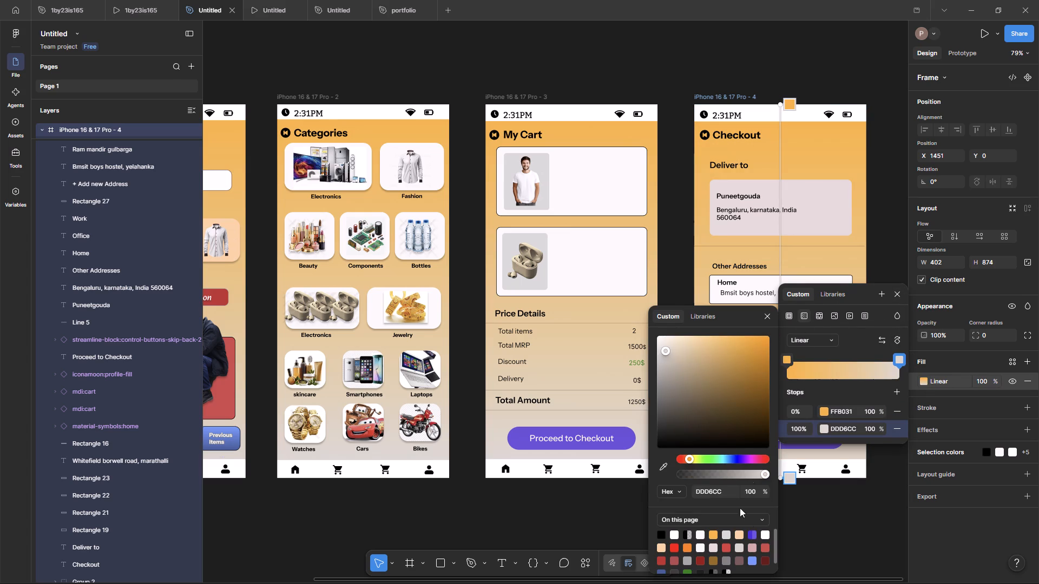
click(715, 546)
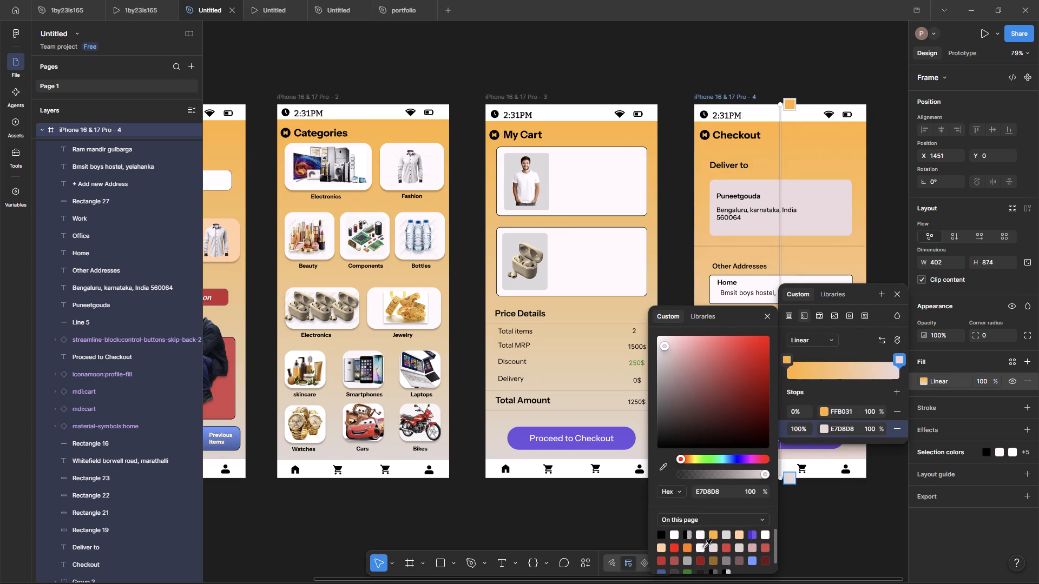
click(702, 547)
click(715, 549)
click(886, 535)
click(851, 560)
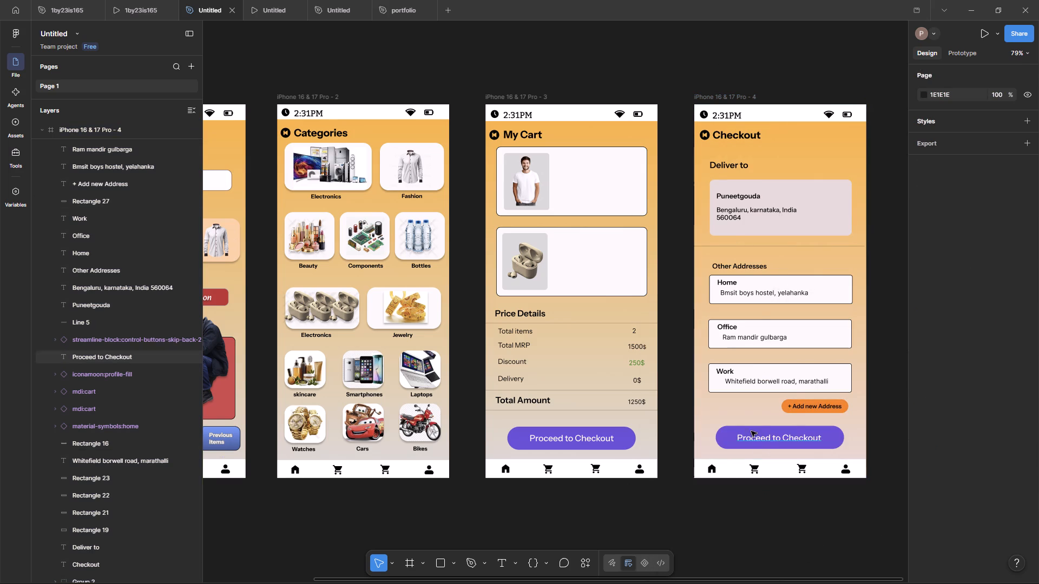
Tilt the Checkout background gradient by moving its light grey end point to the frame's bottom-right corner.
click(708, 95)
click(933, 380)
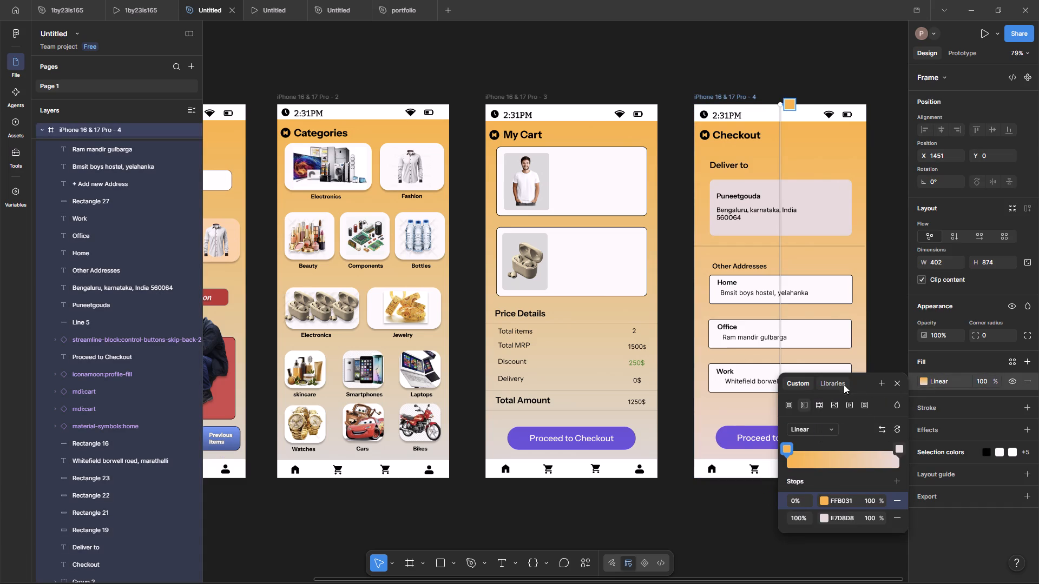
drag(849, 380, 949, 441)
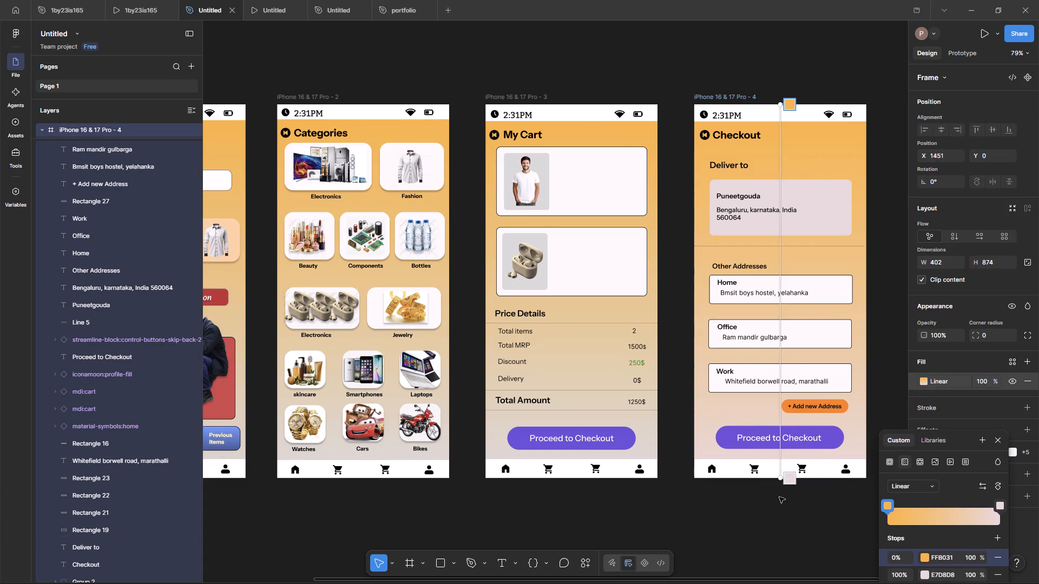
drag(780, 479, 780, 538)
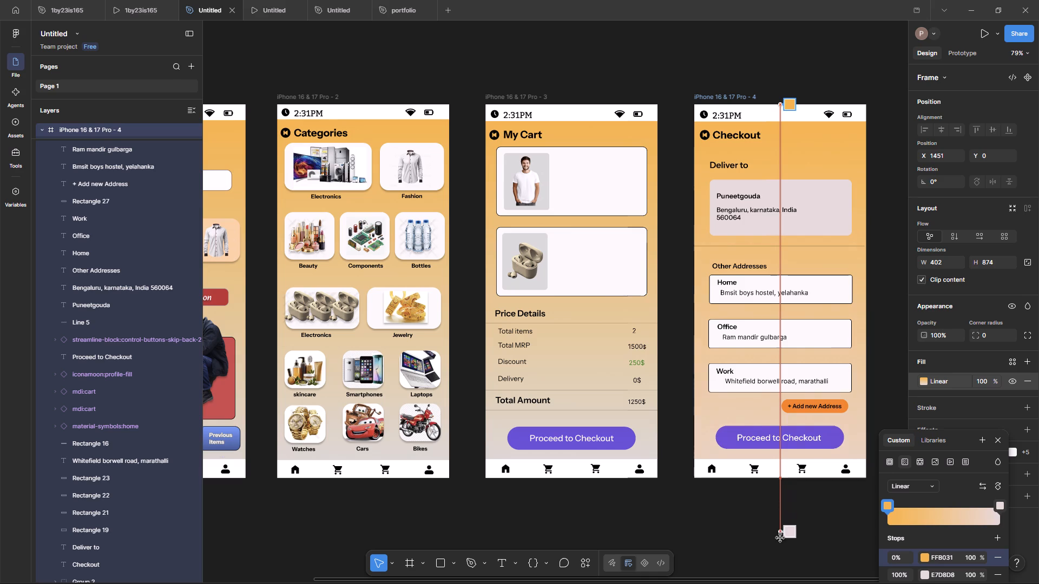
drag(780, 538, 780, 540)
drag(780, 540, 790, 463)
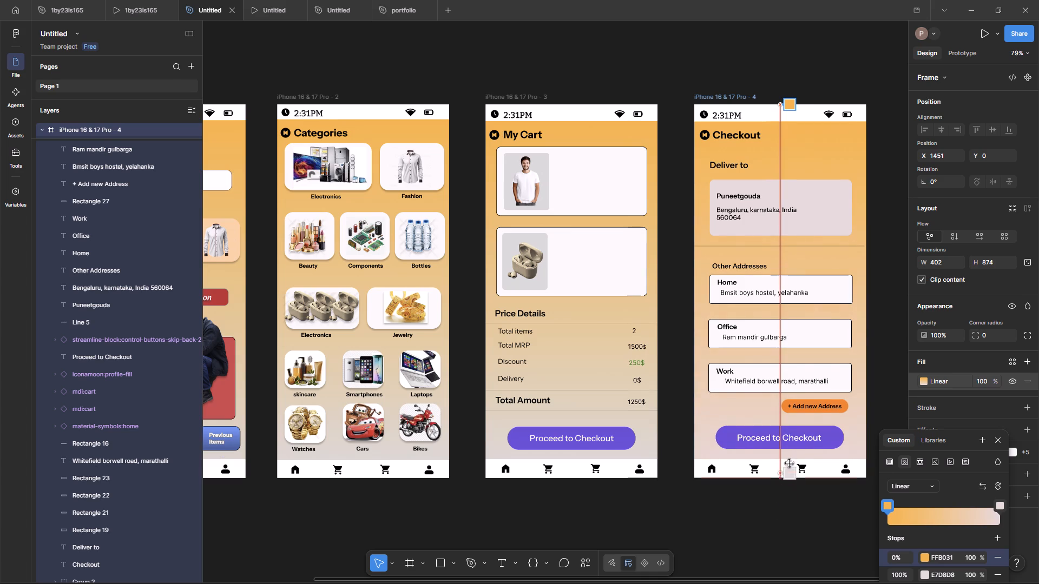
drag(790, 463, 423, 170)
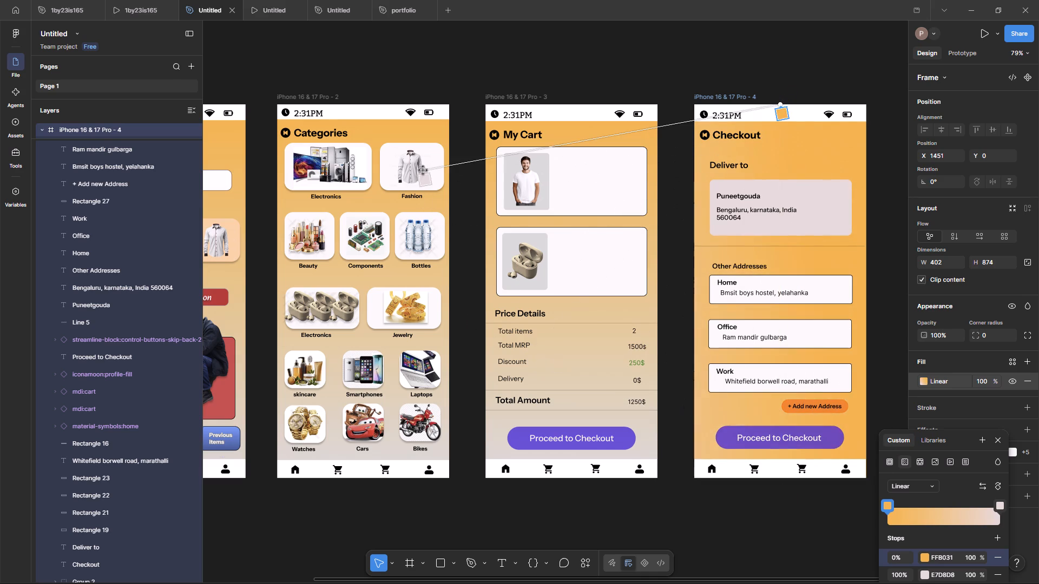
drag(423, 170, 559, 350)
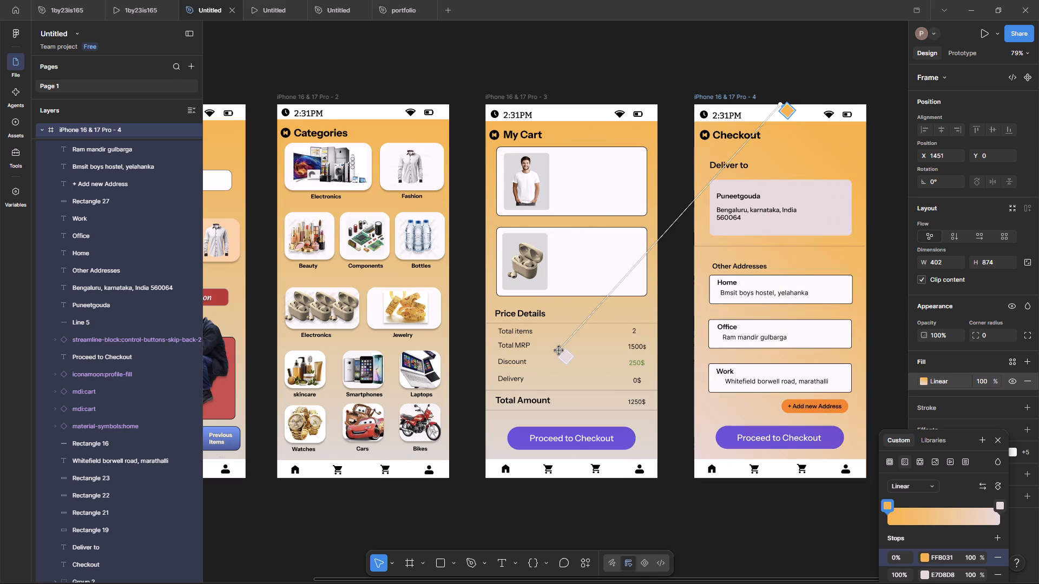
drag(559, 350, 562, 340)
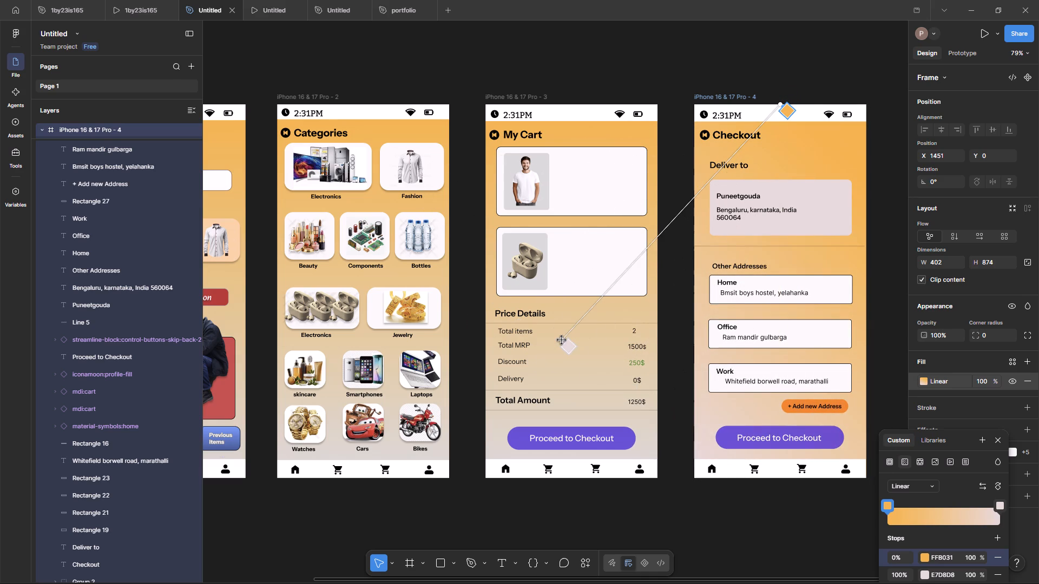
drag(562, 340, 623, 373)
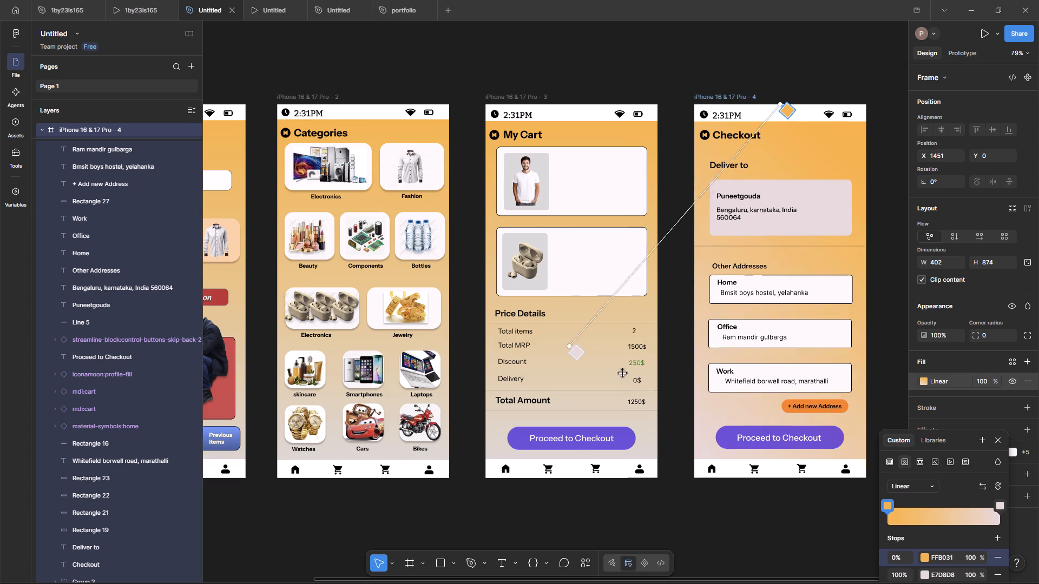
drag(623, 373, 693, 562)
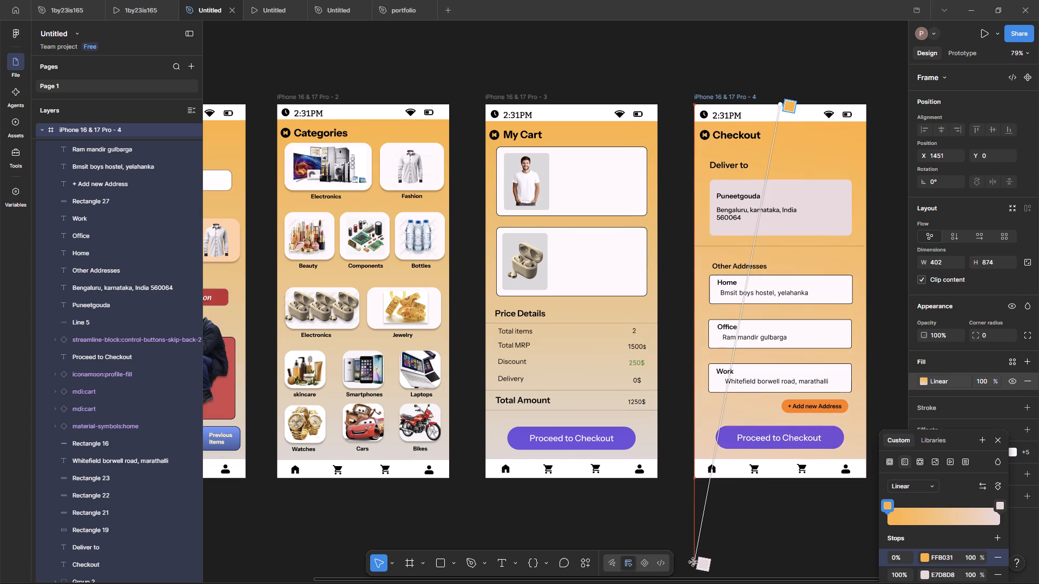
drag(693, 562, 714, 312)
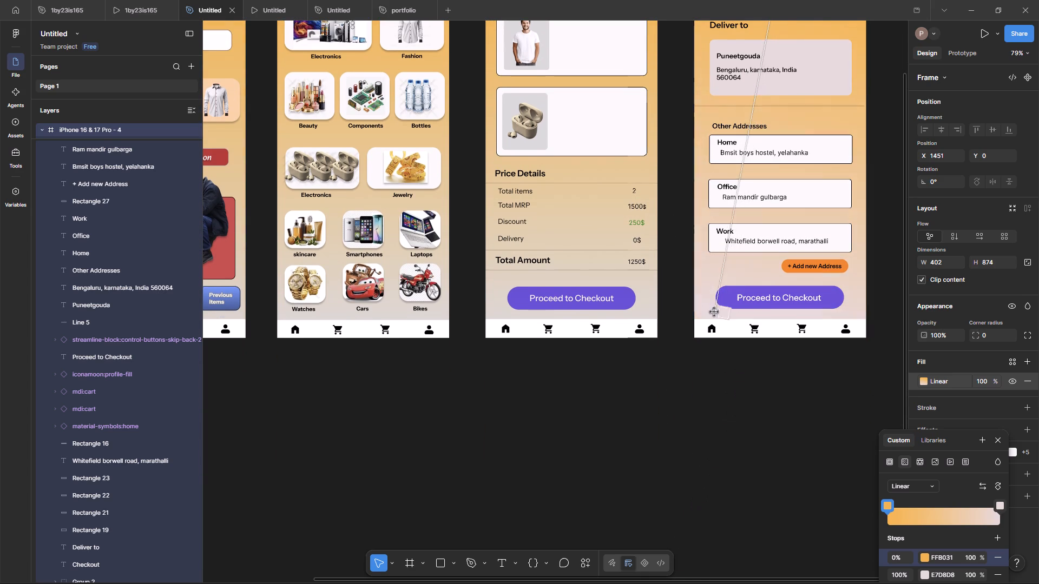
drag(714, 312, 798, 200)
scroll(738, 260, up, 7)
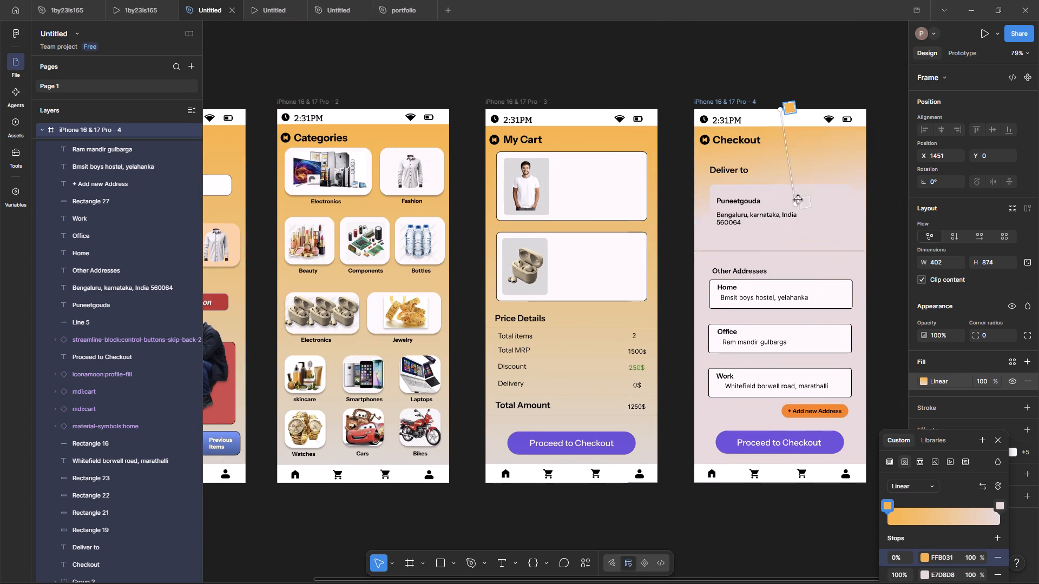
drag(798, 200, 862, 475)
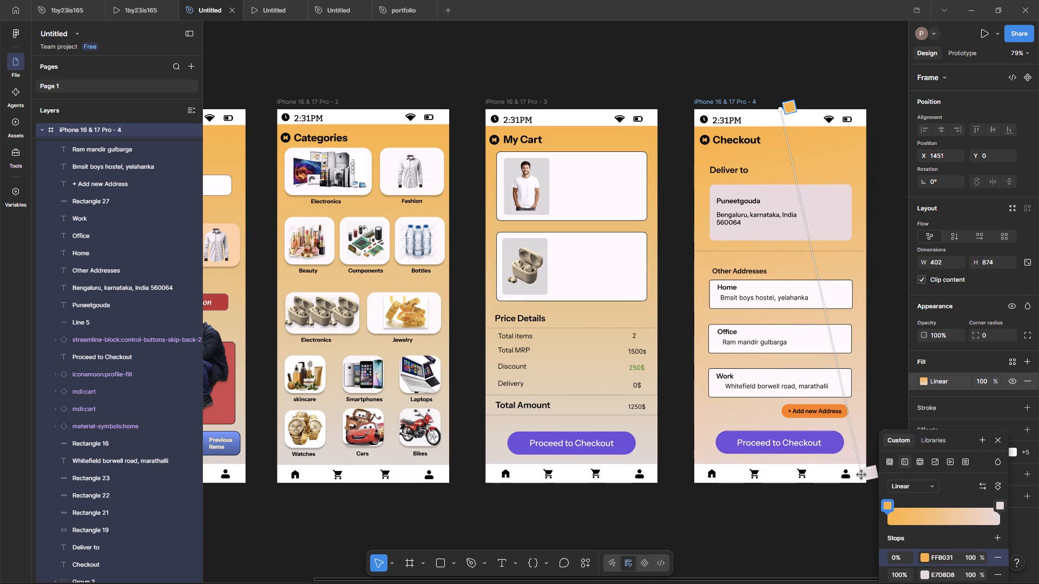
drag(862, 475, 855, 514)
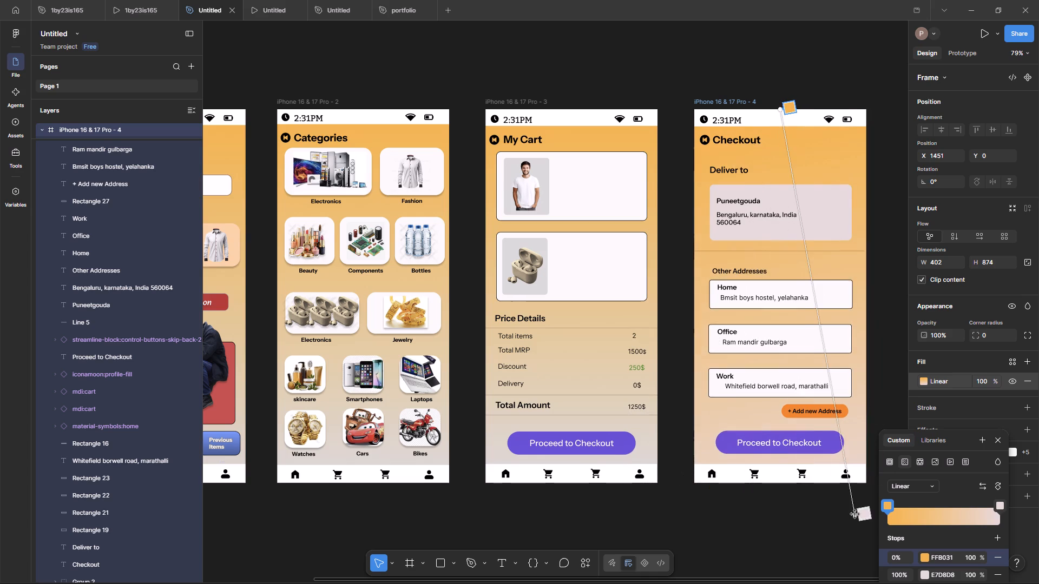
drag(855, 514, 790, 463)
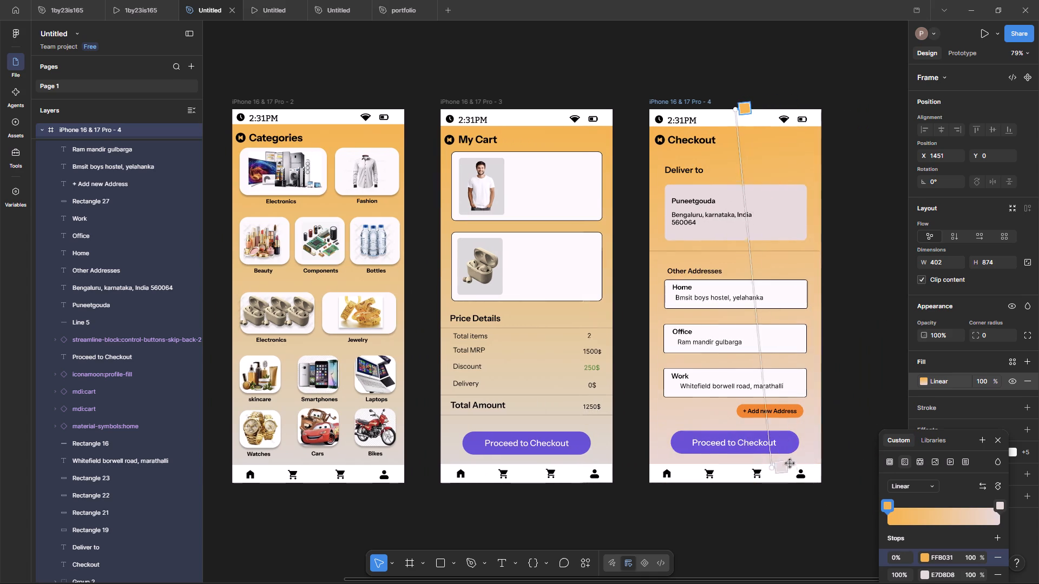
drag(790, 463, 826, 469)
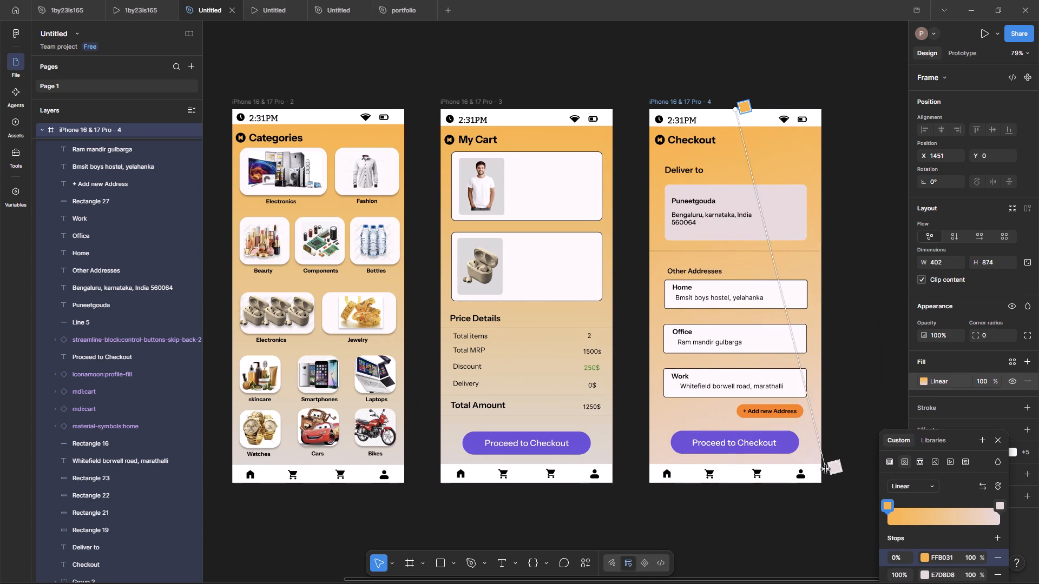
drag(826, 469, 823, 513)
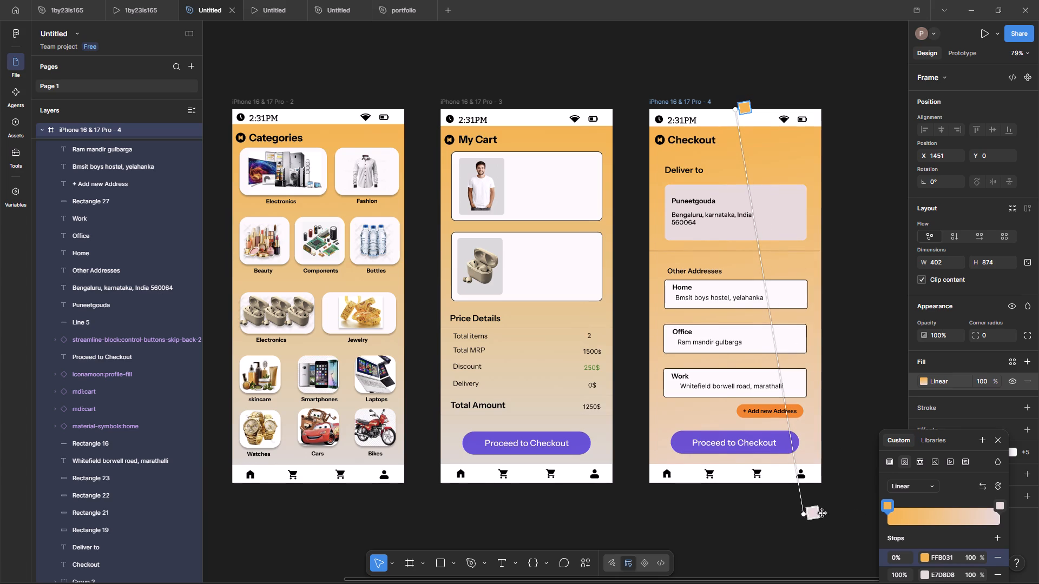
drag(823, 513, 788, 532)
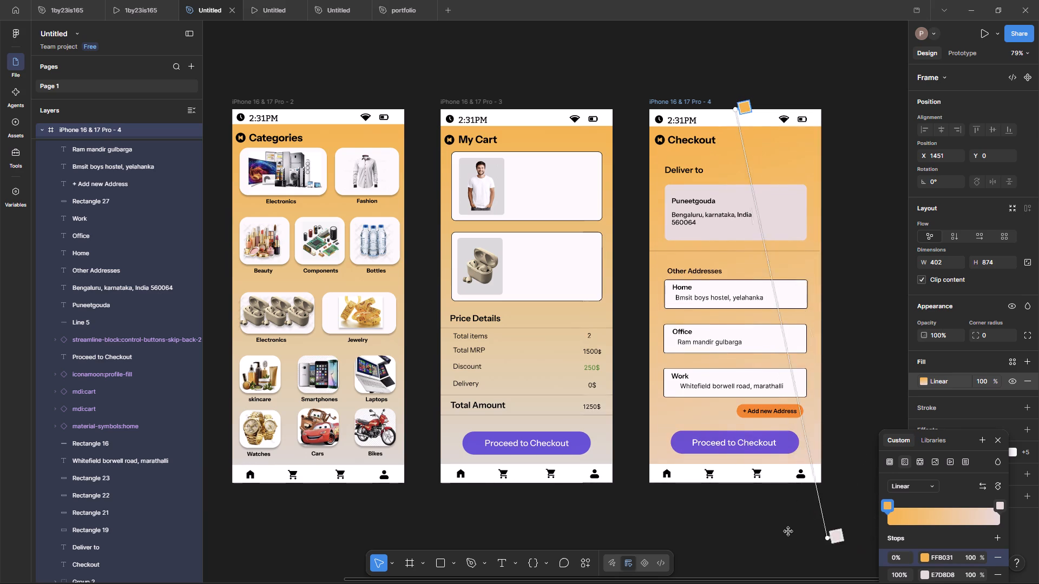
drag(788, 532, 622, 348)
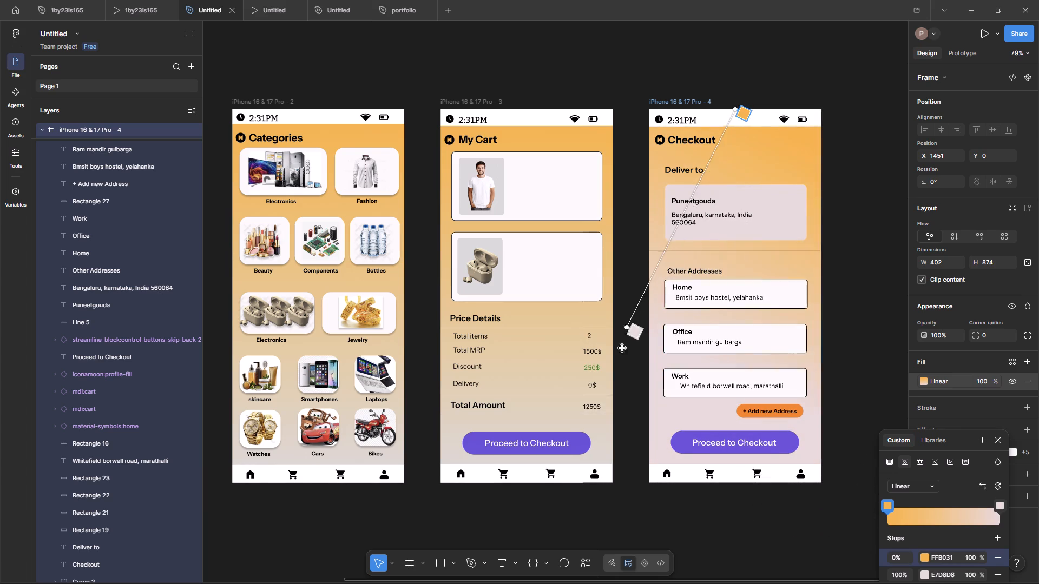
drag(622, 348, 827, 507)
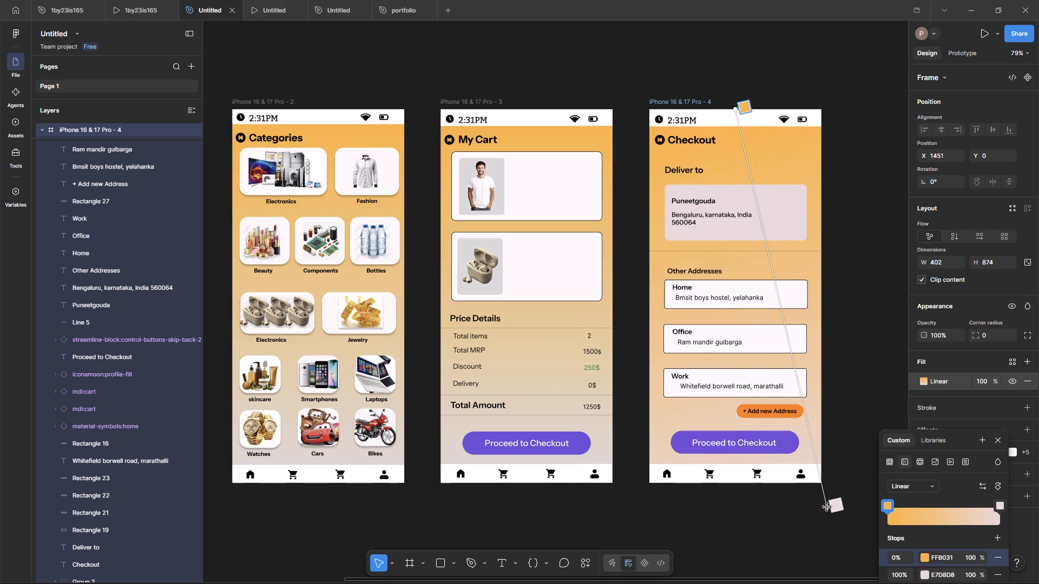
drag(827, 507, 825, 487)
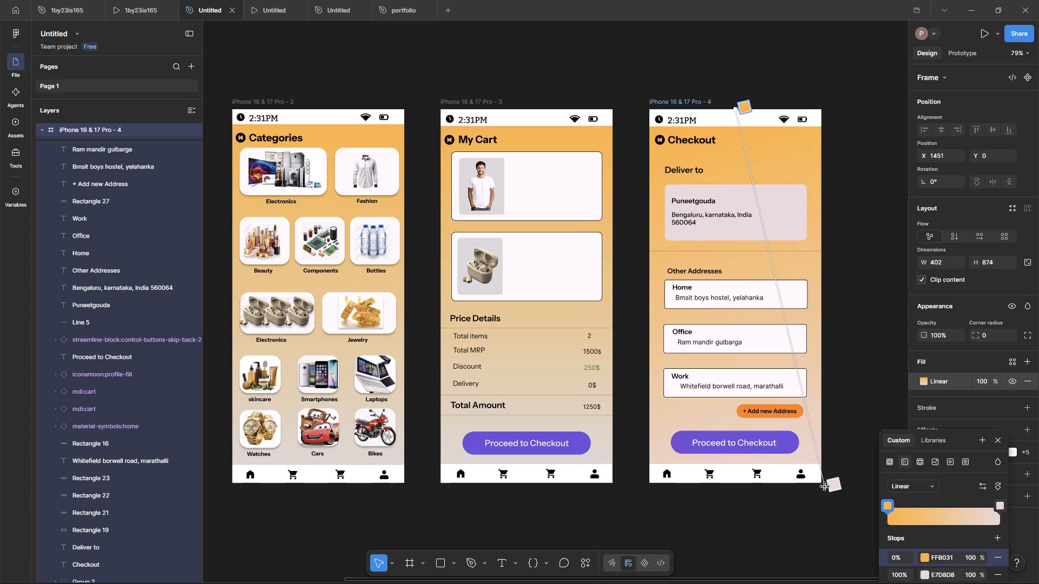
drag(825, 487, 821, 480)
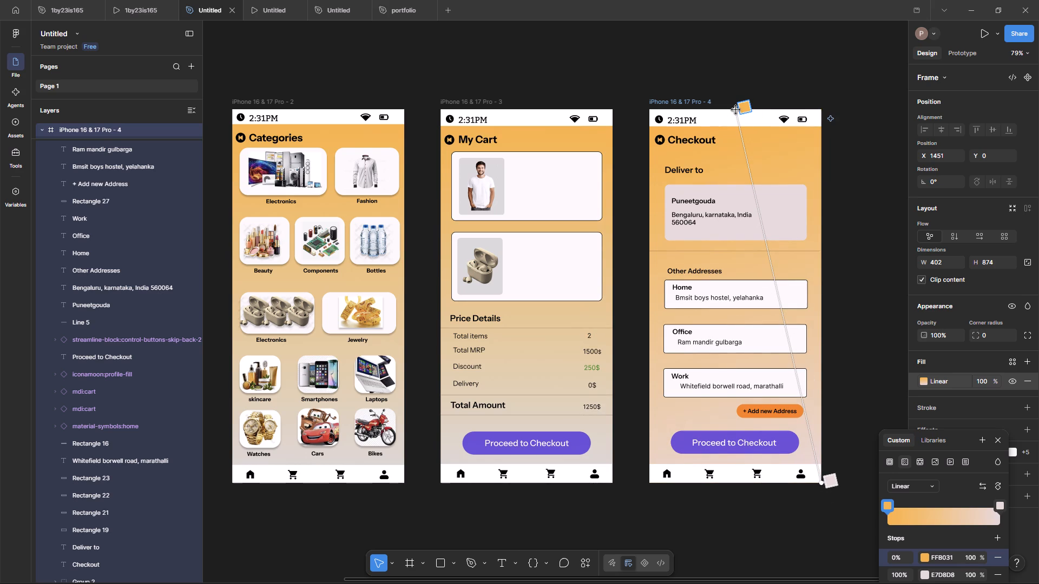
Move the orange start point of the Checkout background gradient to near the frame's top-left corner.
drag(736, 110, 753, 165)
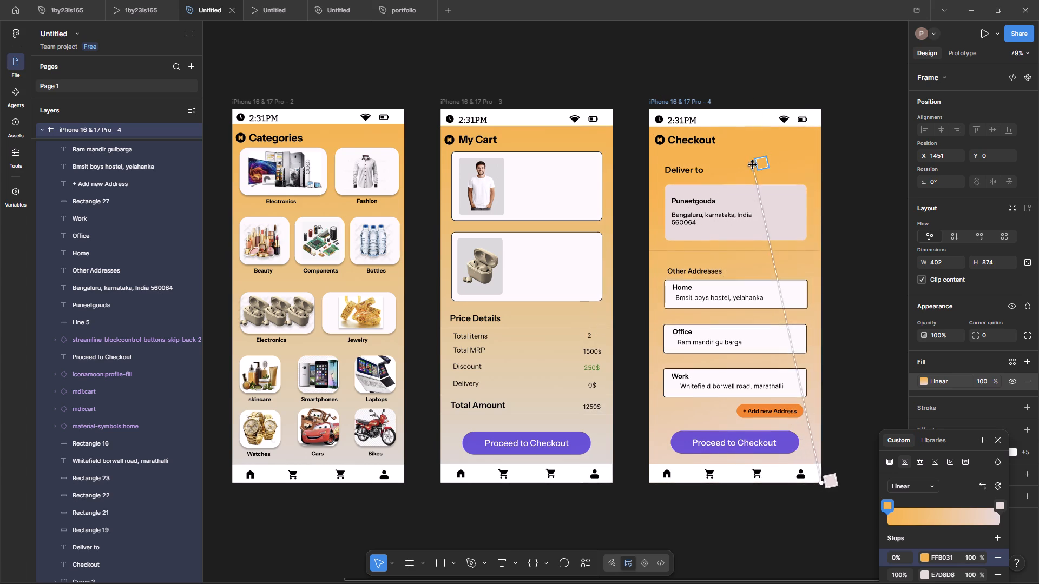
drag(753, 165, 662, 127)
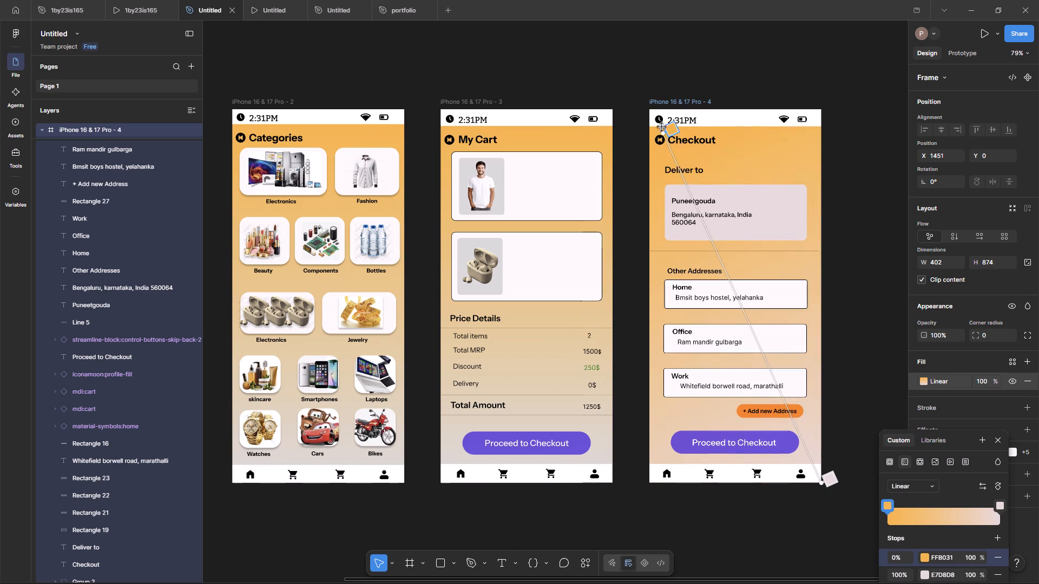
drag(662, 127, 658, 133)
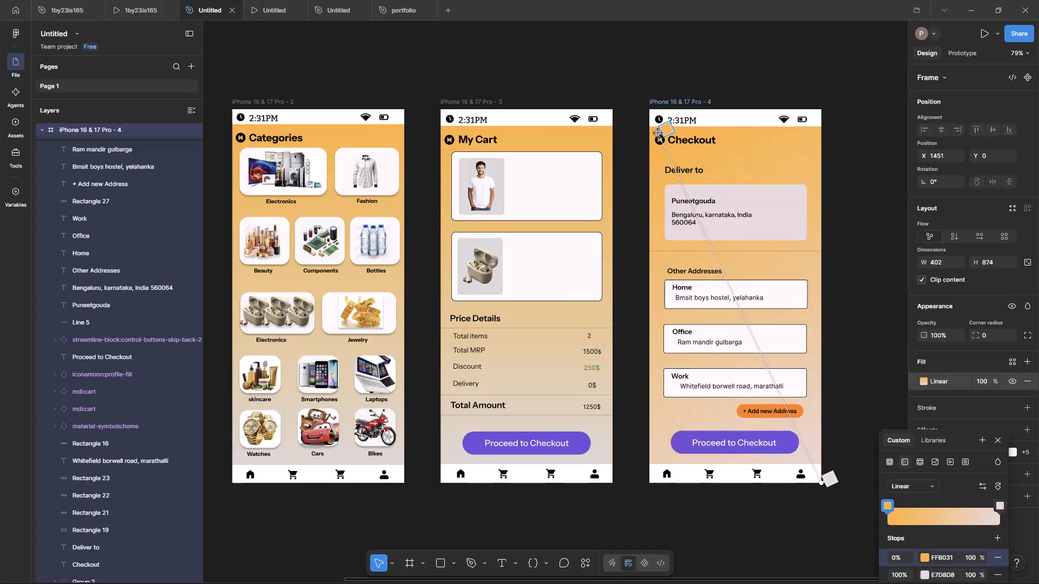
drag(658, 133, 653, 127)
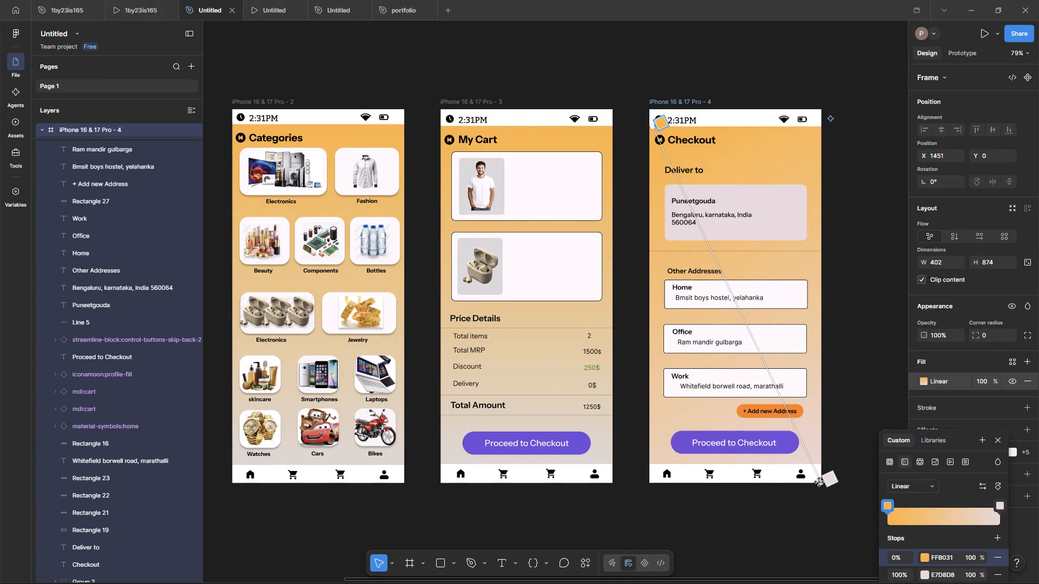
Extend the Checkout gradient by moving its light grey end point well beyond the frame's bottom-right corner, and deselect the frame.
drag(822, 484, 884, 582)
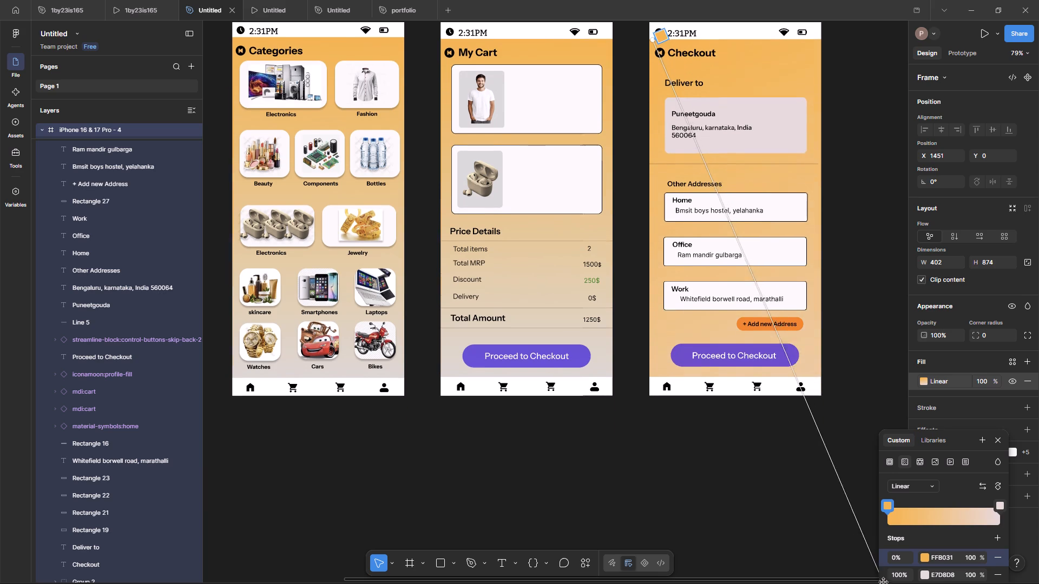
drag(884, 582, 850, 428)
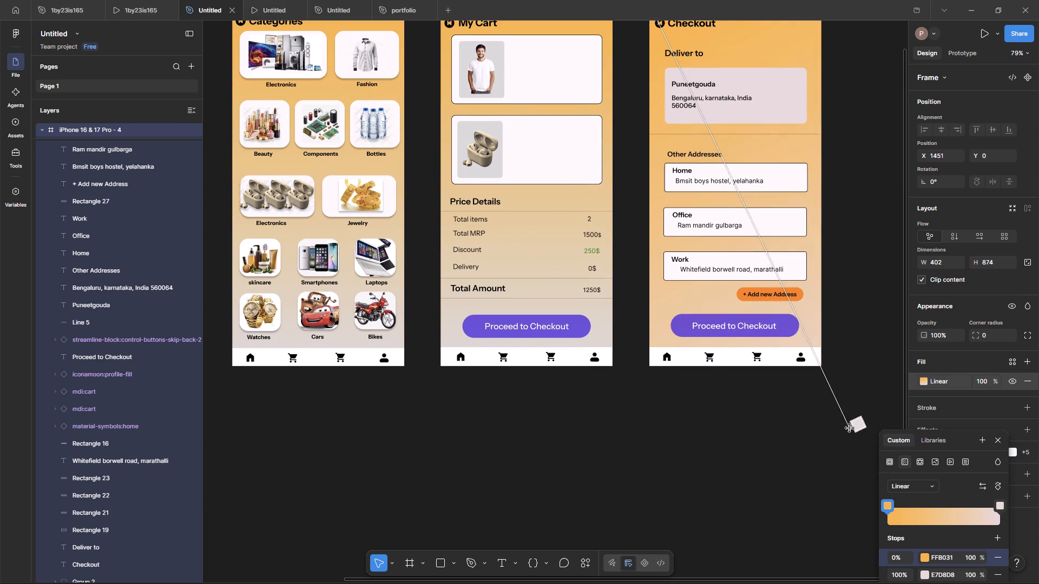
drag(850, 428, 892, 545)
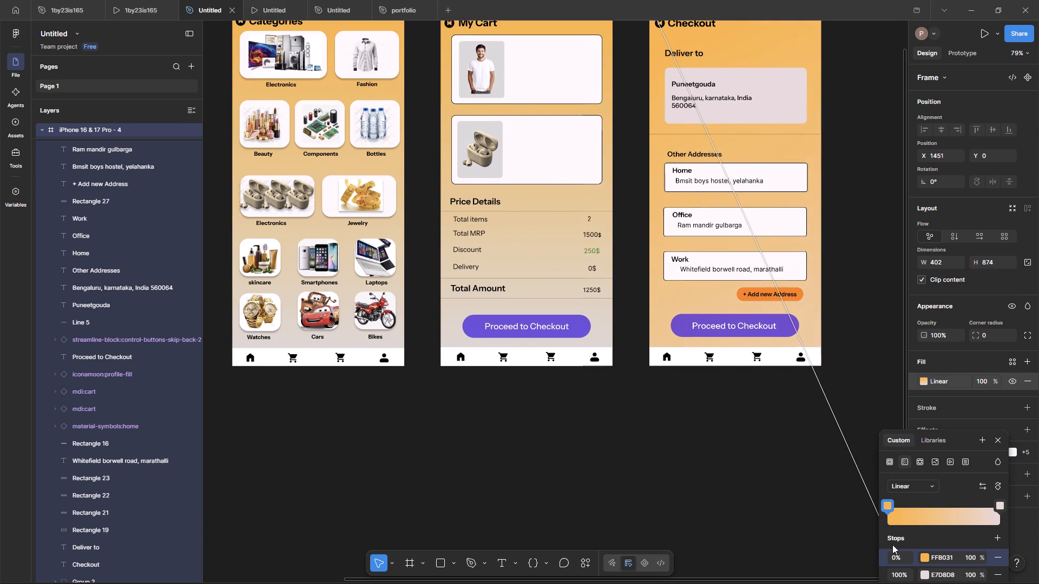
drag(892, 545, 834, 489)
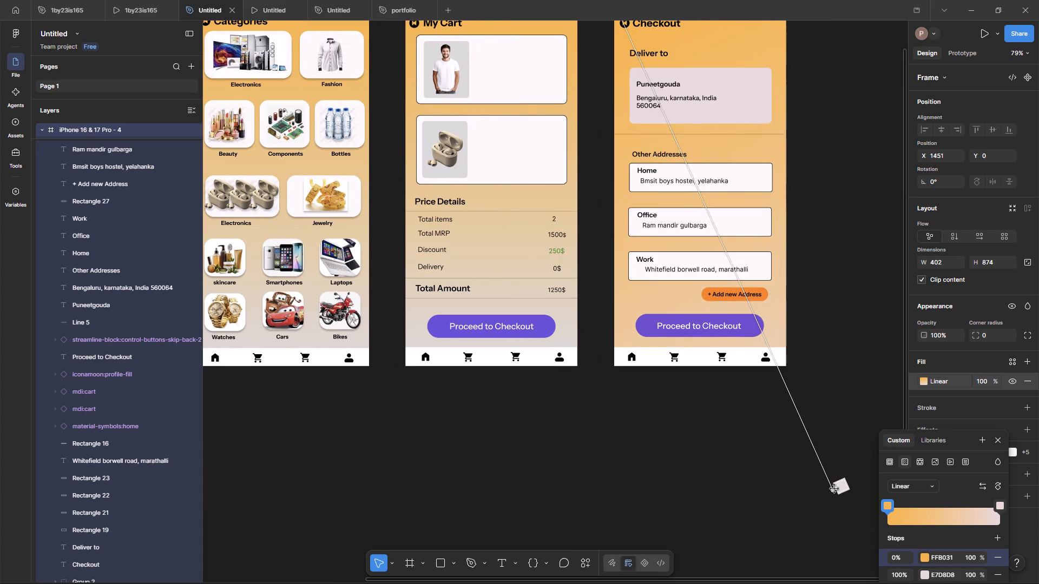
drag(834, 489, 869, 525)
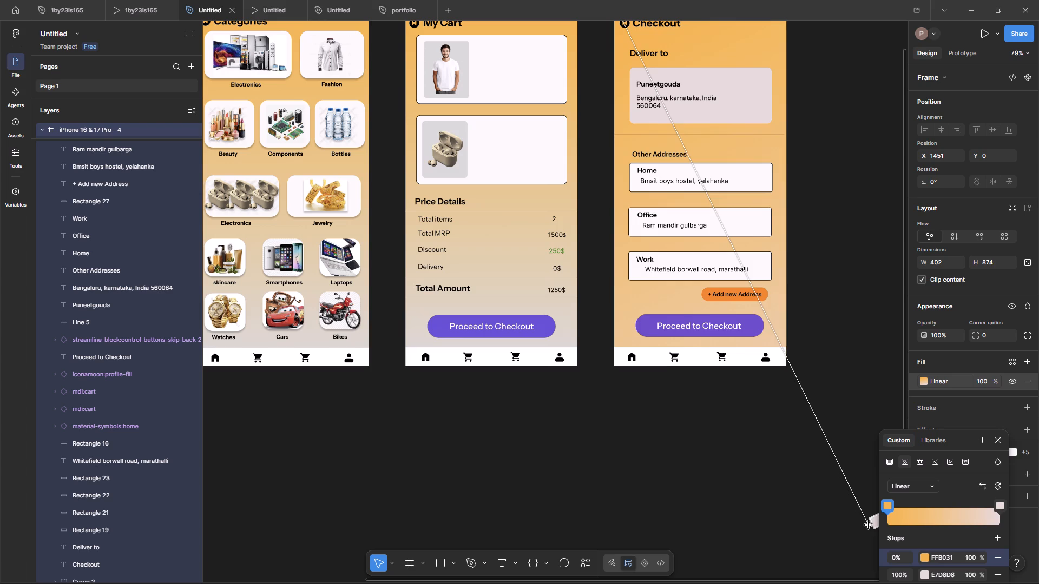
drag(869, 525, 872, 520)
ctrl+scroll(722, 444, down, 6)
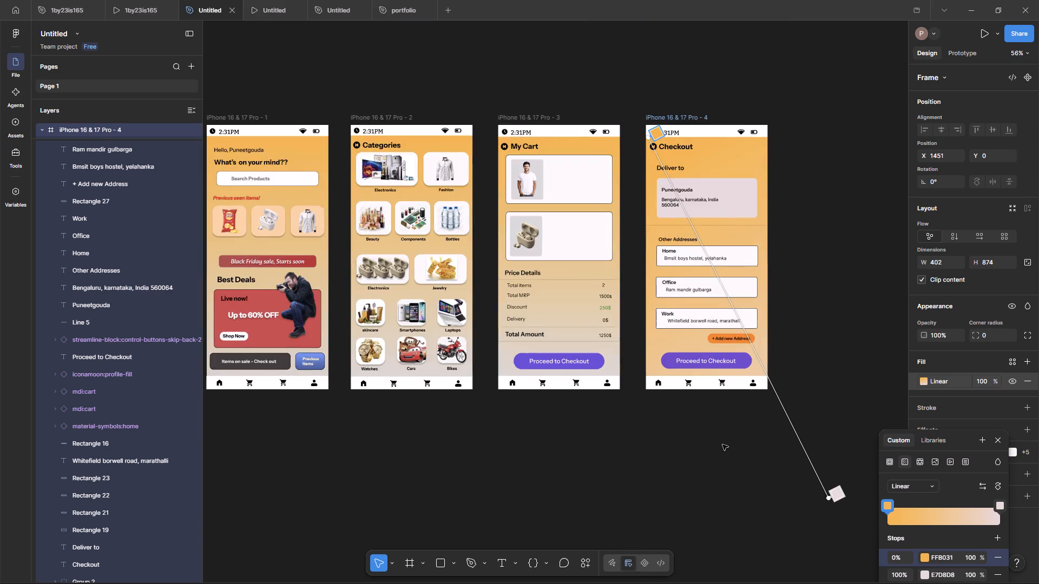
ctrl+scroll(722, 444, down, 2)
click(857, 380)
ctrl+scroll(844, 380, up, 7)
ctrl+scroll(830, 374, down, 3)
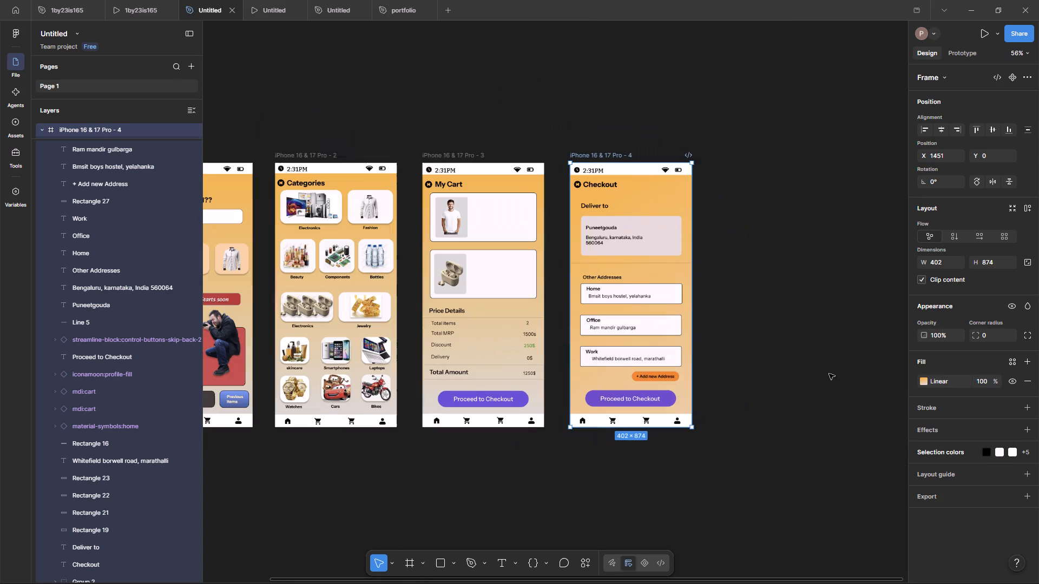
click(850, 375)
Tilt the Categories frame's linear background gradient by moving its D9D9D9 end point below and outside the frame's bottom-right corner.
drag(771, 581, 676, 583)
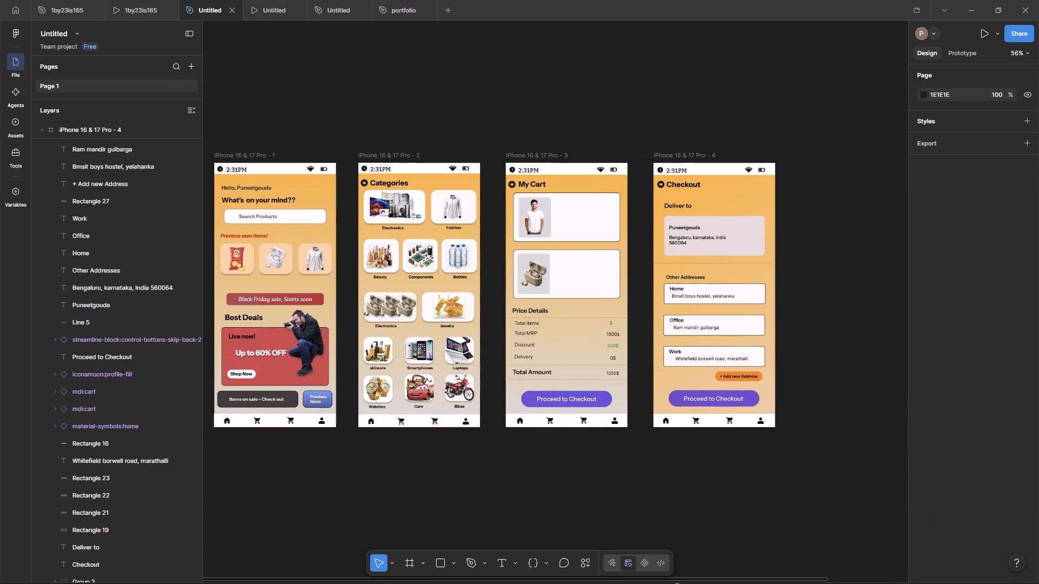
drag(676, 583, 634, 570)
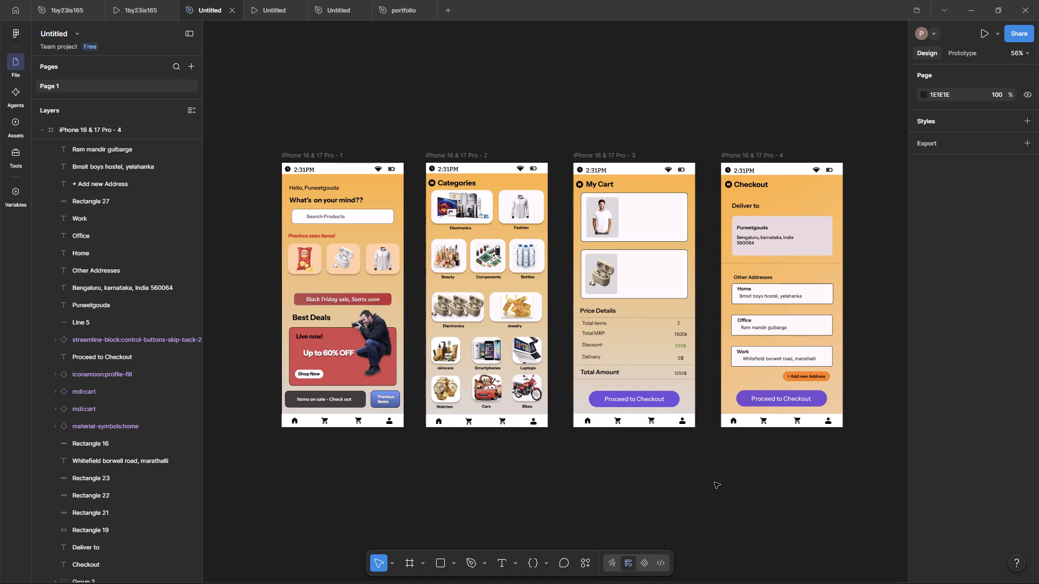
click(451, 152)
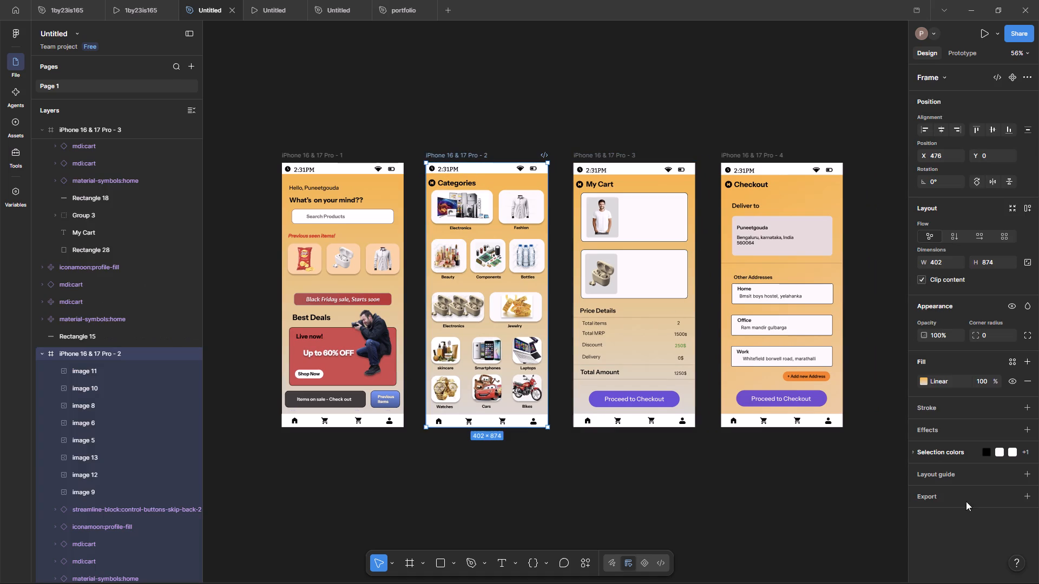
click(927, 380)
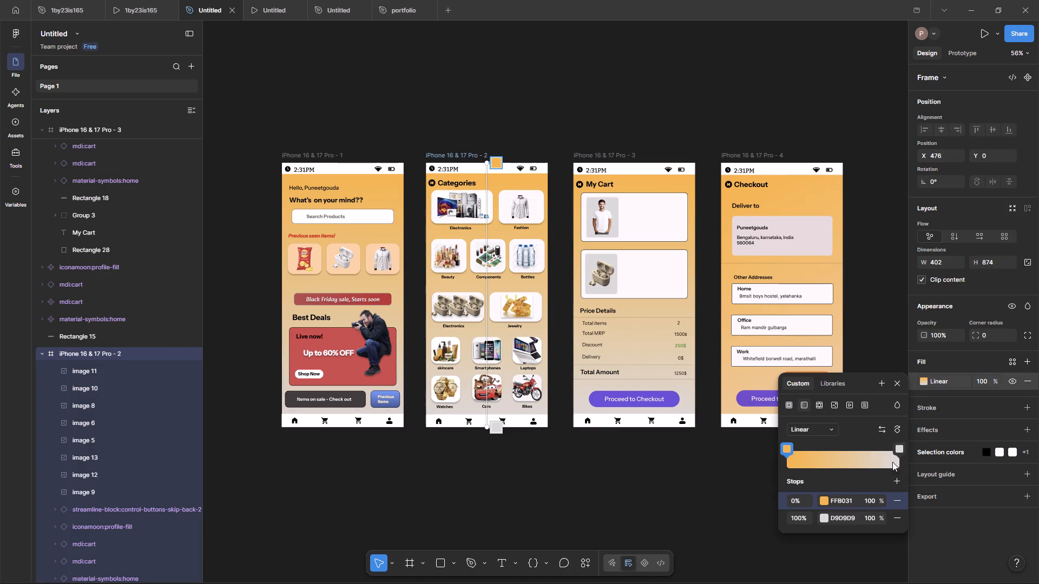
click(902, 448)
drag(486, 429, 536, 429)
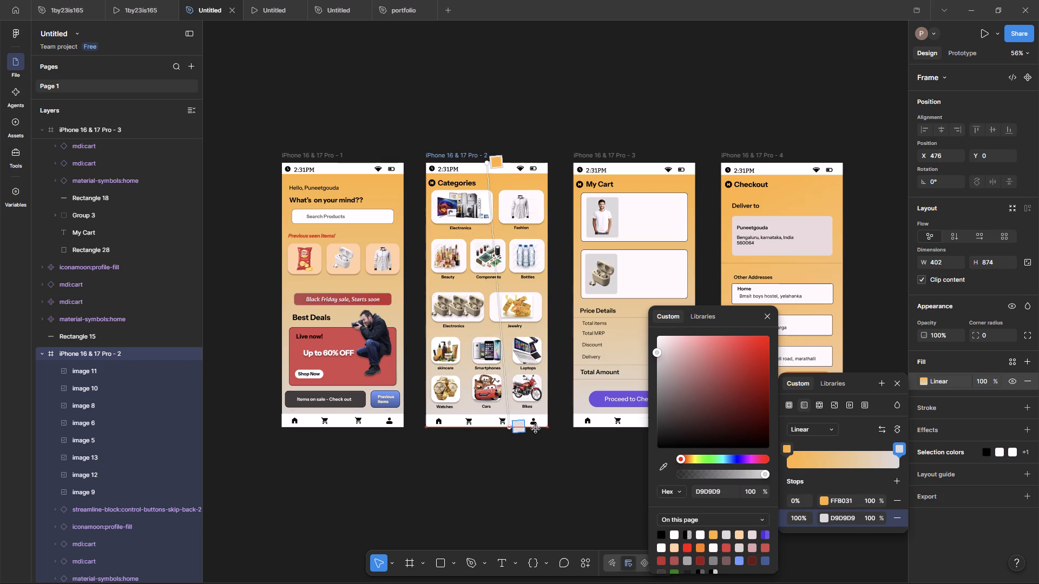
drag(536, 429, 601, 480)
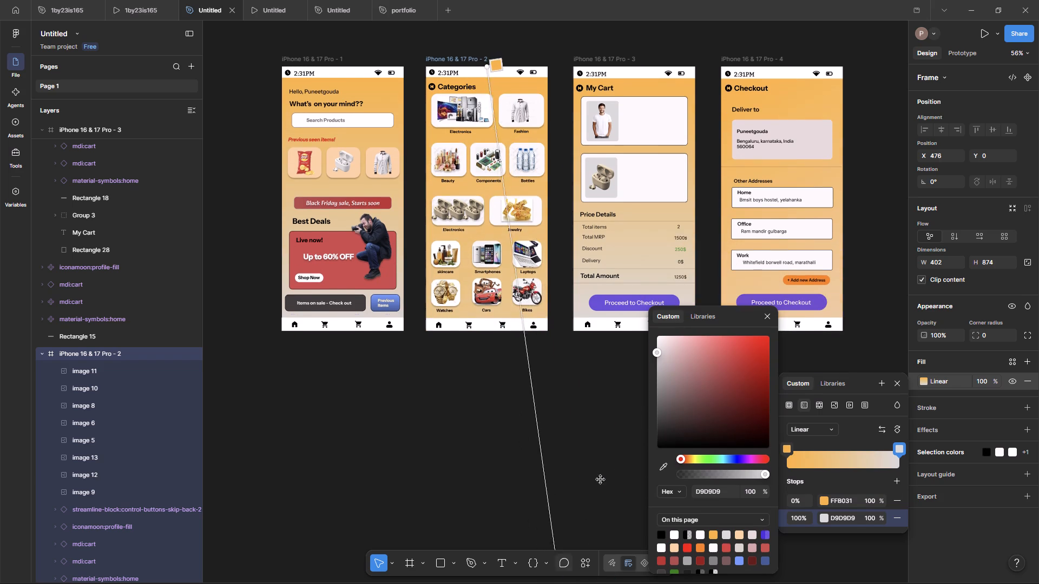
drag(601, 480, 565, 403)
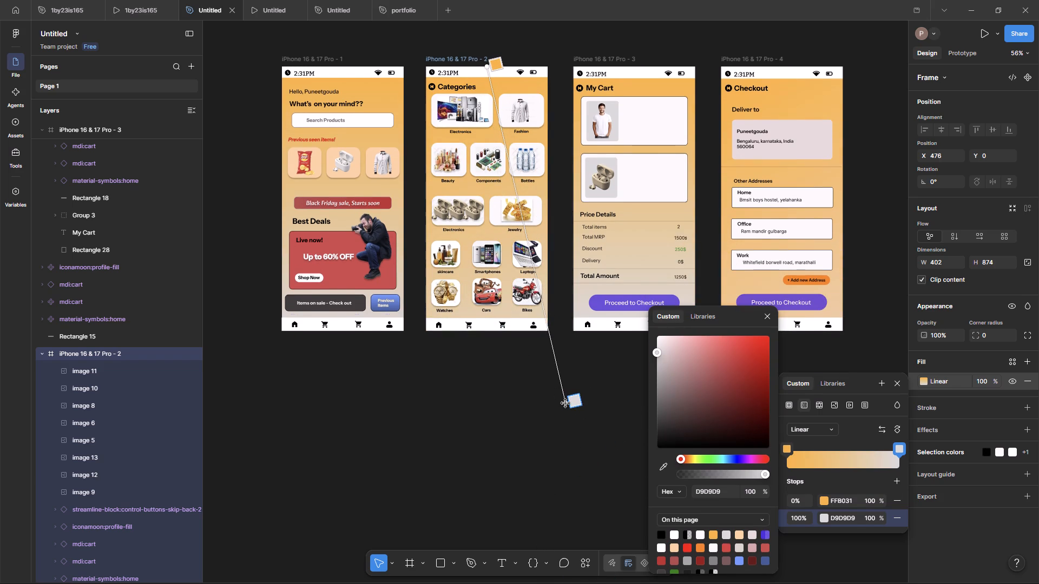
drag(565, 403, 571, 412)
Move the orange start point of the Categories gradient down to just below the top Electronics tile.
drag(487, 65, 459, 71)
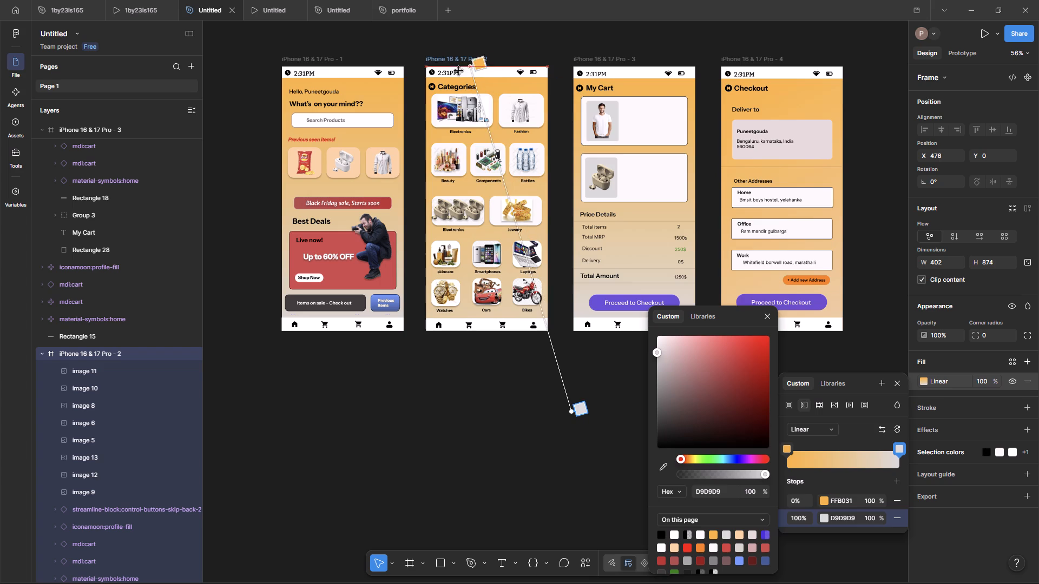
drag(459, 71, 463, 131)
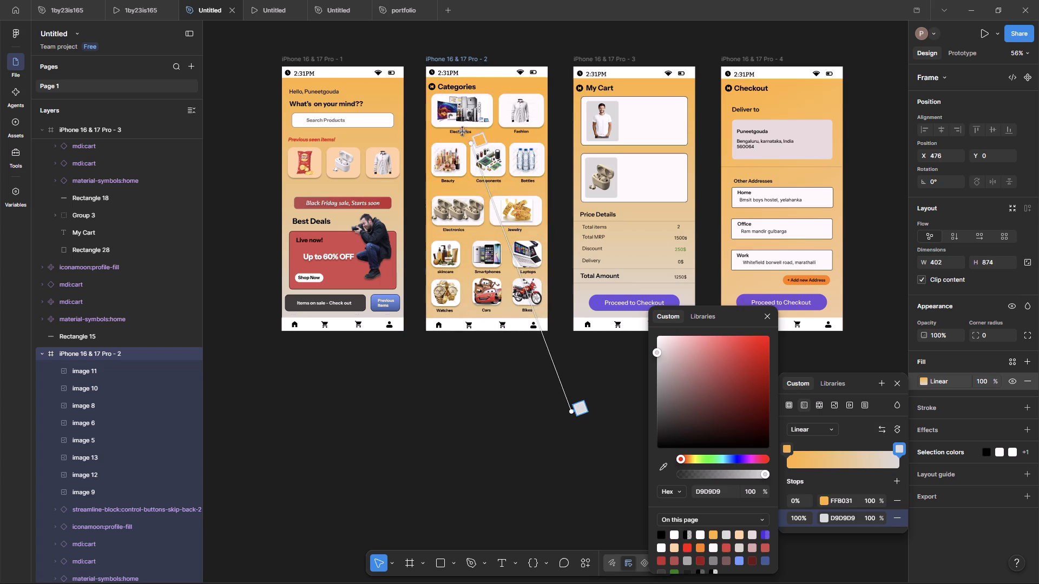
drag(463, 131, 439, 131)
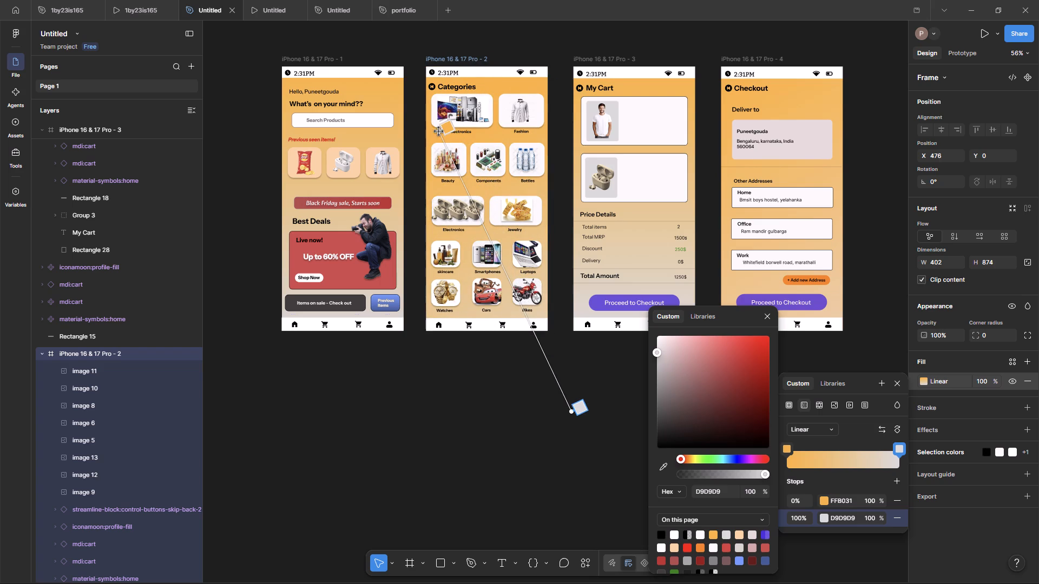
drag(439, 131, 442, 124)
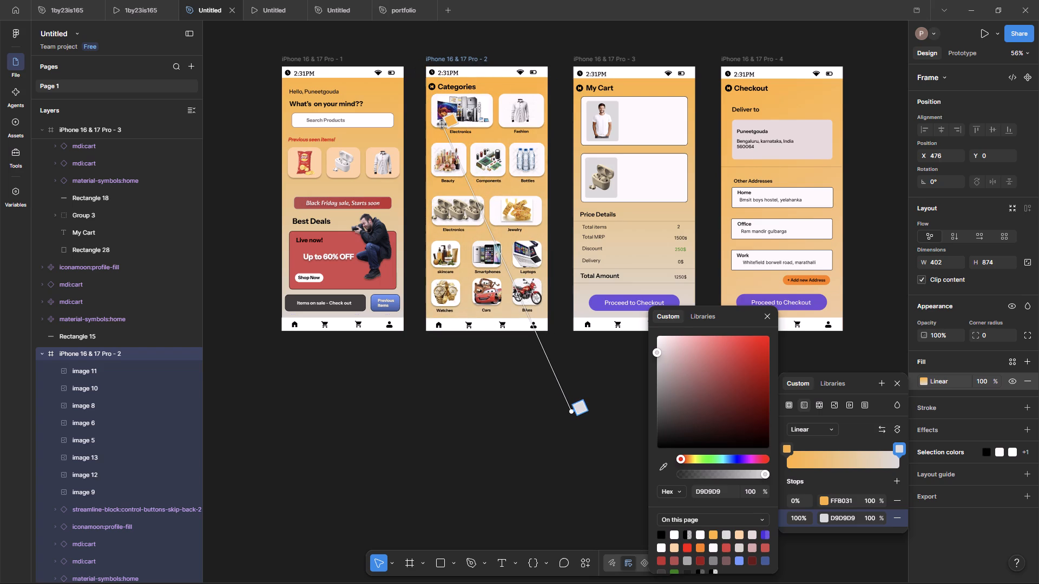
drag(442, 124, 467, 140)
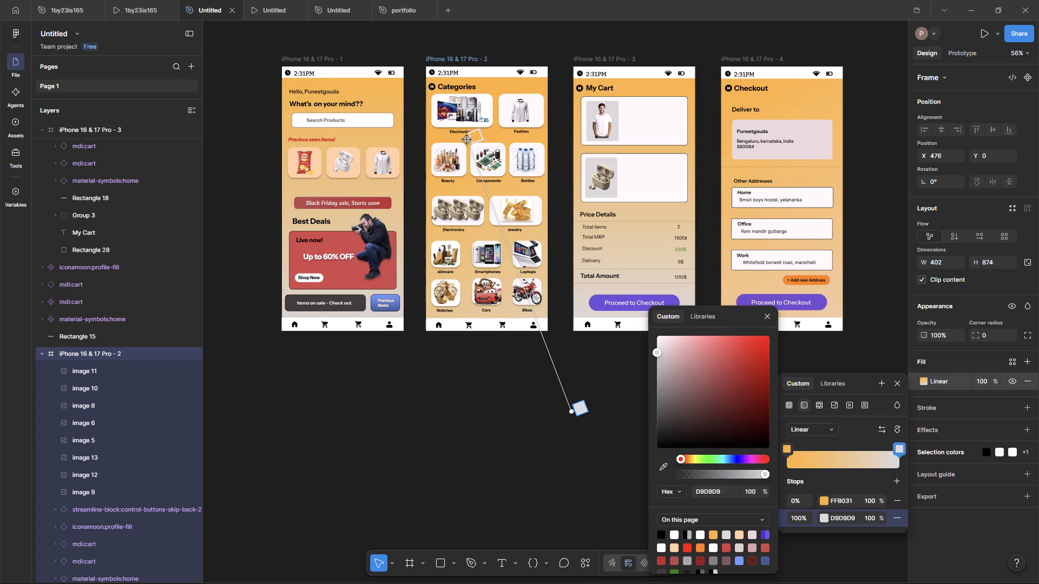
drag(467, 140, 466, 139)
Try different gradient directions on the Categories frame and place the light grey end point just below its bottom-right corner.
drag(572, 413, 467, 165)
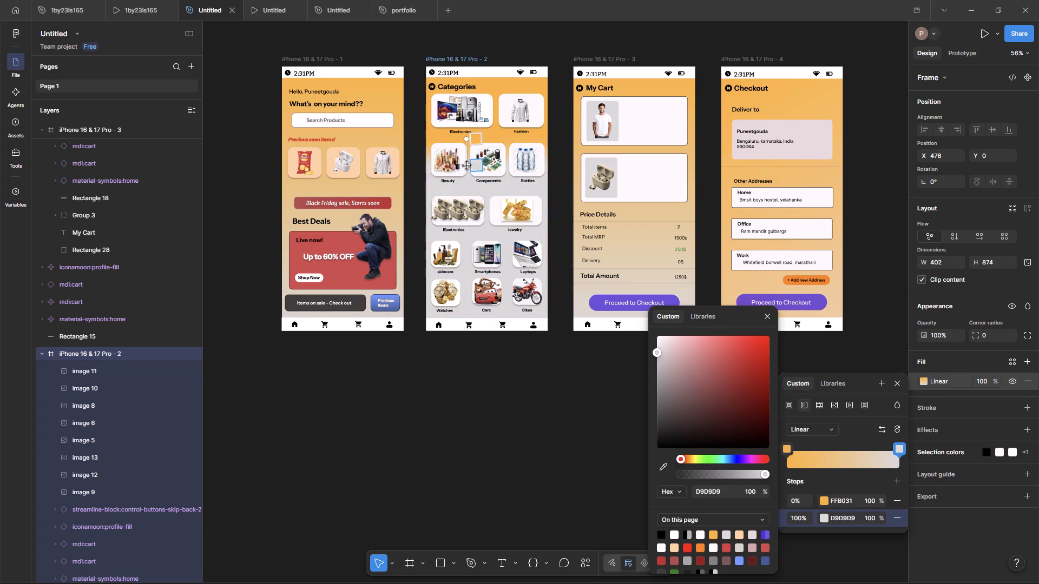
drag(467, 165, 525, 239)
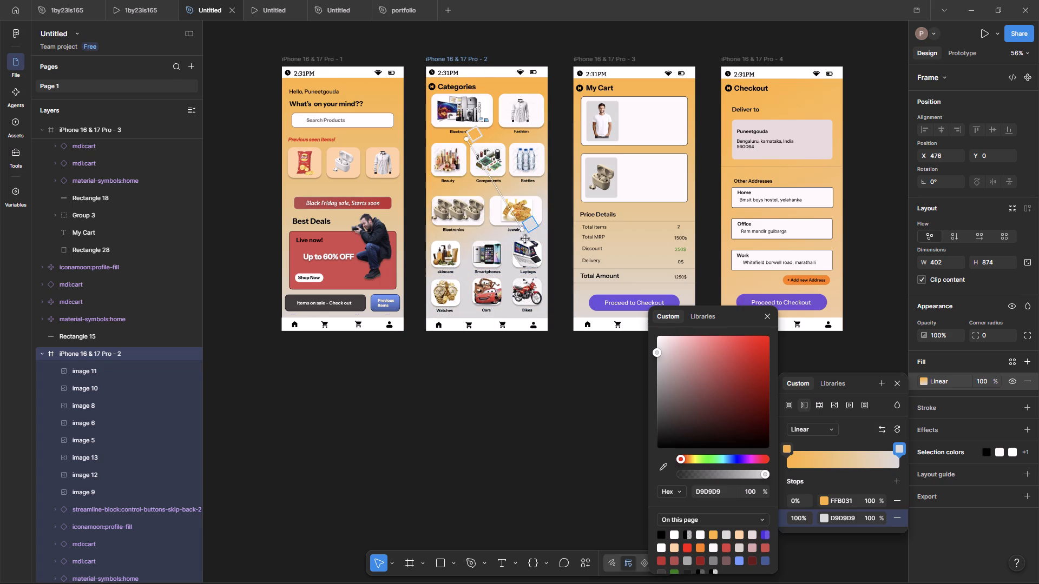
drag(525, 239, 456, 234)
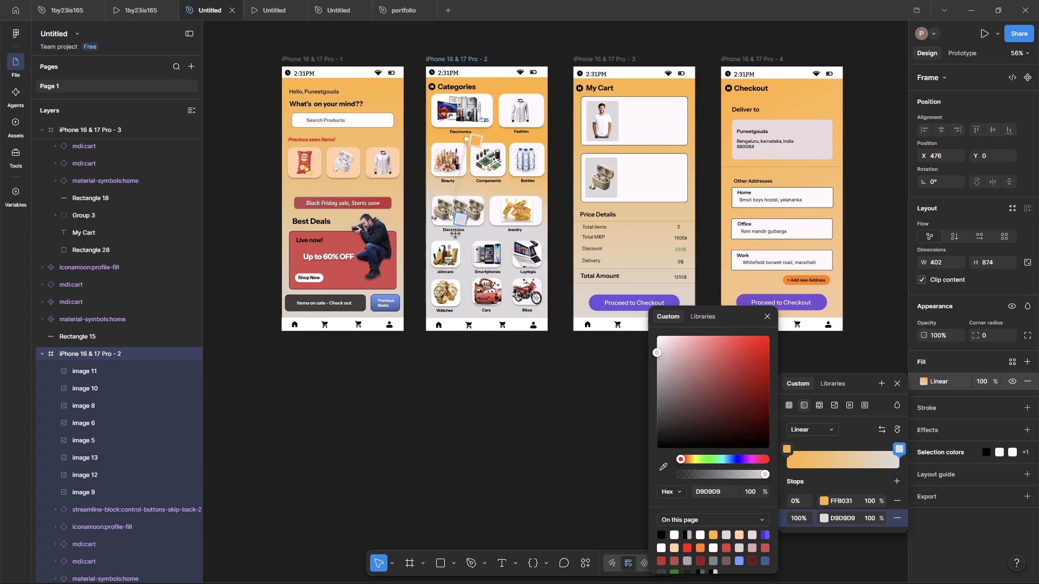
drag(456, 234, 531, 79)
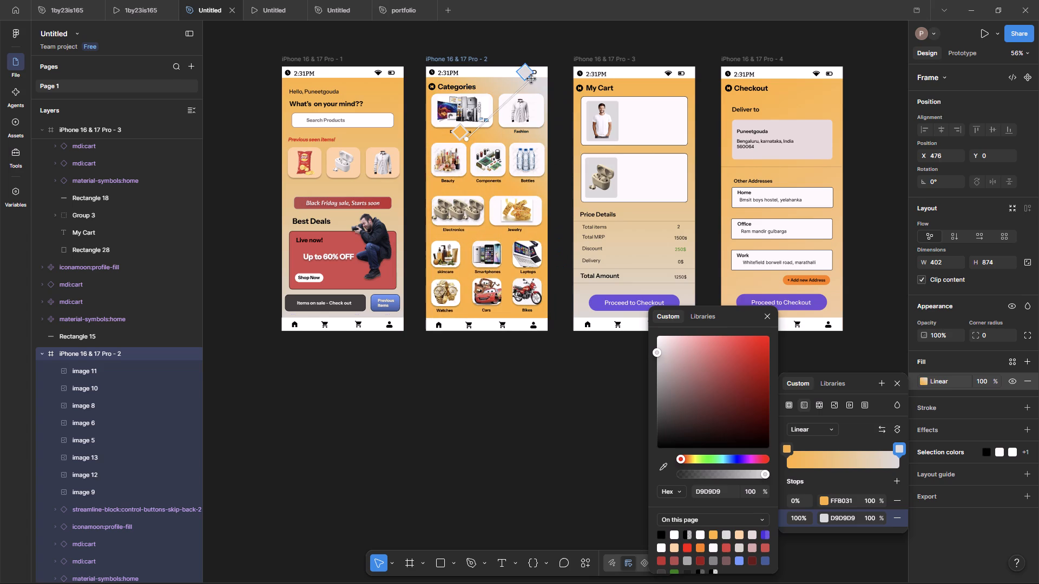
drag(531, 79, 675, 60)
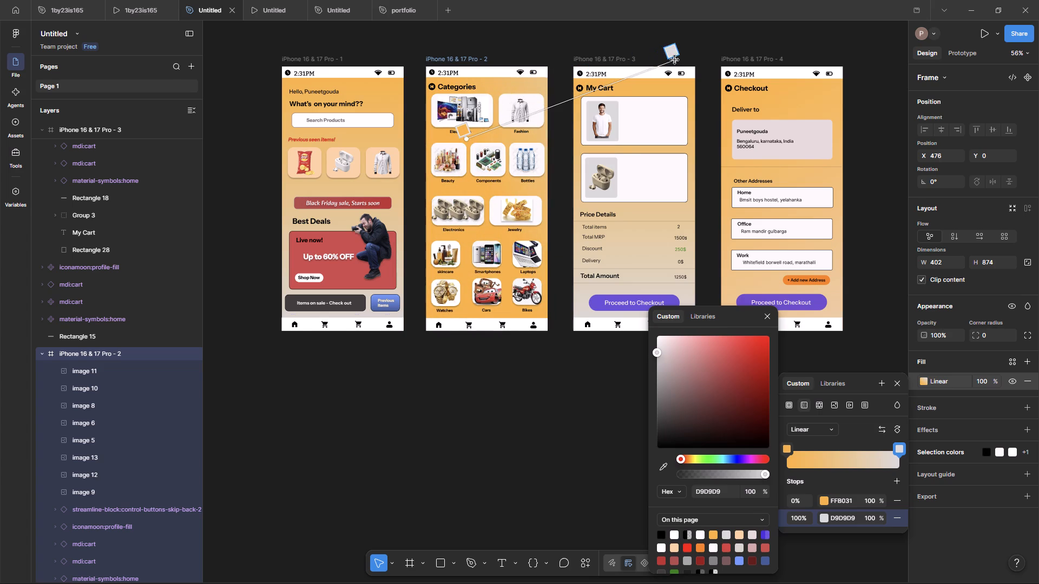
drag(675, 60, 517, 287)
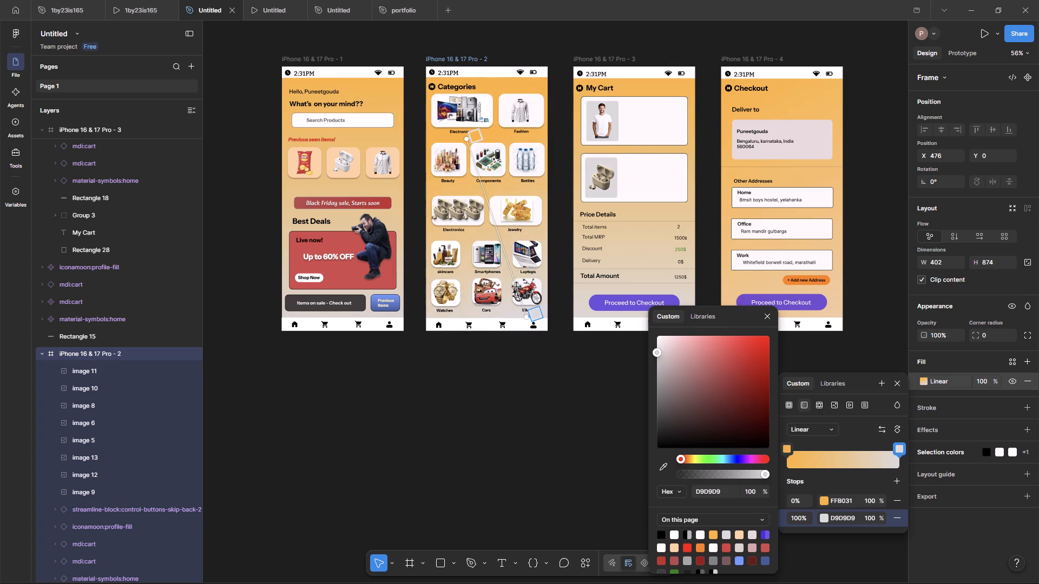
drag(517, 287, 545, 244)
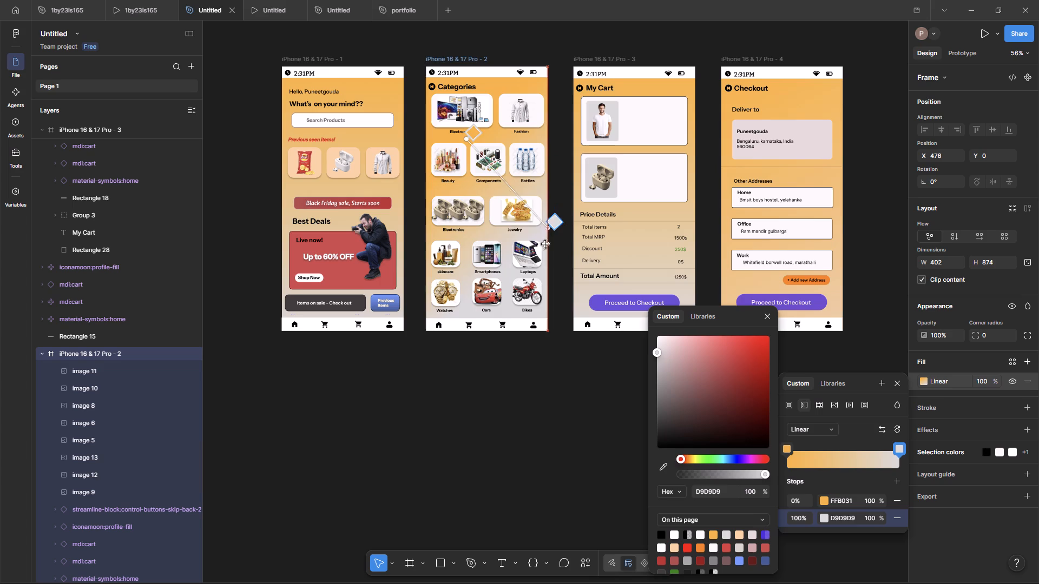
drag(545, 244, 530, 318)
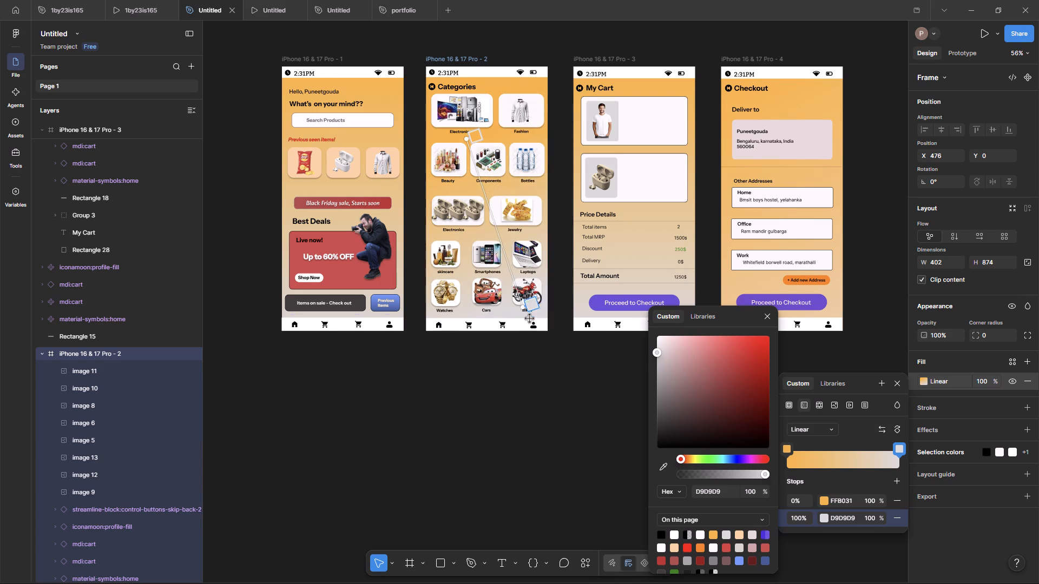
drag(530, 318, 553, 366)
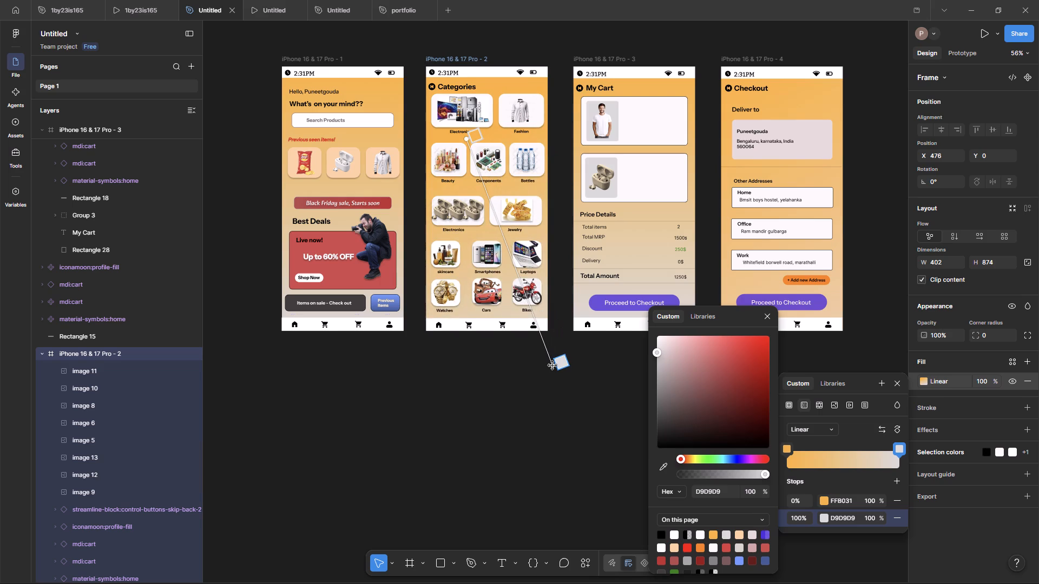
drag(553, 366, 541, 337)
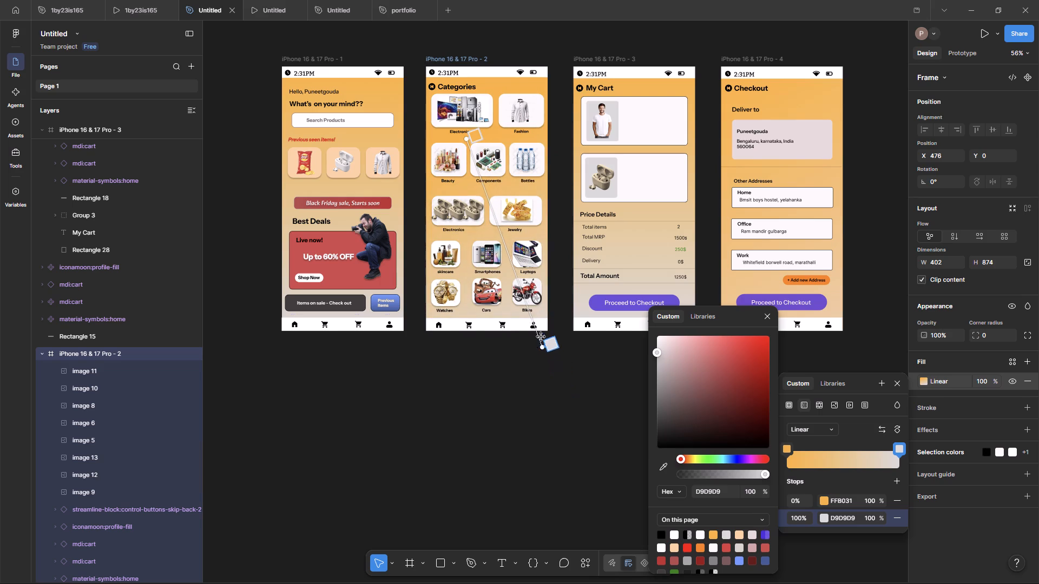
drag(541, 337, 555, 364)
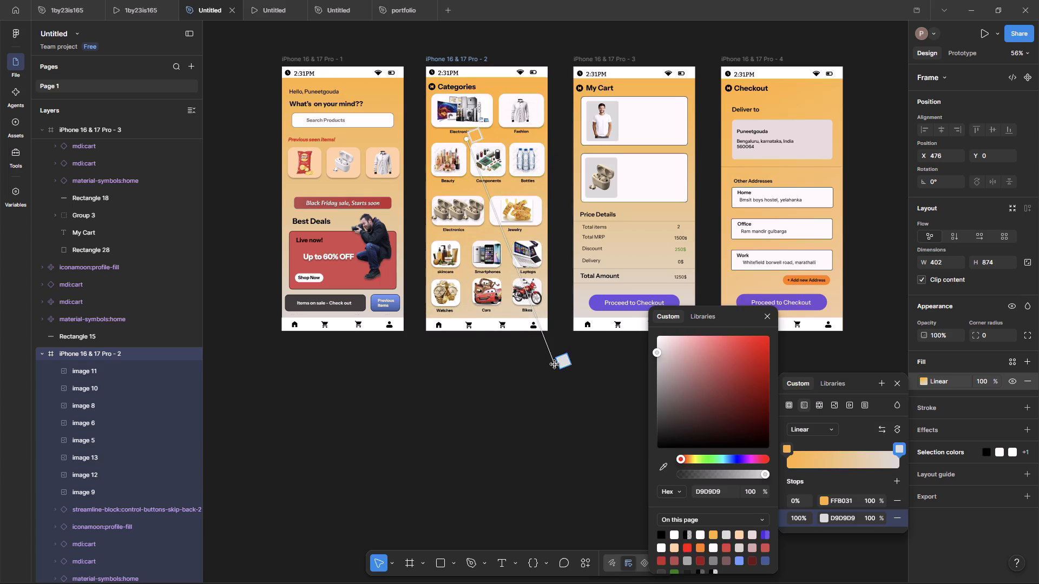
Place the light grey end point of the Categories gradient at the frame's bottom-right corner and finish editing the fill.
drag(555, 364, 548, 330)
click(546, 393)
scroll(540, 412, up, 1)
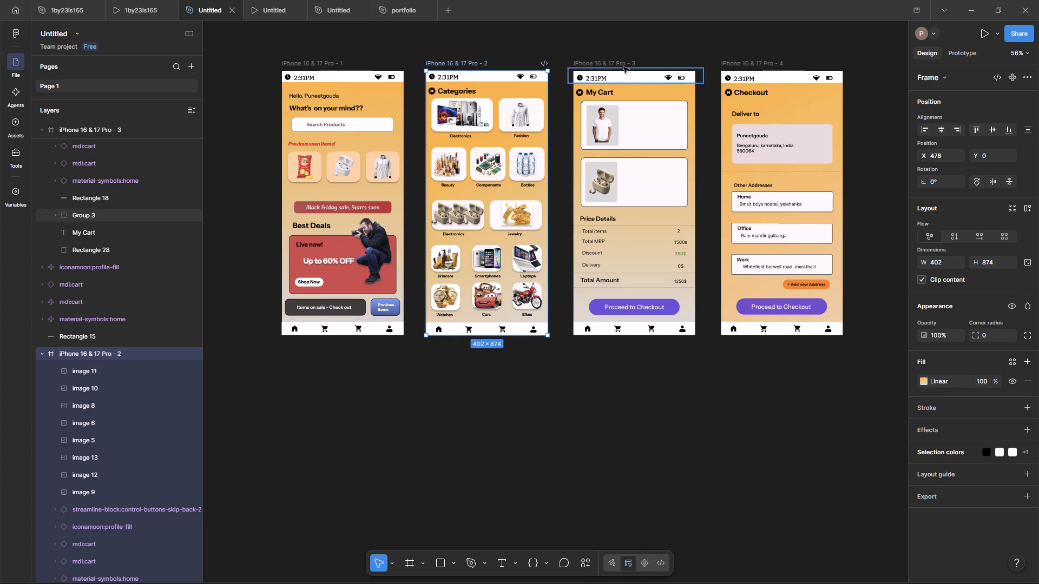
Move the FFB031 orange start point of the My Cart frame's linear gradient to the frame's top-left corner.
click(619, 65)
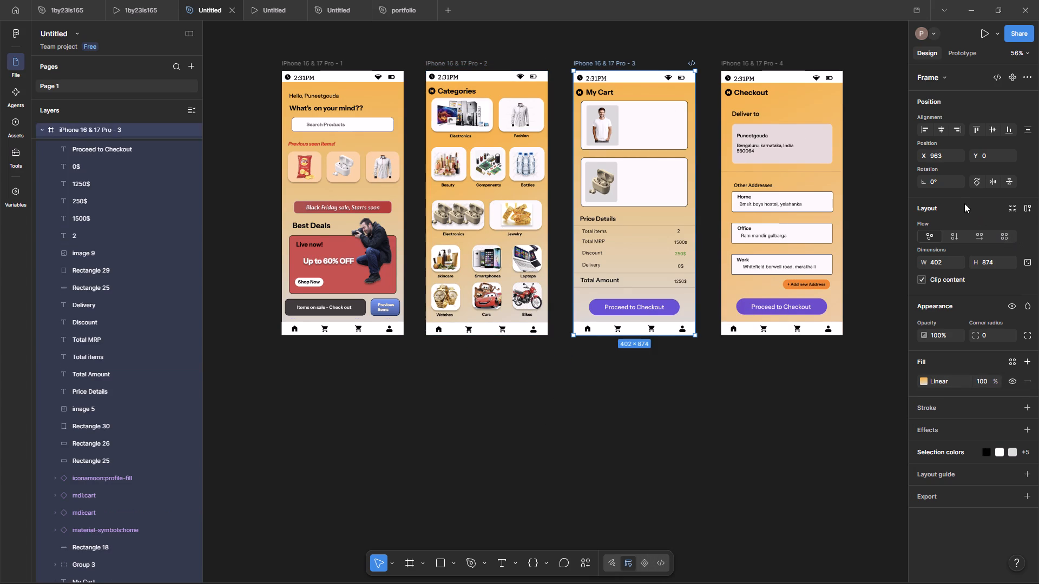
click(923, 380)
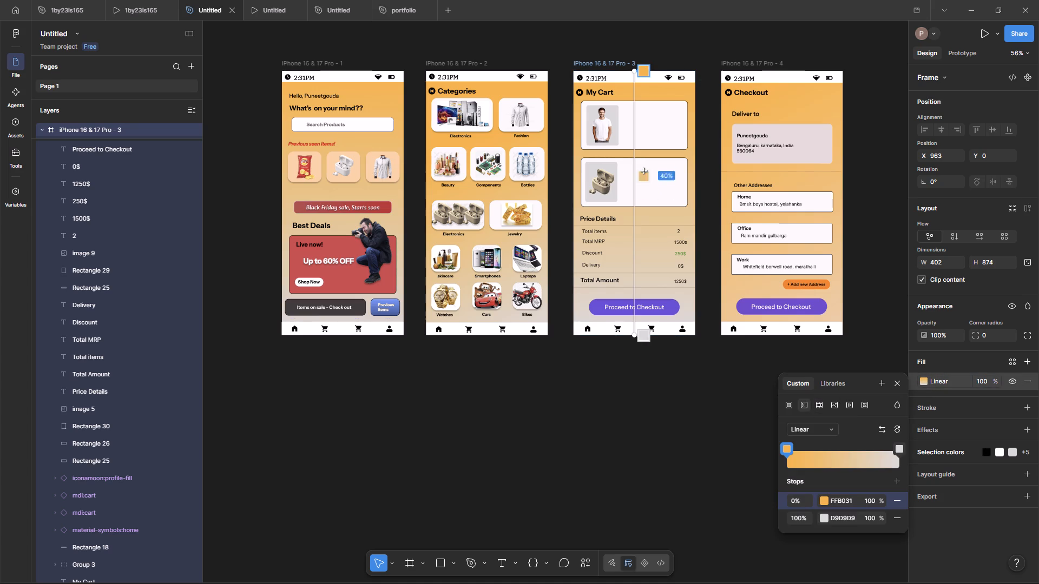
drag(633, 72, 611, 77)
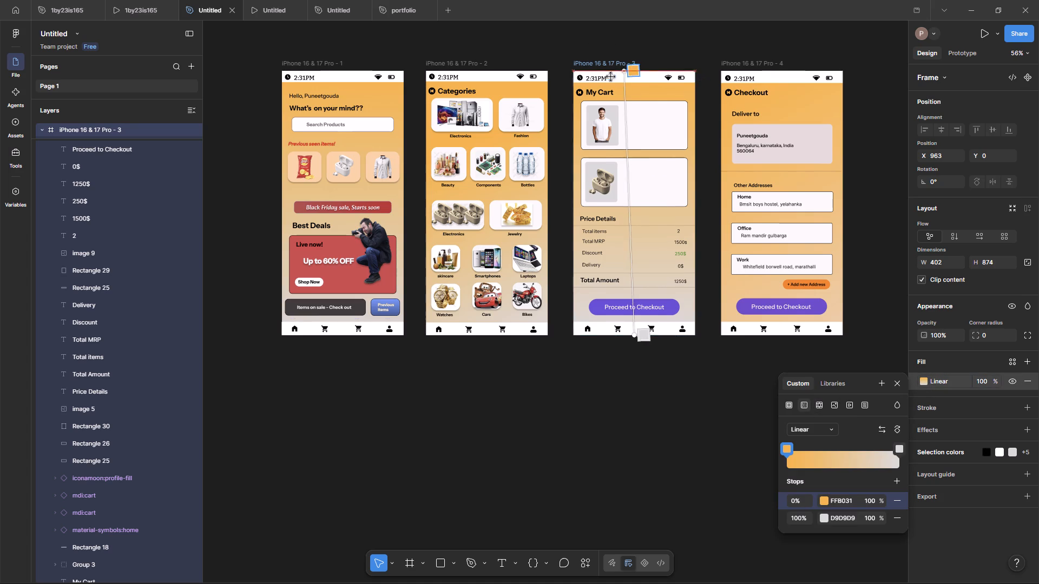
drag(611, 77, 576, 82)
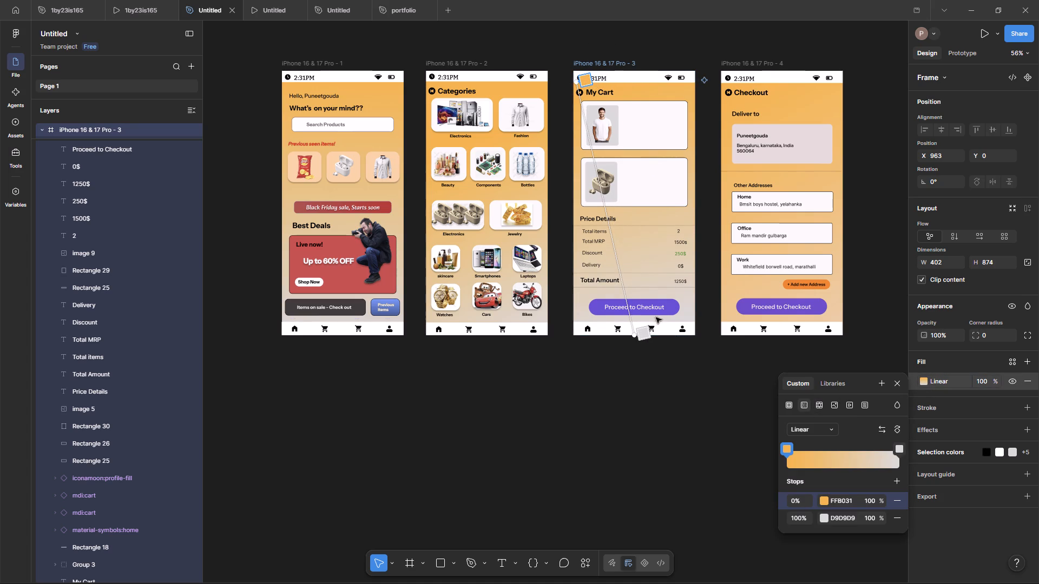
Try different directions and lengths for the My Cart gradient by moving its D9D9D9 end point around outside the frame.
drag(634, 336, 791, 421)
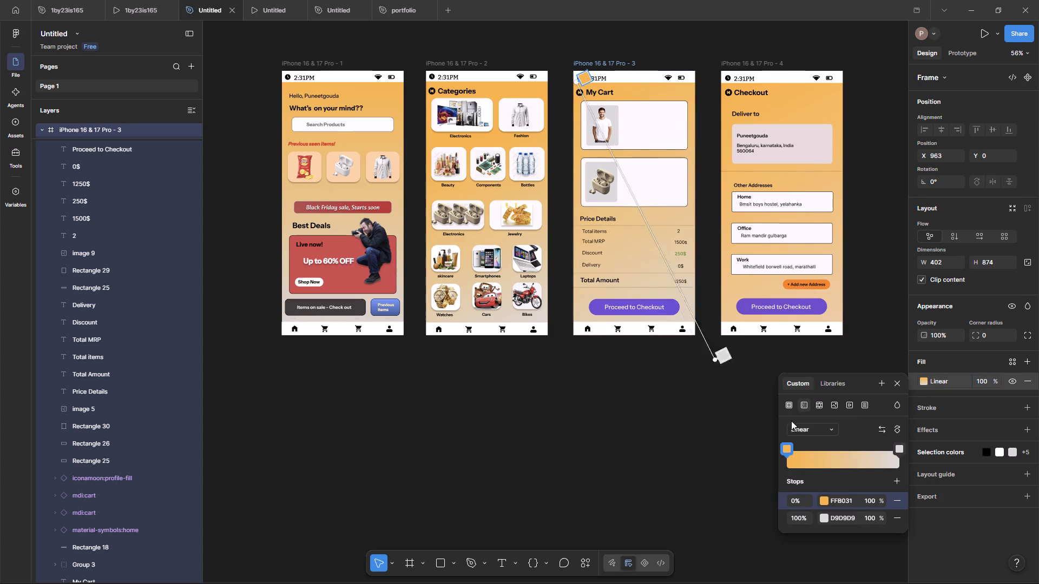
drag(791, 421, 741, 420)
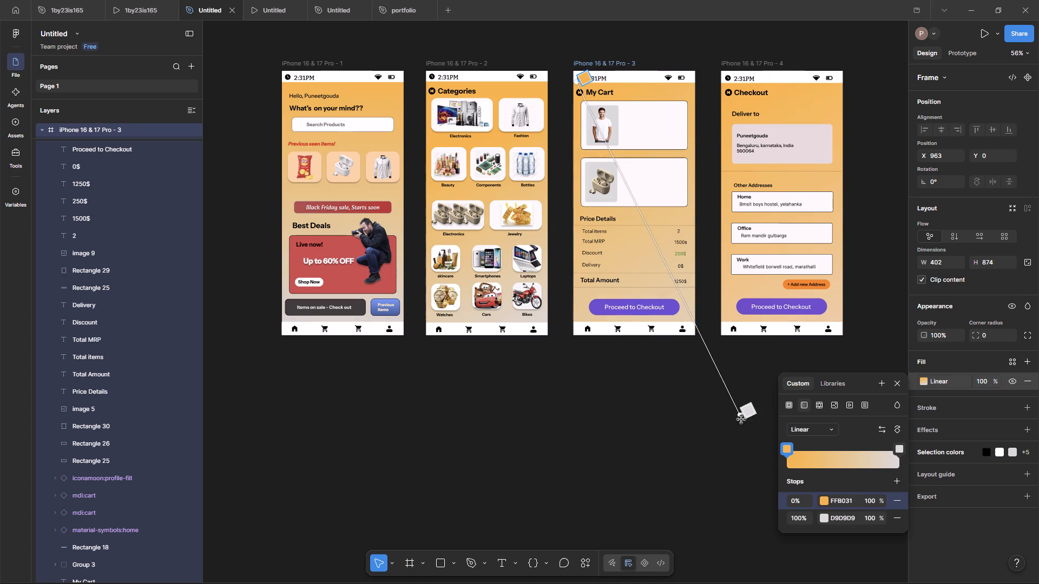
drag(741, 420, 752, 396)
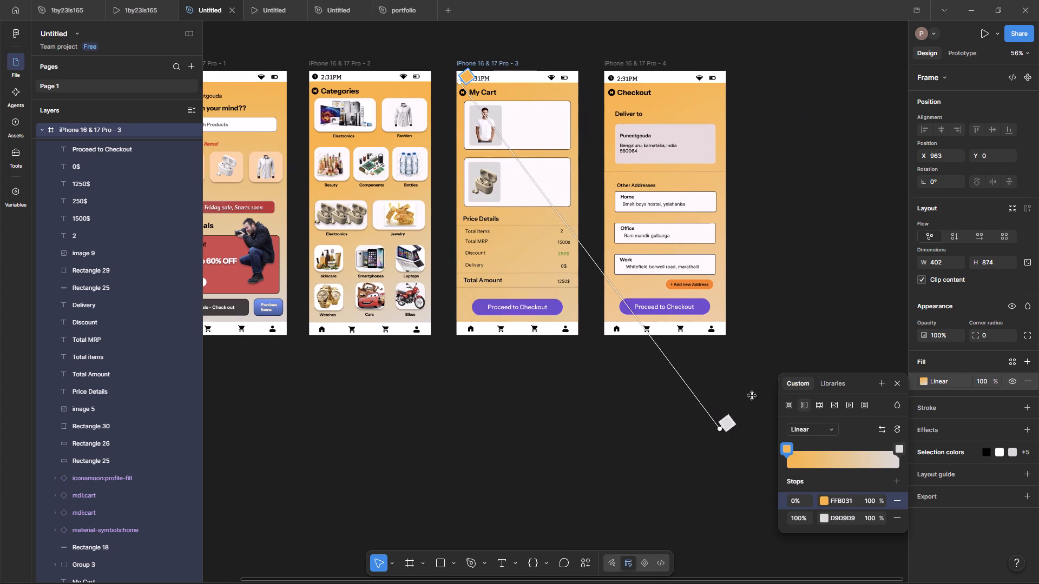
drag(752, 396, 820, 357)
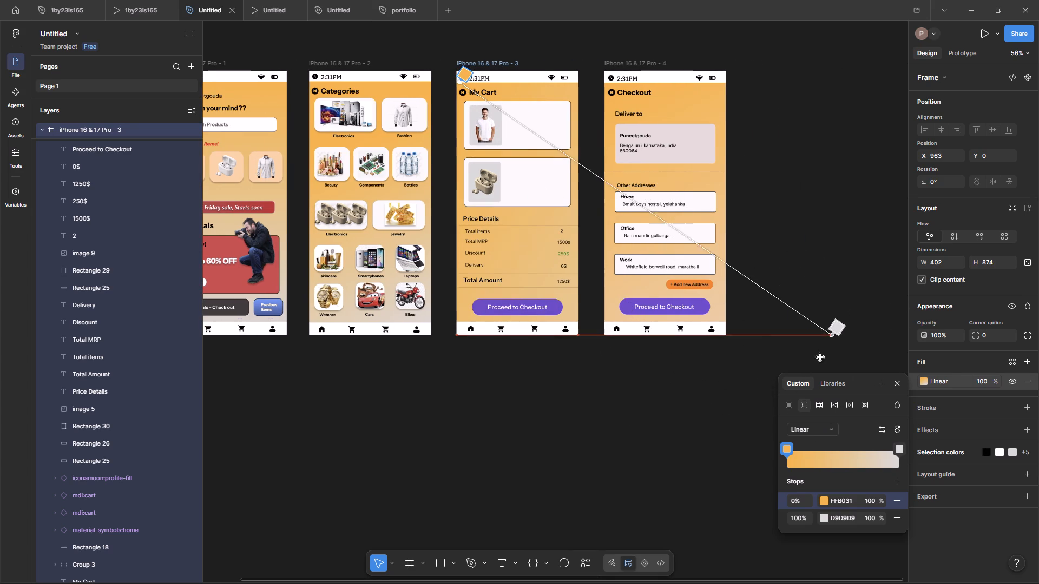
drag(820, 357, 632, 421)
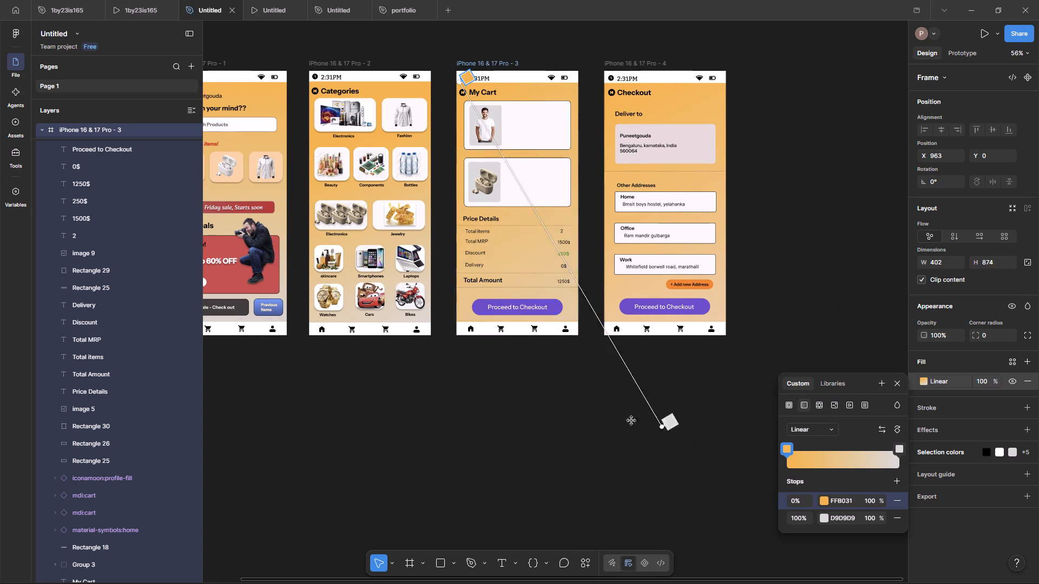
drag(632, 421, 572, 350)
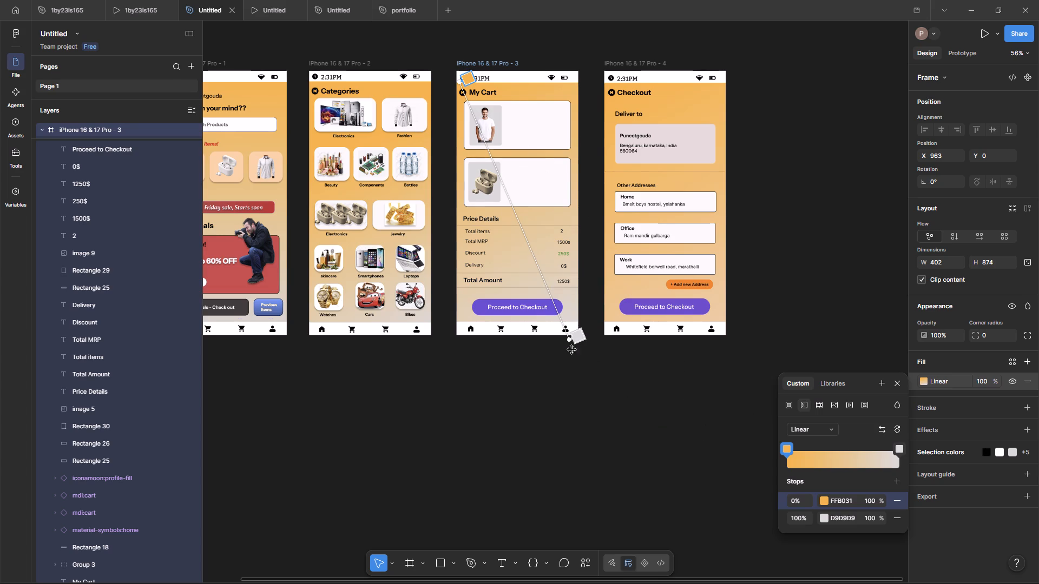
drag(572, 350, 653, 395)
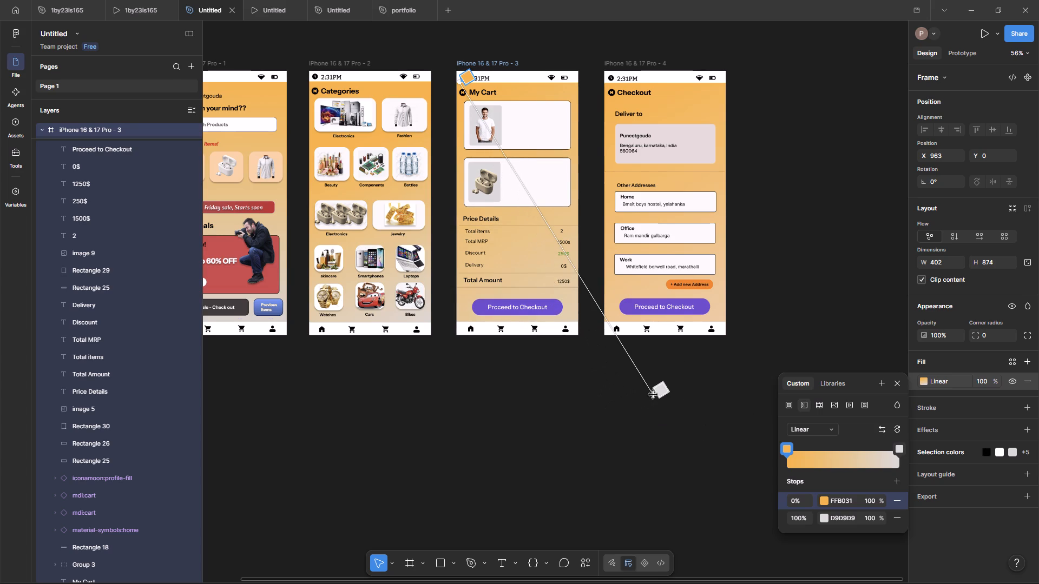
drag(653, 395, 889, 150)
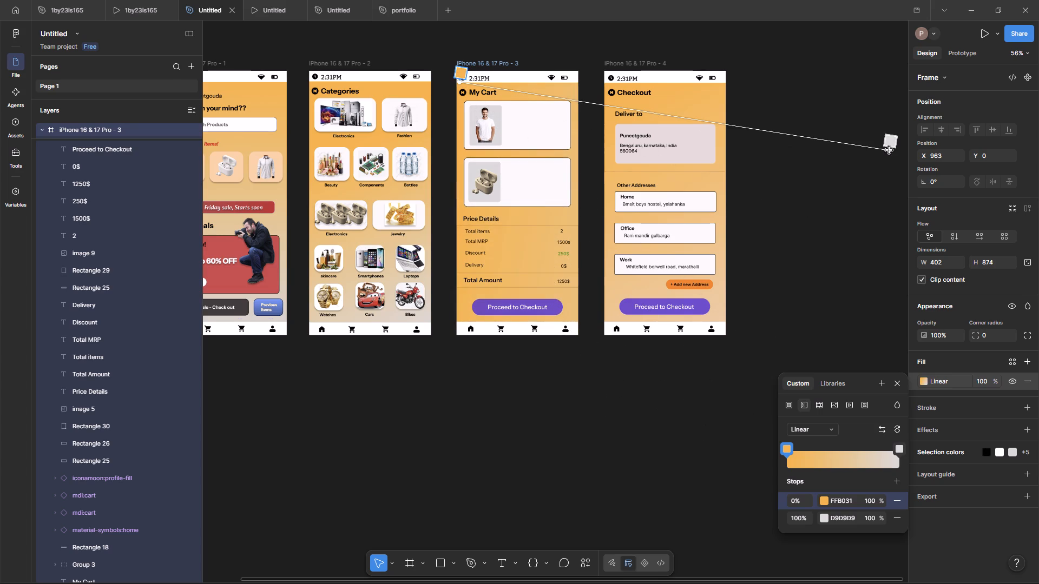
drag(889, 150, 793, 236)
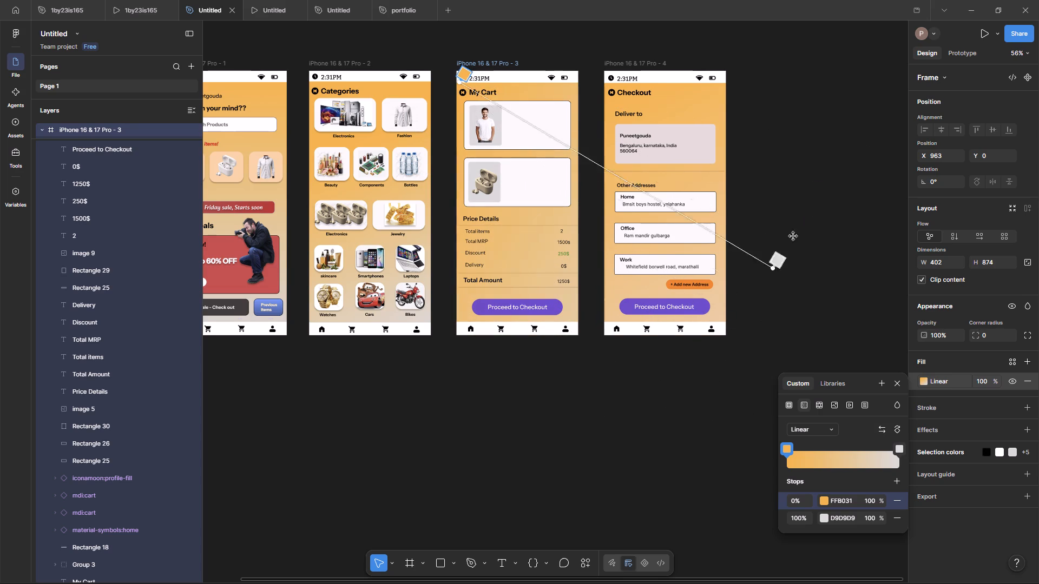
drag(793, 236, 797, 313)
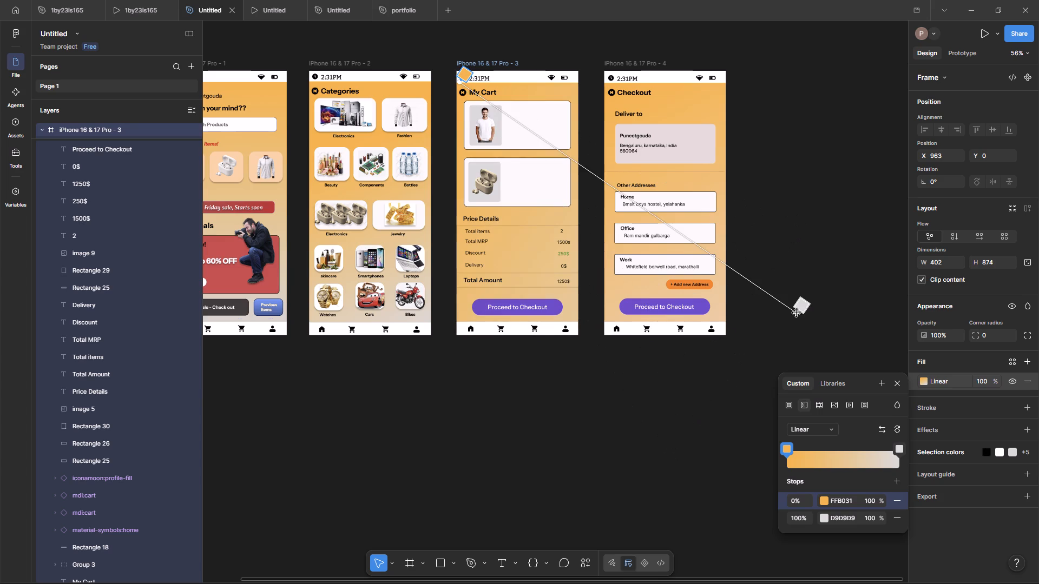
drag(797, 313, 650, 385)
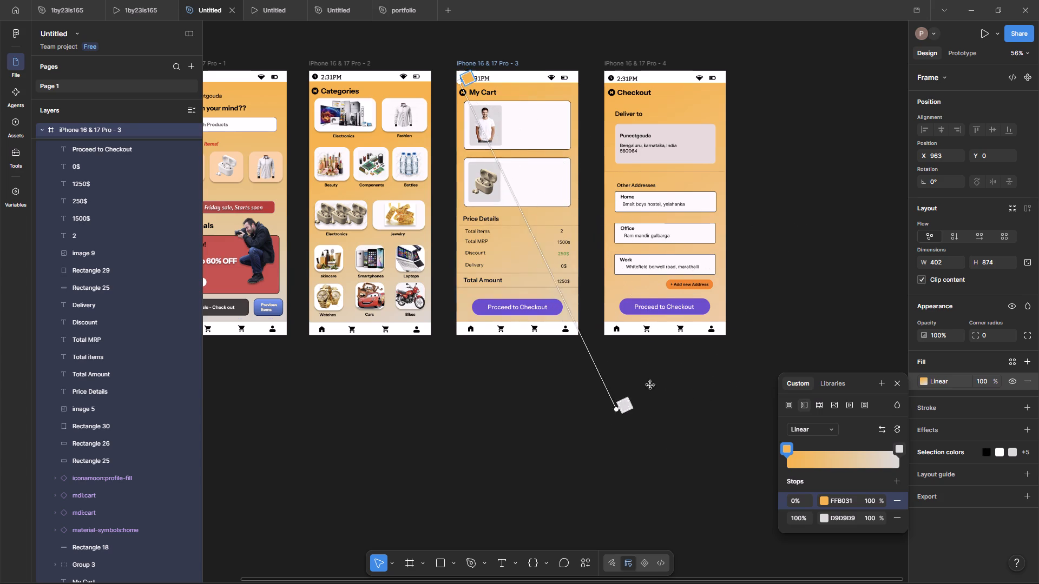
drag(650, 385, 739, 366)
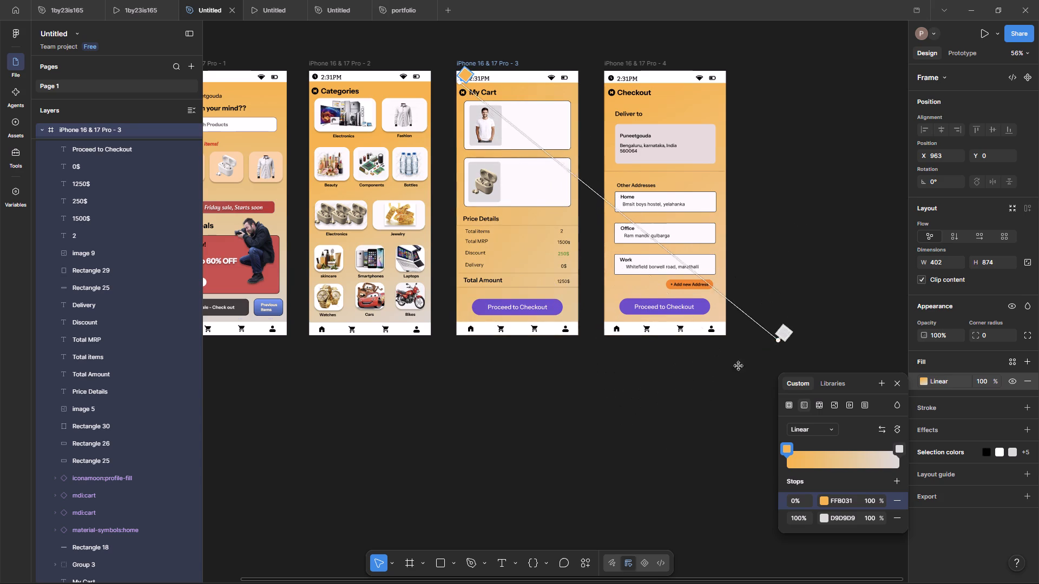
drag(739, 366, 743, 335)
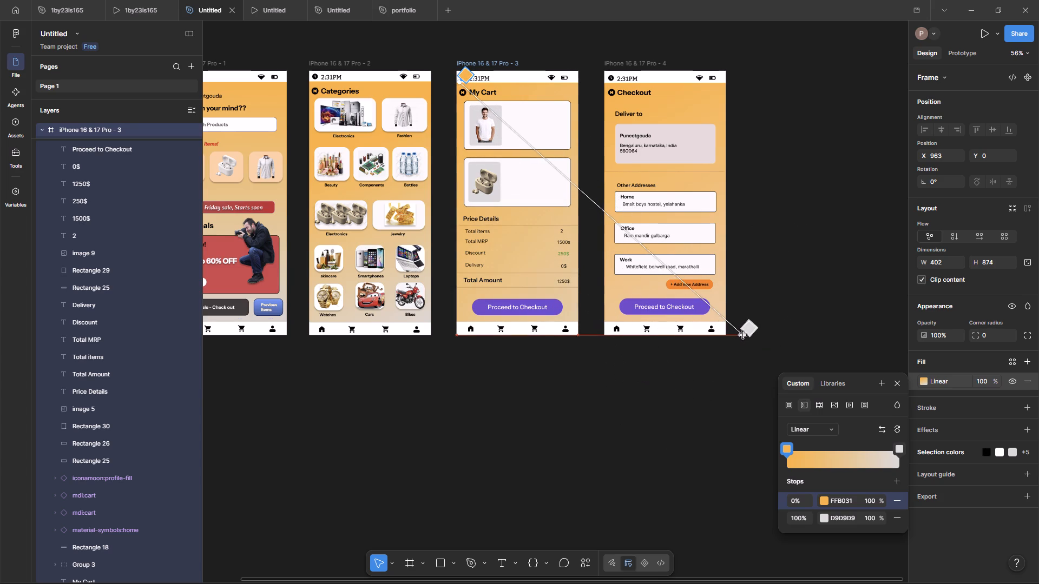
Place the My Cart gradient's light grey end point below and outside the frame's bottom-right corner, with the gradient angled about -24°.
drag(743, 335, 629, 388)
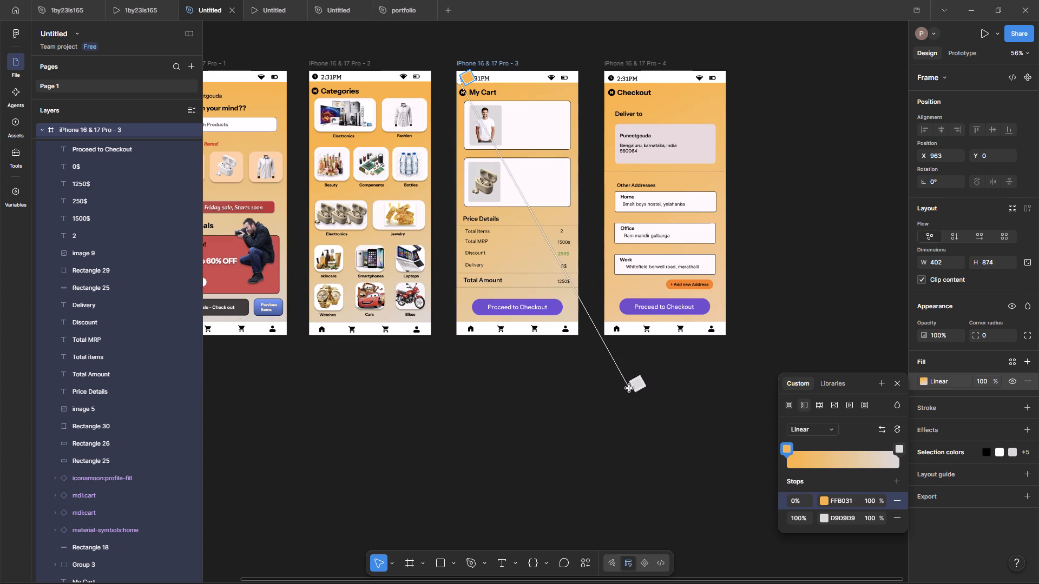
drag(629, 388, 629, 425)
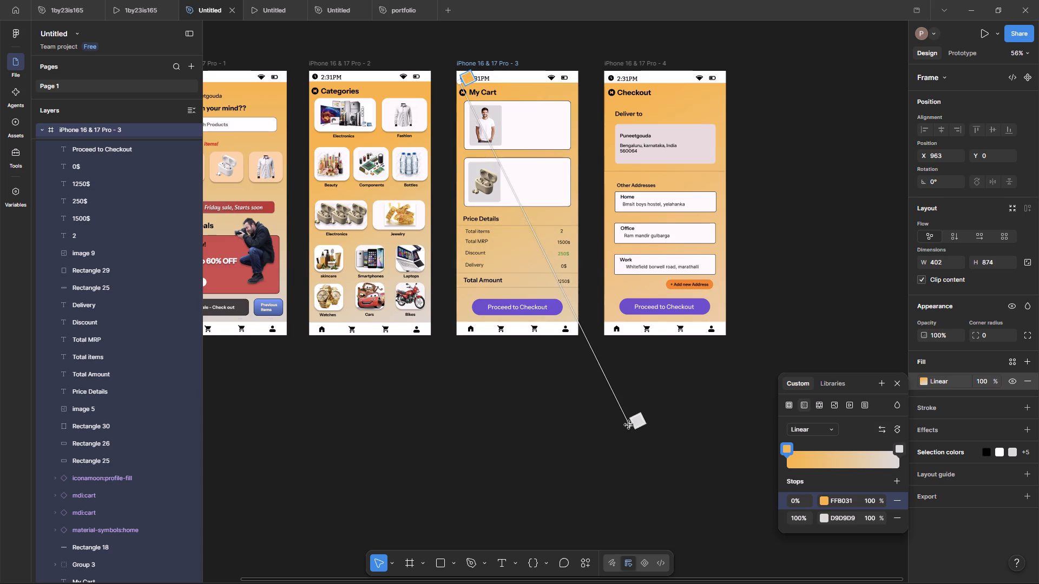
drag(629, 425, 611, 408)
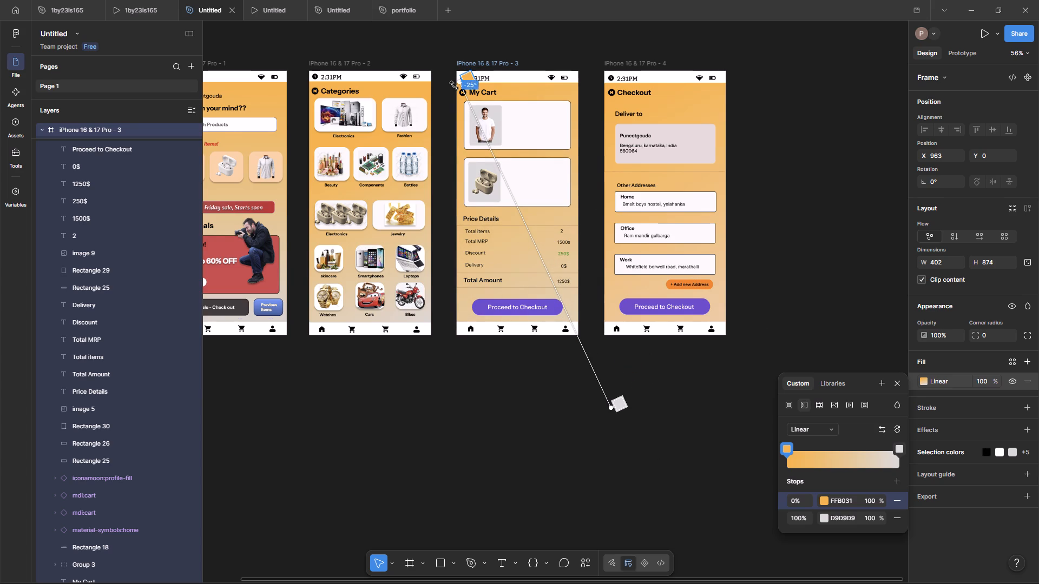
drag(458, 87, 471, 108)
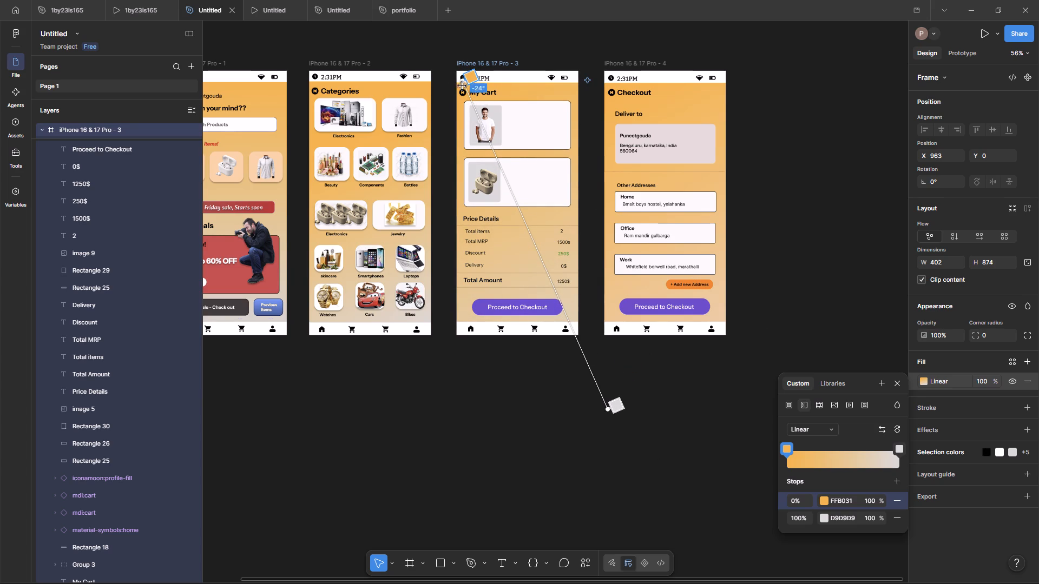
Try several positions for the orange stop along the My Cart gradient and set it at 16%.
drag(463, 76, 477, 135)
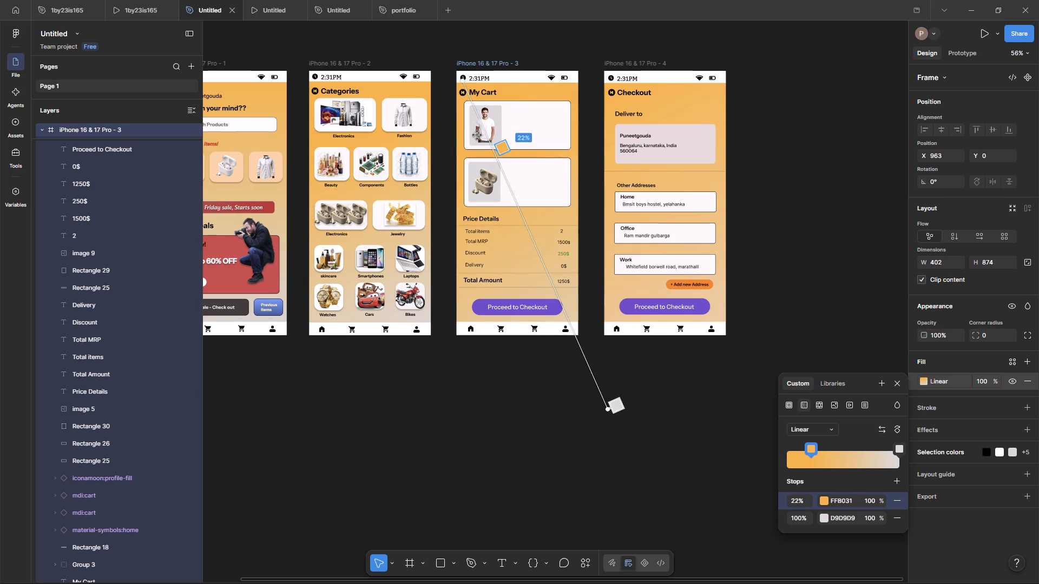
drag(477, 135, 560, 314)
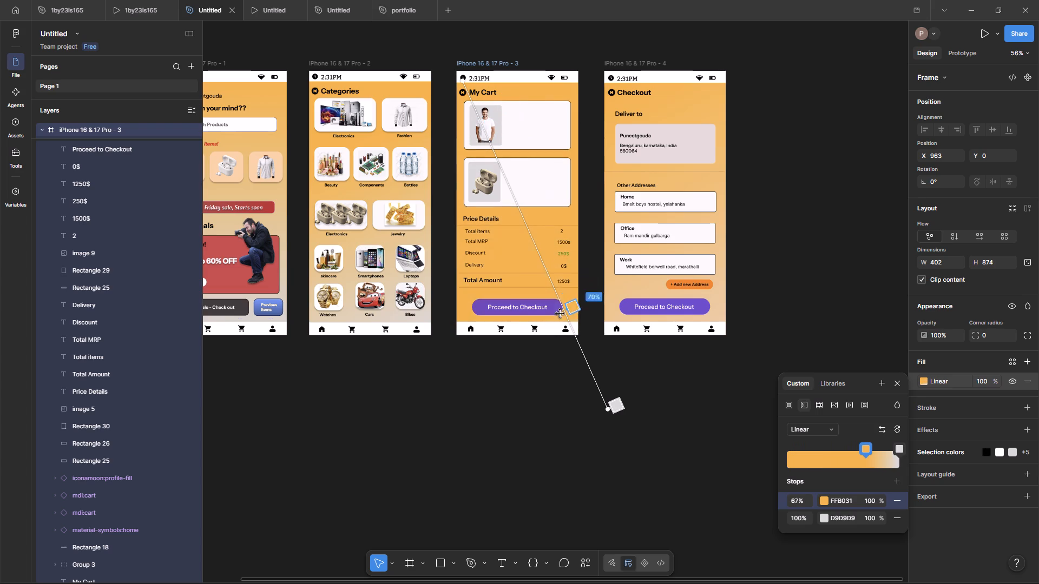
drag(560, 314, 482, 109)
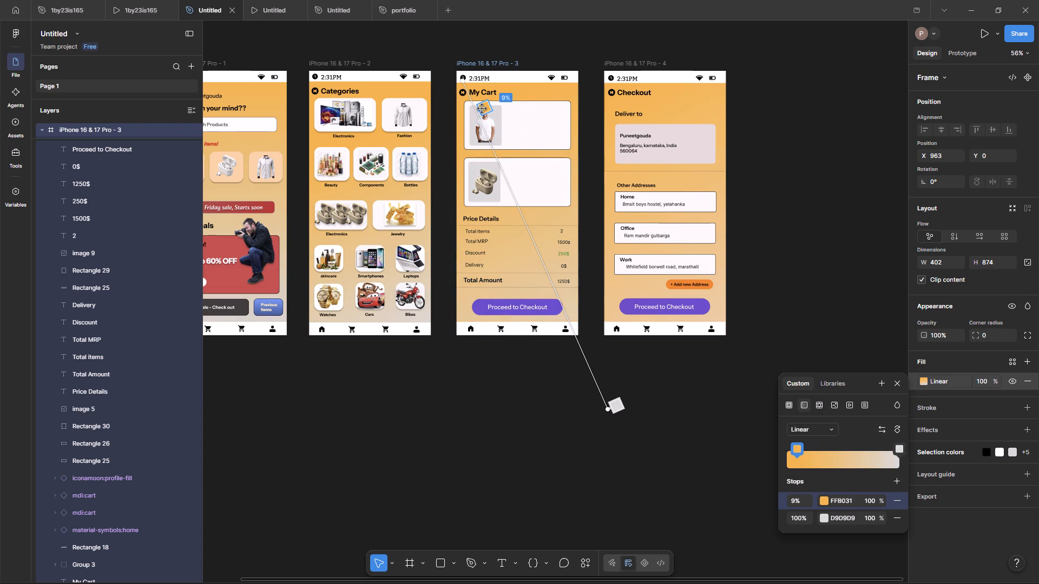
drag(482, 109, 494, 131)
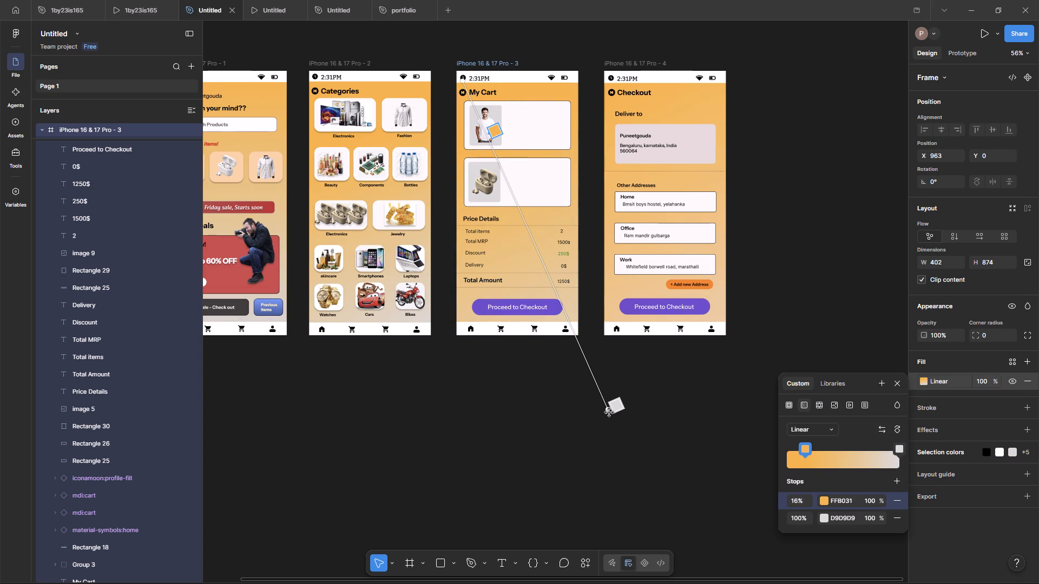
Shorten the My Cart gradient by moving its light grey end point closer to the frame's bottom-right corner, and close the fill settings.
drag(609, 413, 590, 363)
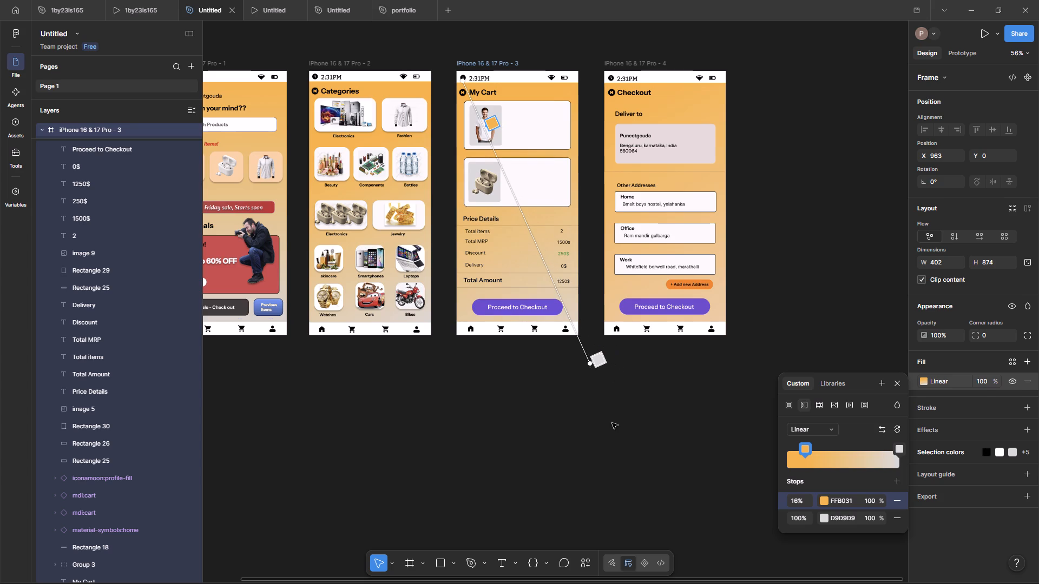
drag(612, 424, 617, 424)
Examine the My Cart background up close and compare it with the gradients of the other screens.
ctrl+scroll(637, 453, up, 3)
scroll(637, 453, up, 3)
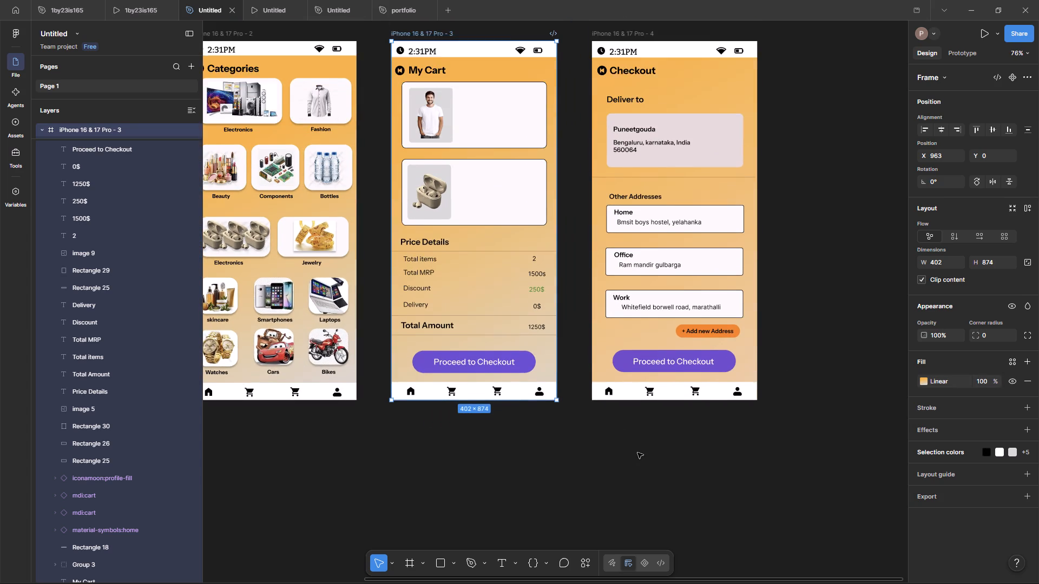
scroll(637, 453, up, 4)
ctrl+scroll(637, 453, down, 7)
ctrl+scroll(634, 456, up, 5)
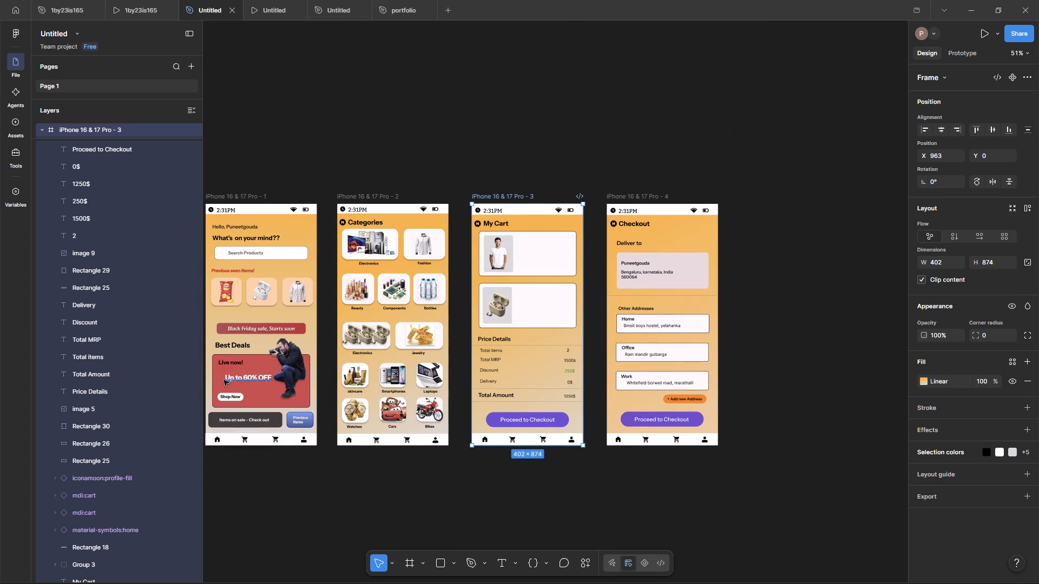
ctrl+scroll(213, 321, up, 9)
ctrl+scroll(212, 321, down, 6)
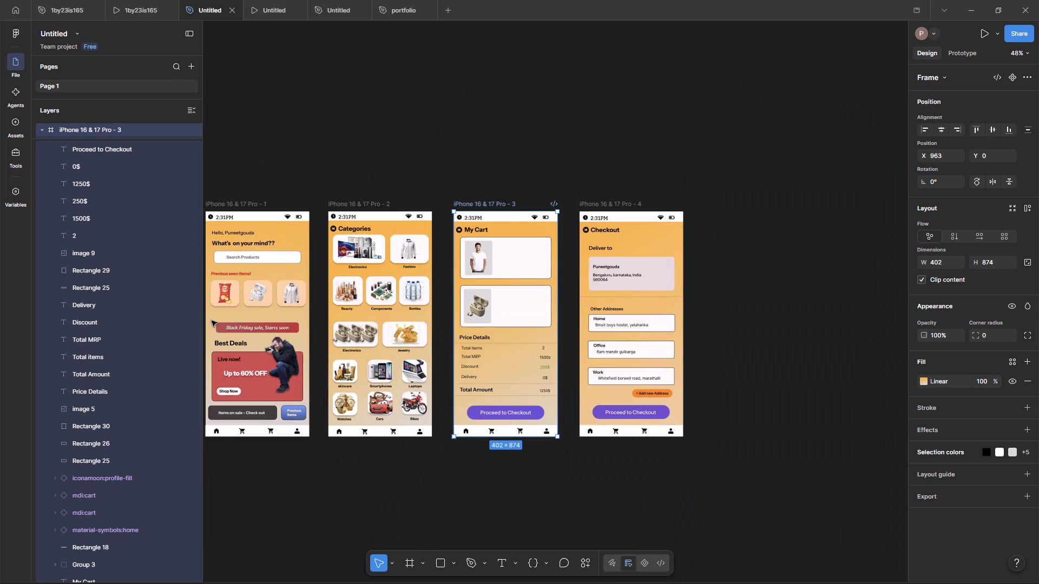
Switch to the Hand tool and review all four app screens side by side.
click(419, 560)
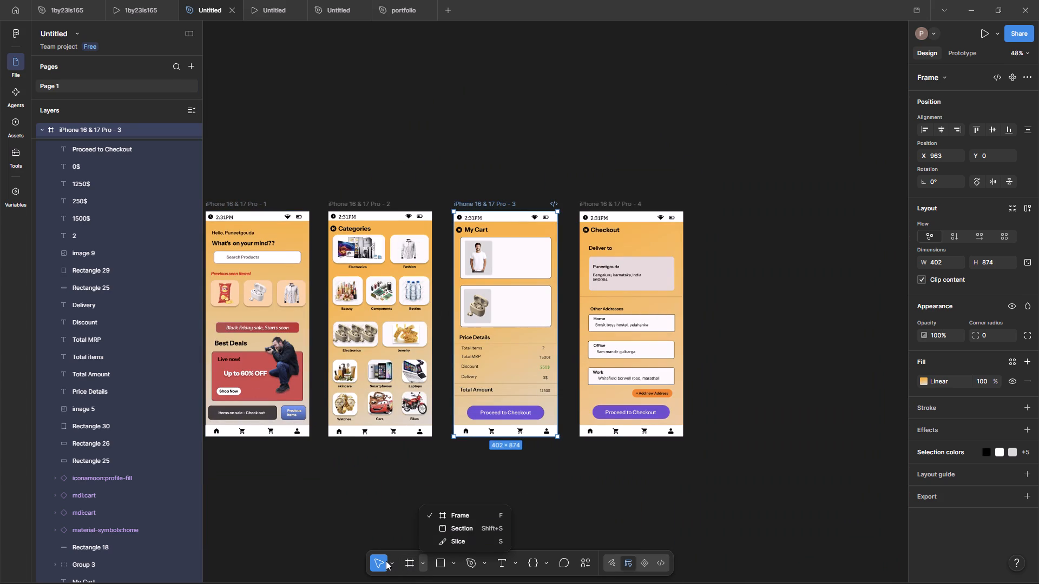
click(392, 559)
click(392, 559)
click(415, 529)
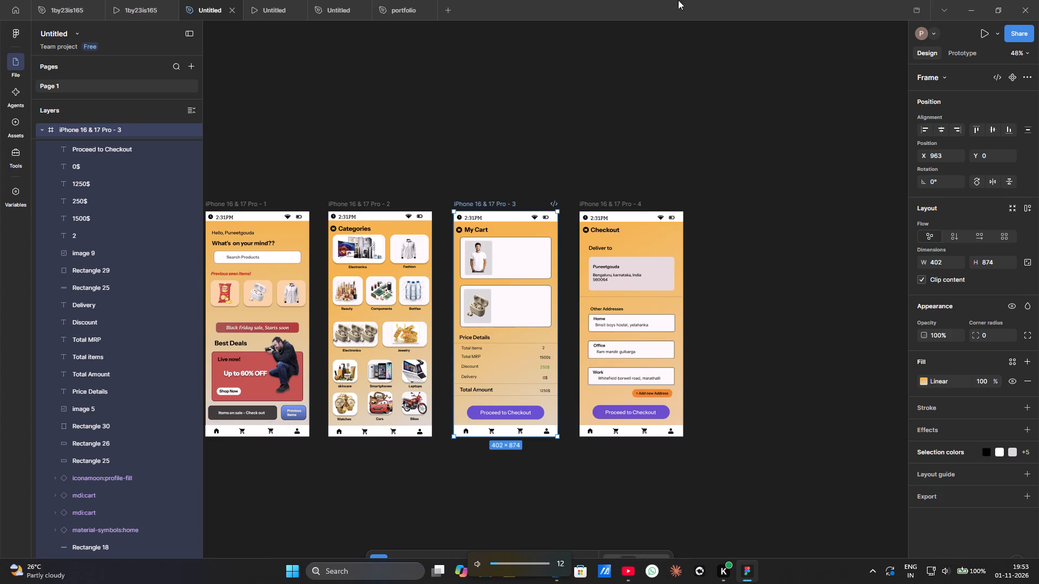
drag(560, 104, 682, 79)
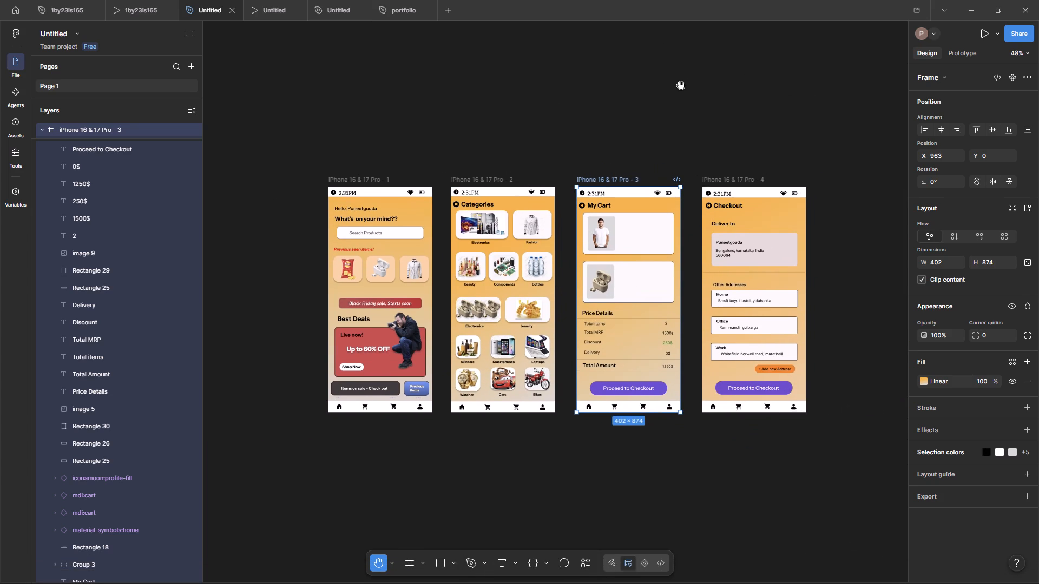
ctrl+scroll(681, 85, up, 4)
drag(648, 85, 688, 55)
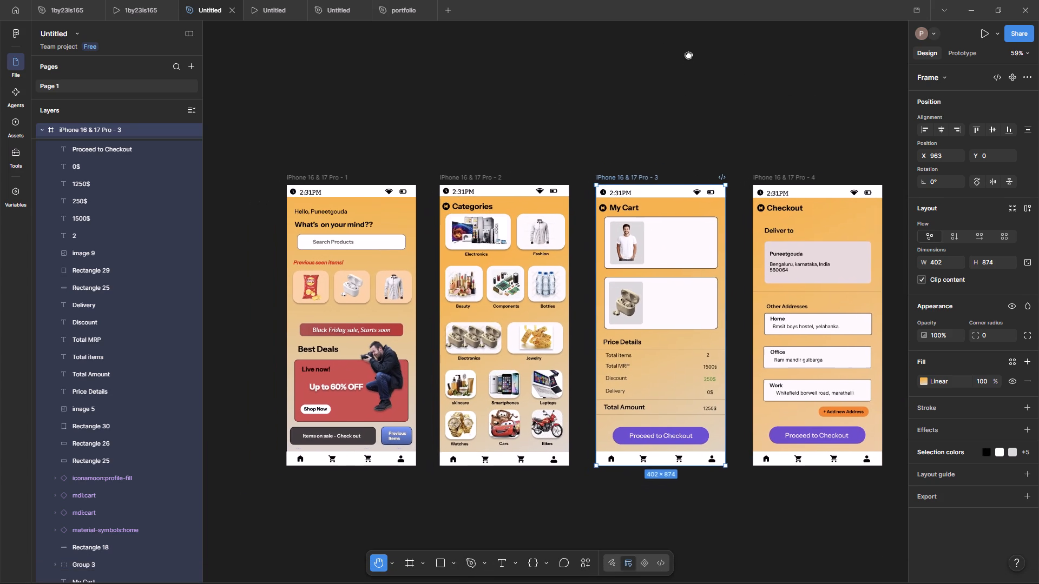
drag(688, 55, 675, 45)
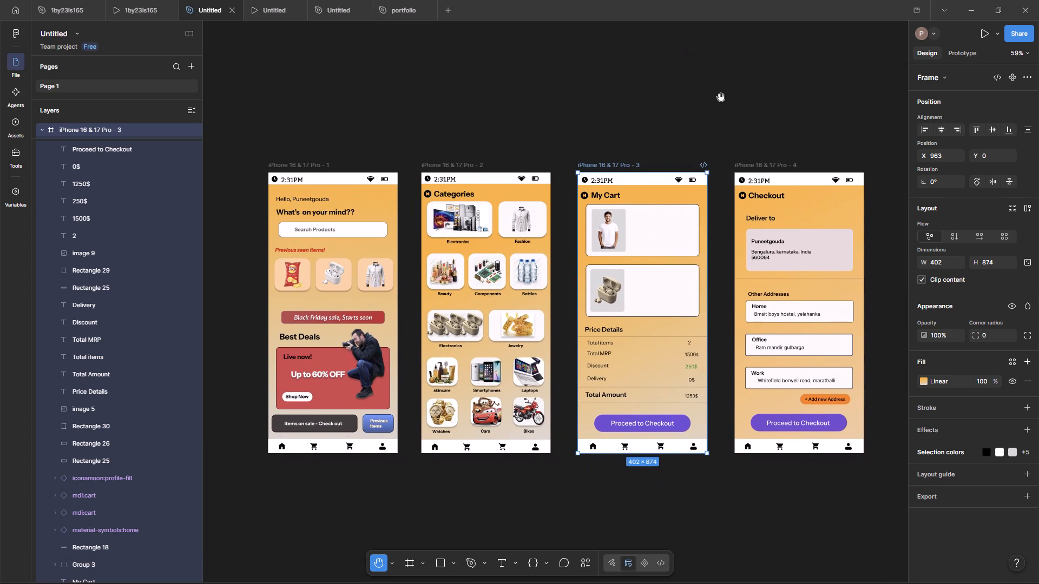